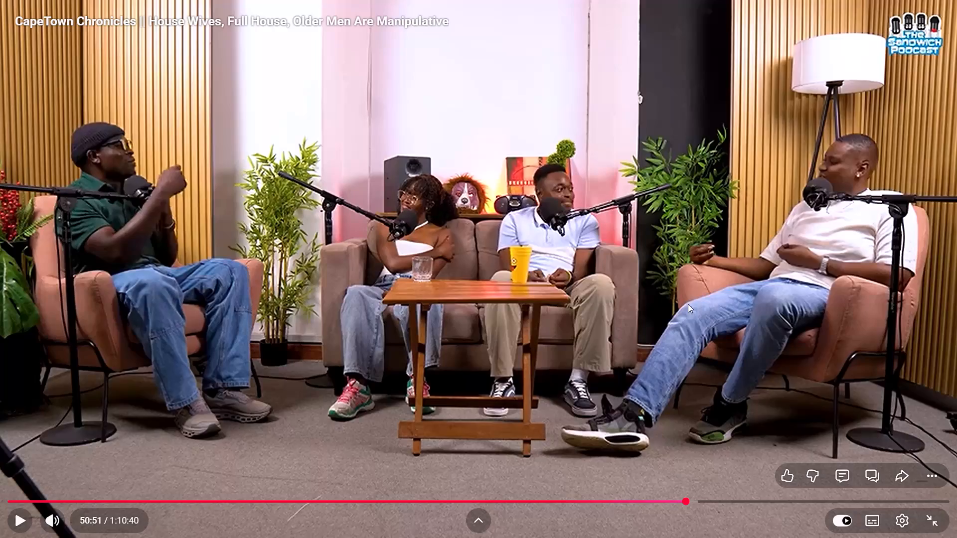
# Leave the full-screen video for File Explorer and open the ATTACHMENT REPORT UTALII document from the CLINTON folder, dismissing the activation wizard.
pyautogui.doubleClick(823, 94)
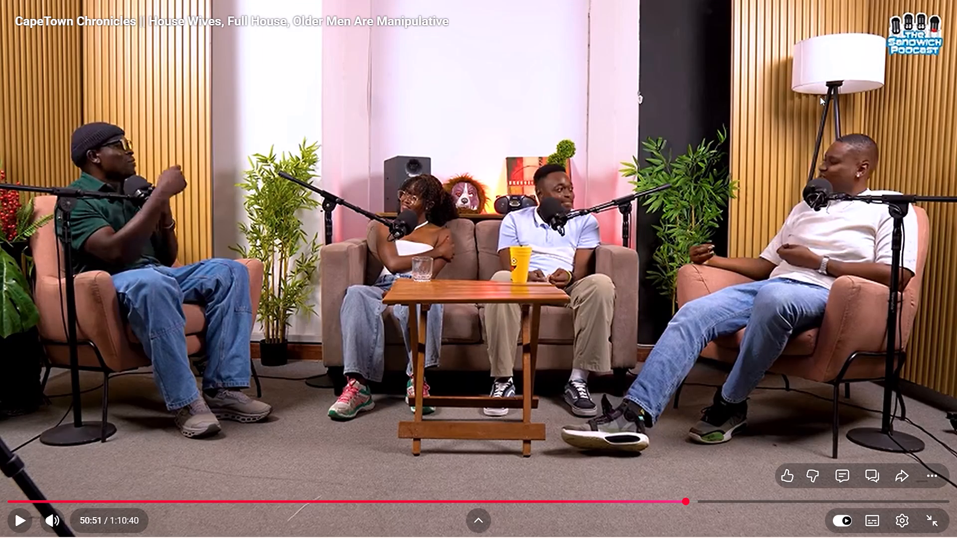
pyautogui.click(886, 11)
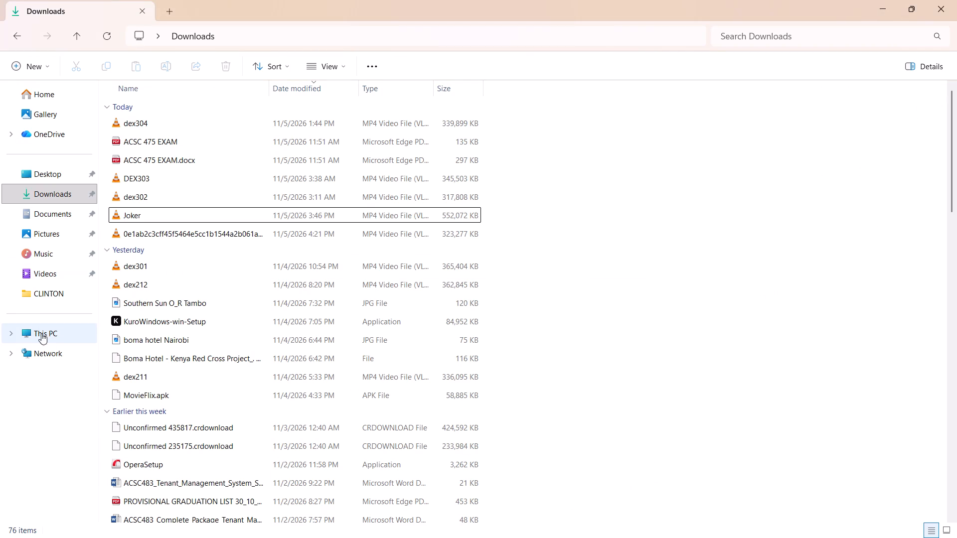
pyautogui.click(55, 292)
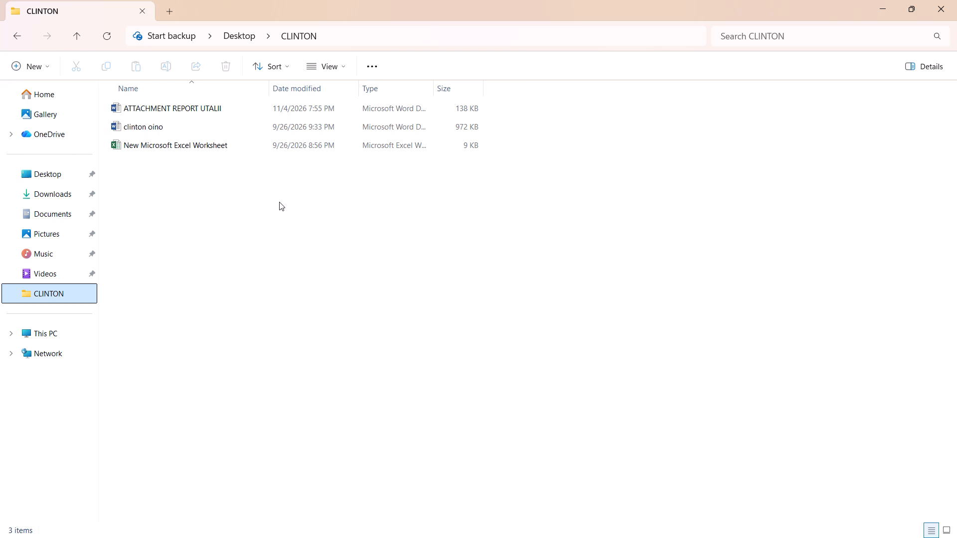
pyautogui.doubleClick(169, 106)
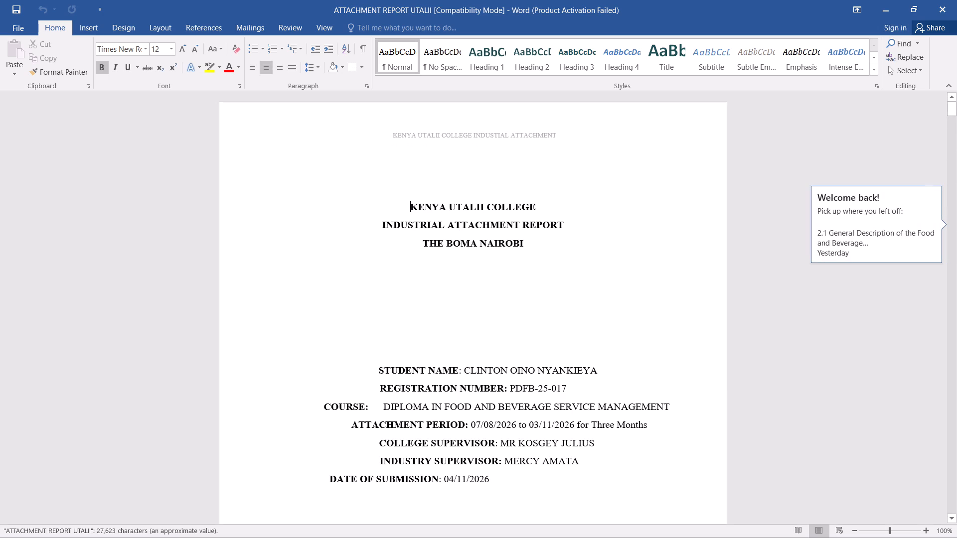
pyautogui.scroll(-1, 500, 317)
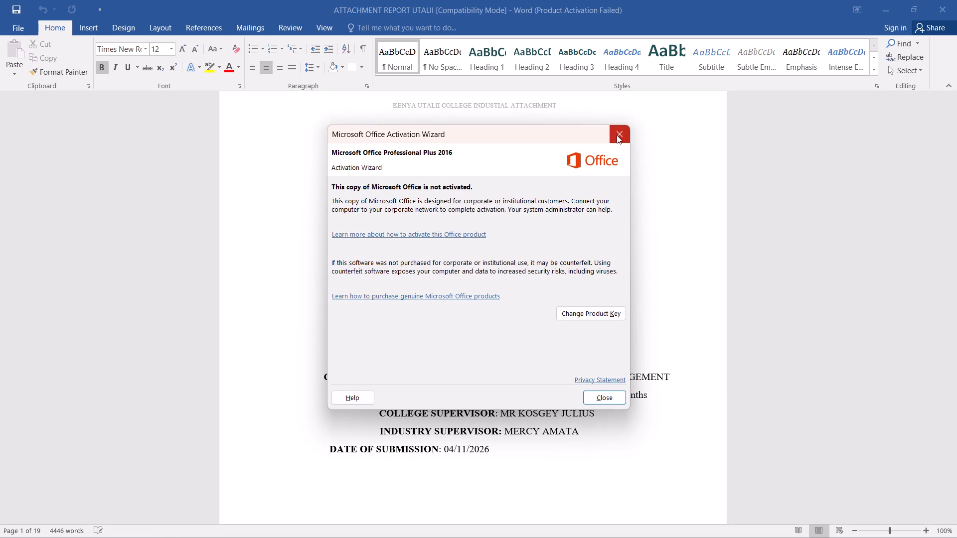
pyautogui.click(617, 135)
# Review the report's title page, from the college and report headings down to the submission details and footer.
pyautogui.scroll(-1, 606, 168)
pyautogui.scroll(-3, 600, 226)
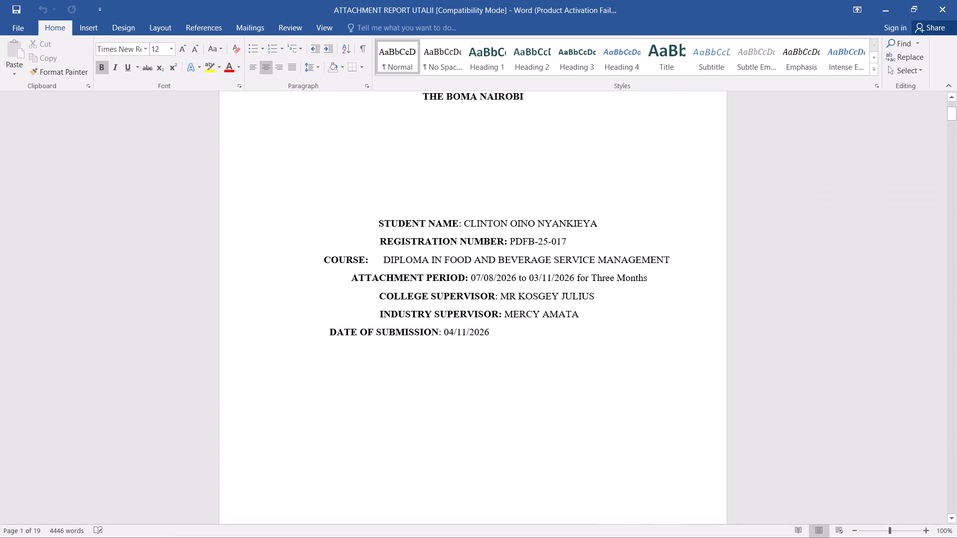
pyautogui.scroll(-3, 600, 226)
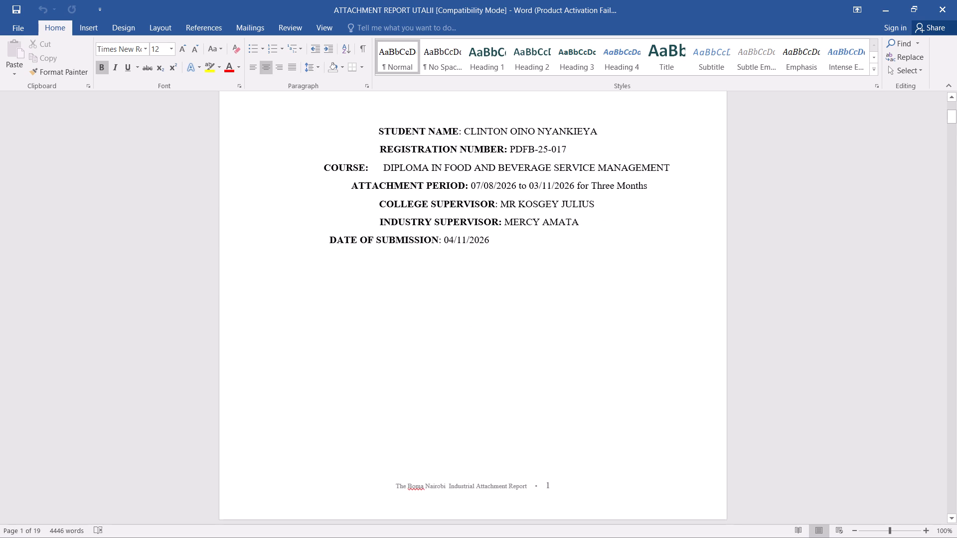
pyautogui.scroll(19, 600, 225)
pyautogui.click(347, 146)
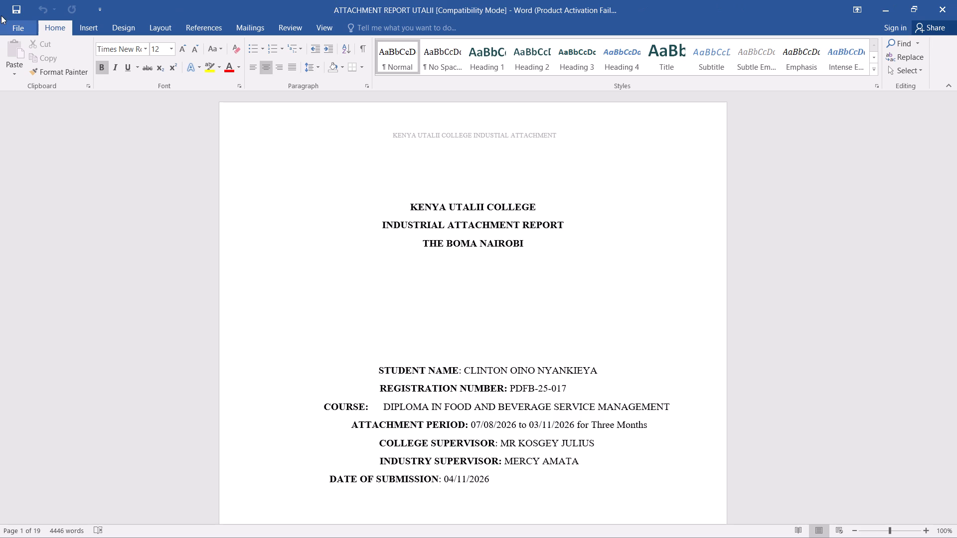
# Browse the built-in cover page designs, insert the ViewMaster cover page into the report, and check it against the existing title page.
pyautogui.click(79, 22)
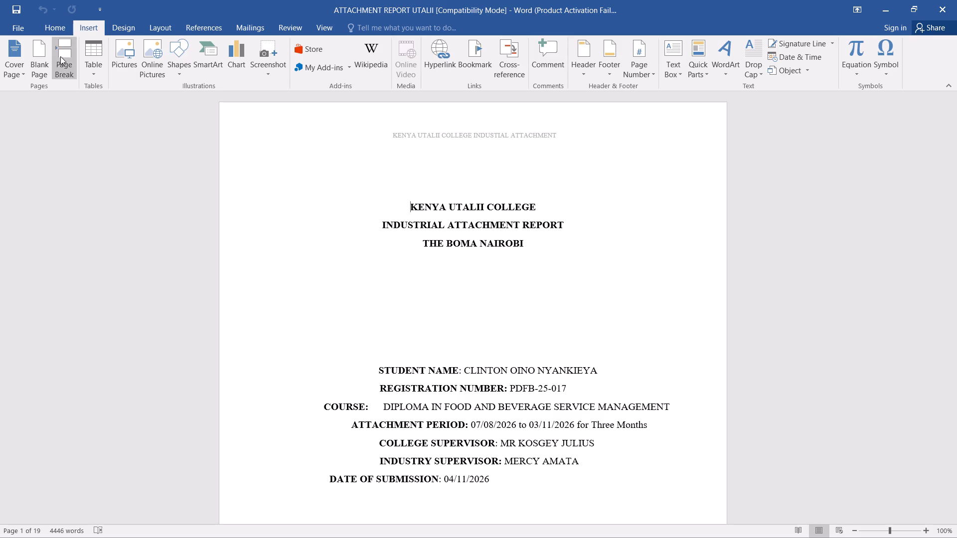
pyautogui.click(25, 74)
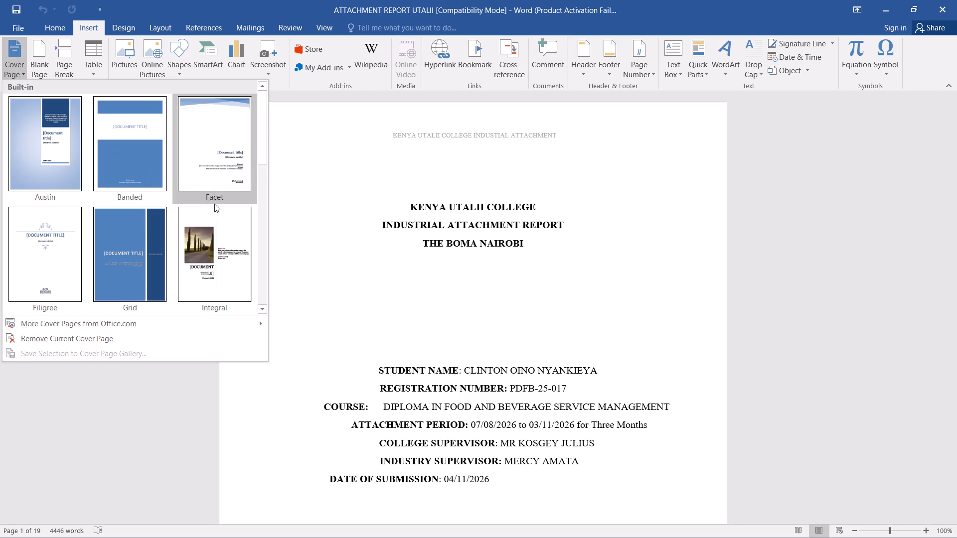
pyautogui.scroll(-1, 224, 221)
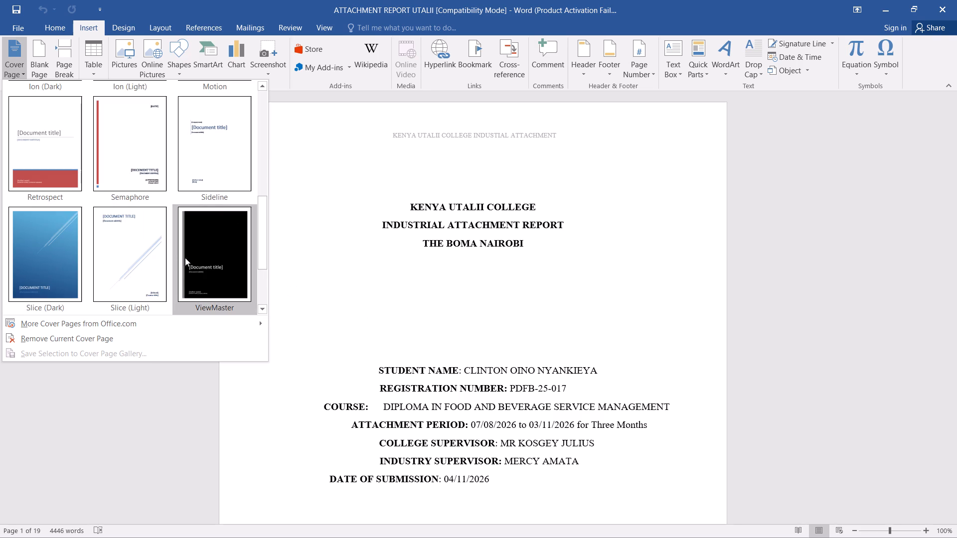
pyautogui.scroll(-3, 204, 256)
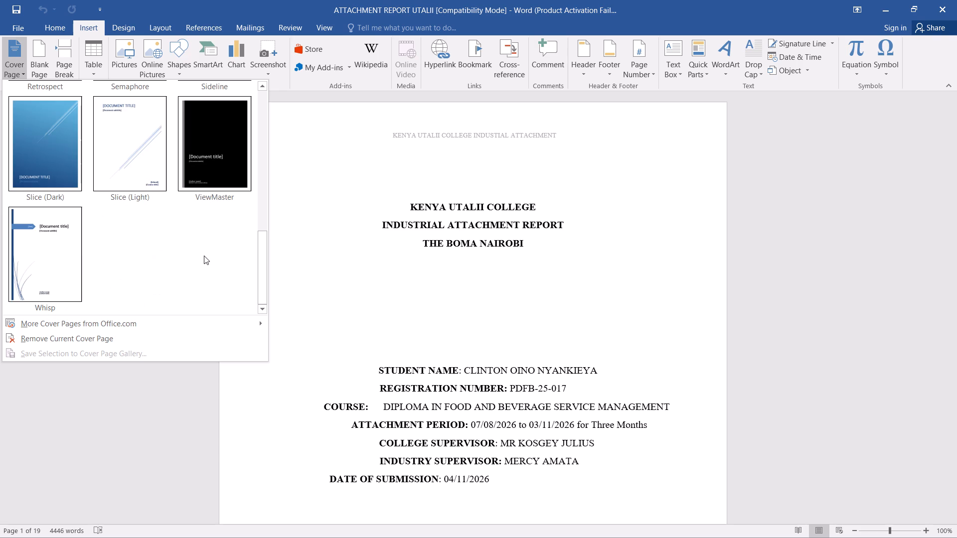
pyautogui.scroll(-2, 204, 256)
pyautogui.scroll(1, 204, 256)
pyautogui.scroll(-8, 208, 236)
pyautogui.scroll(5, 96, 248)
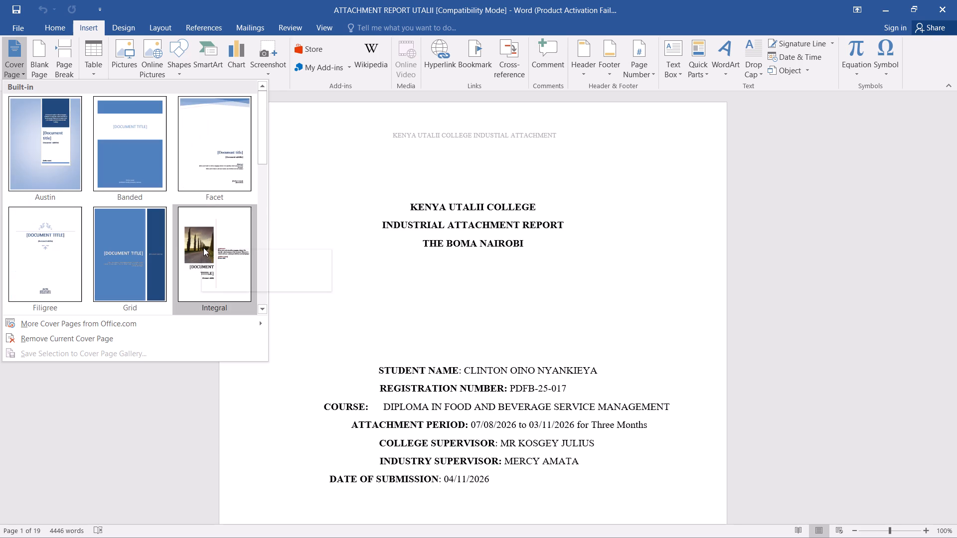
pyautogui.scroll(-2, 203, 248)
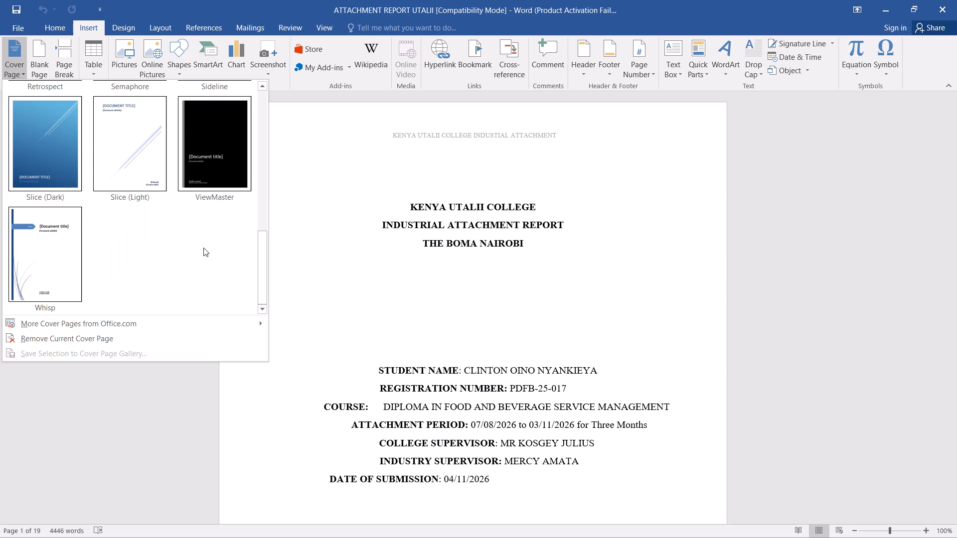
pyautogui.click(212, 144)
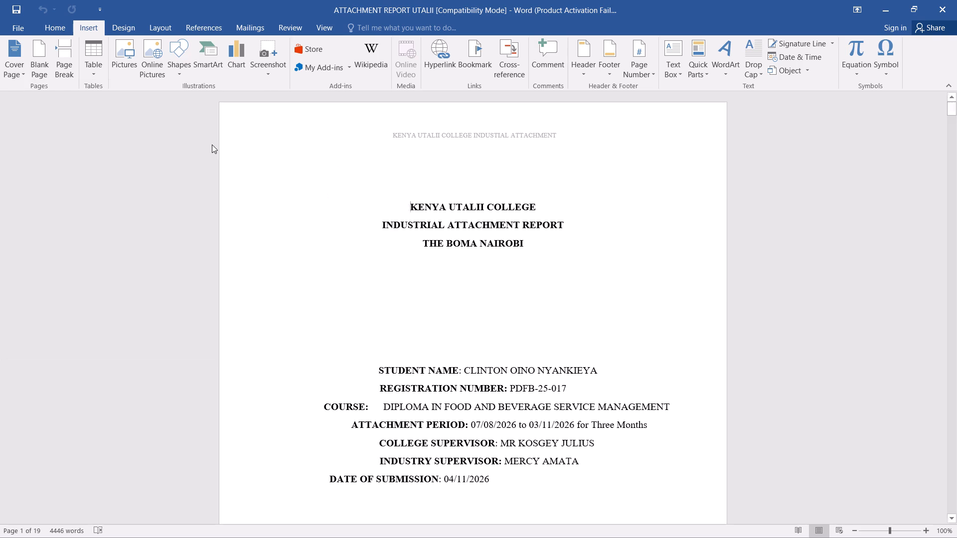
pyautogui.scroll(-19, 357, 252)
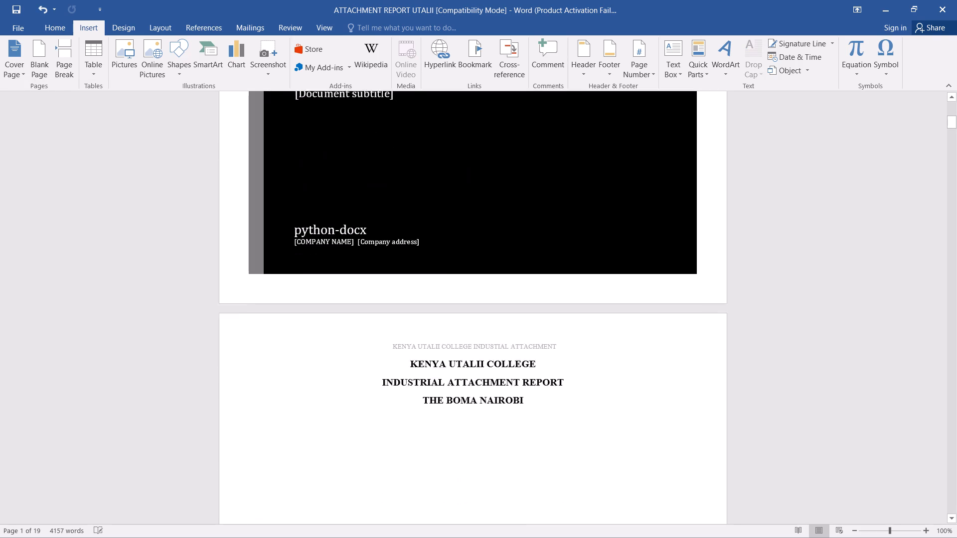
pyautogui.scroll(14, 362, 250)
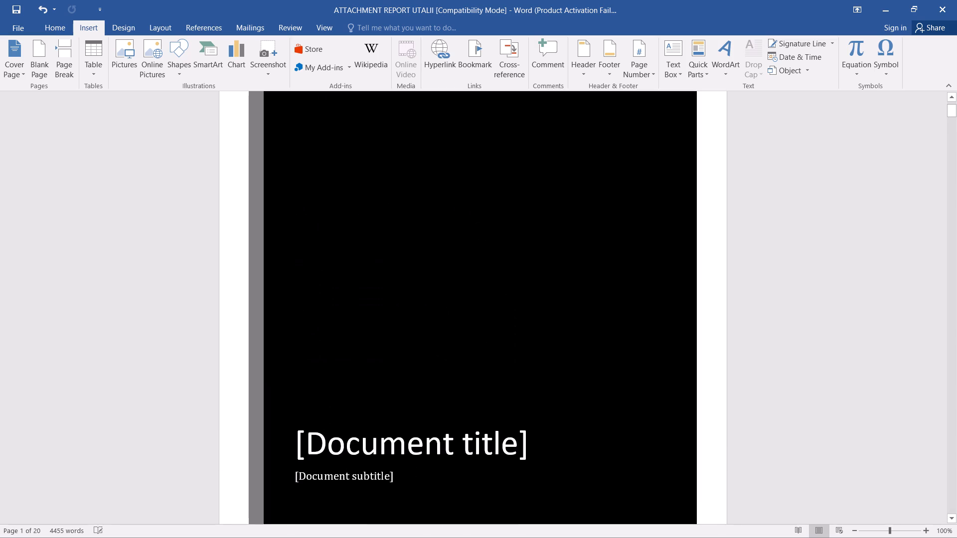
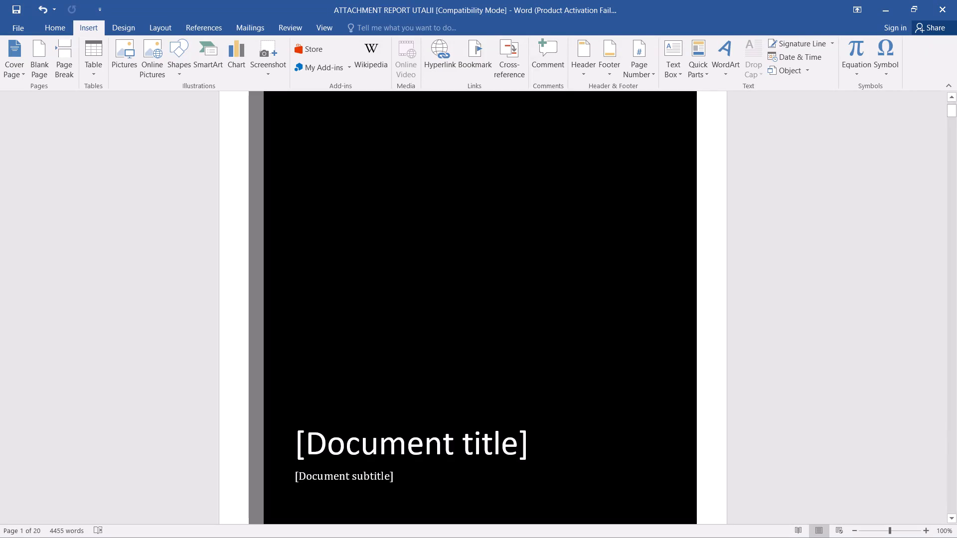
# Shift the cover page's black block and grey side bar together slightly closer to the page's left edge.
pyautogui.click(258, 120)
pyautogui.moveTo(261, 115); pyautogui.dragTo(241, 130)
pyautogui.click(330, 138)
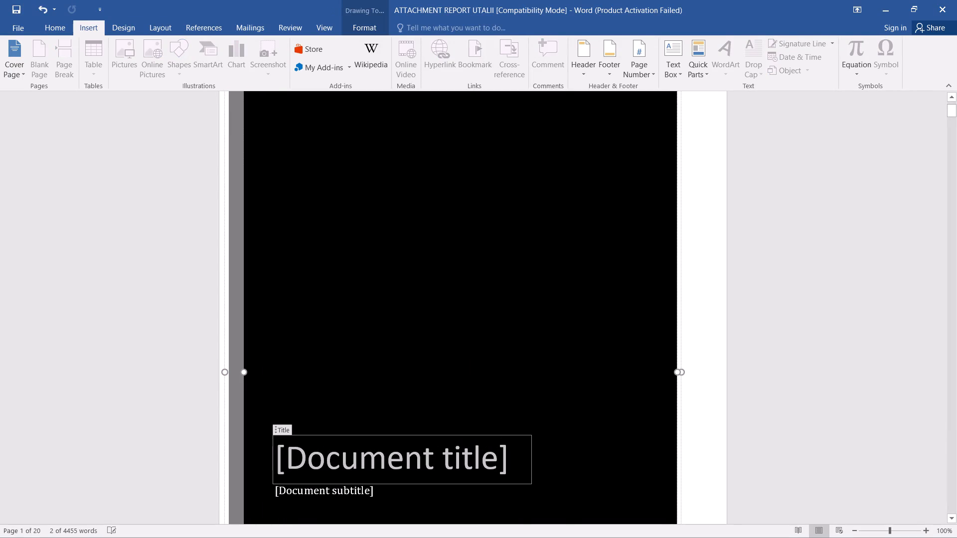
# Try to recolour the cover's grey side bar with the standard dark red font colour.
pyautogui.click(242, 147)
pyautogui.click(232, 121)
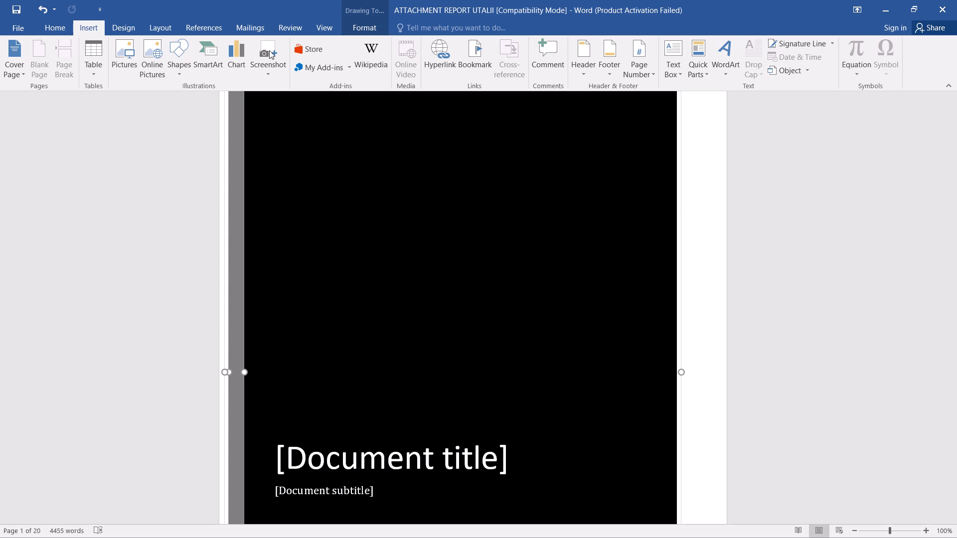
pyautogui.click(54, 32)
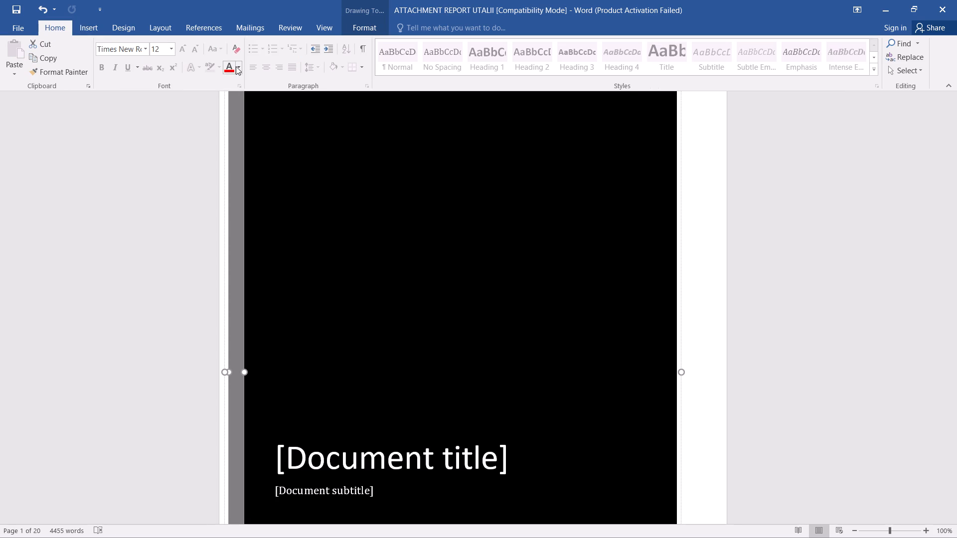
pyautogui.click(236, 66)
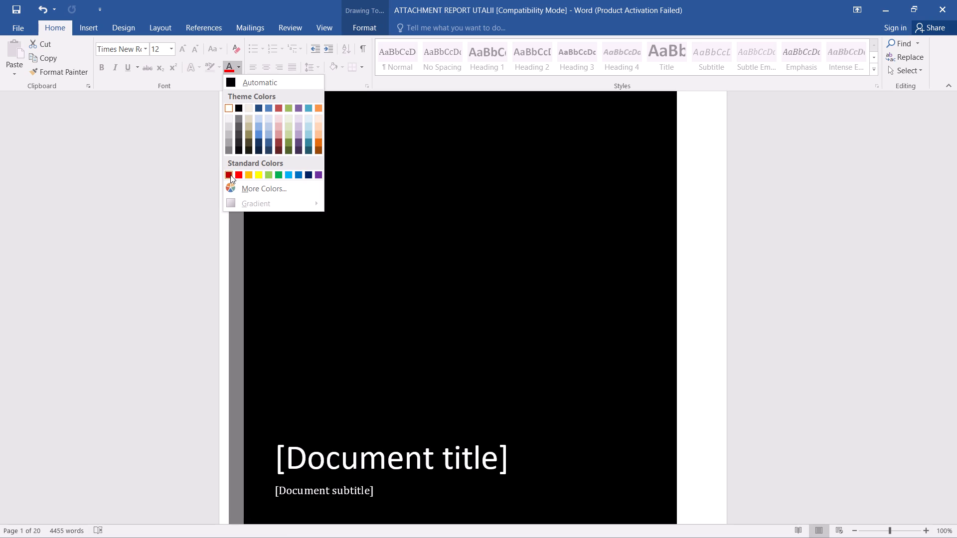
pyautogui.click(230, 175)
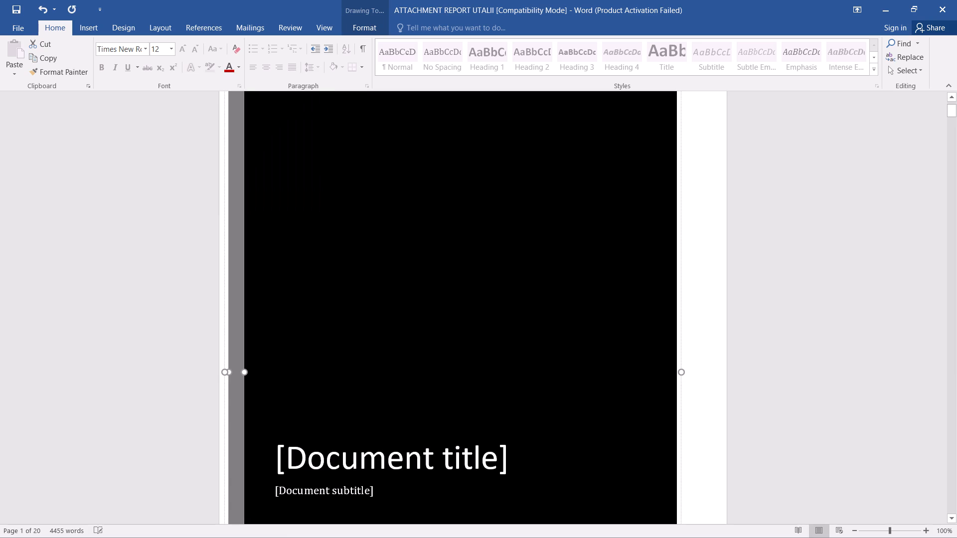
# Narrow the grey side bar slightly so a thin gap separates it from the black block.
pyautogui.click(243, 371)
pyautogui.click(246, 372)
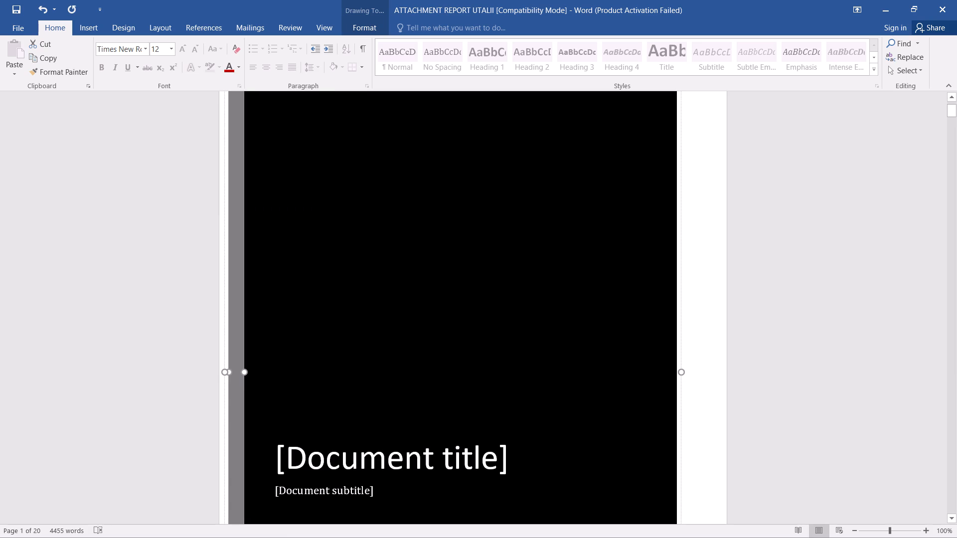
pyautogui.click(246, 372)
pyautogui.moveTo(246, 372); pyautogui.dragTo(241, 369)
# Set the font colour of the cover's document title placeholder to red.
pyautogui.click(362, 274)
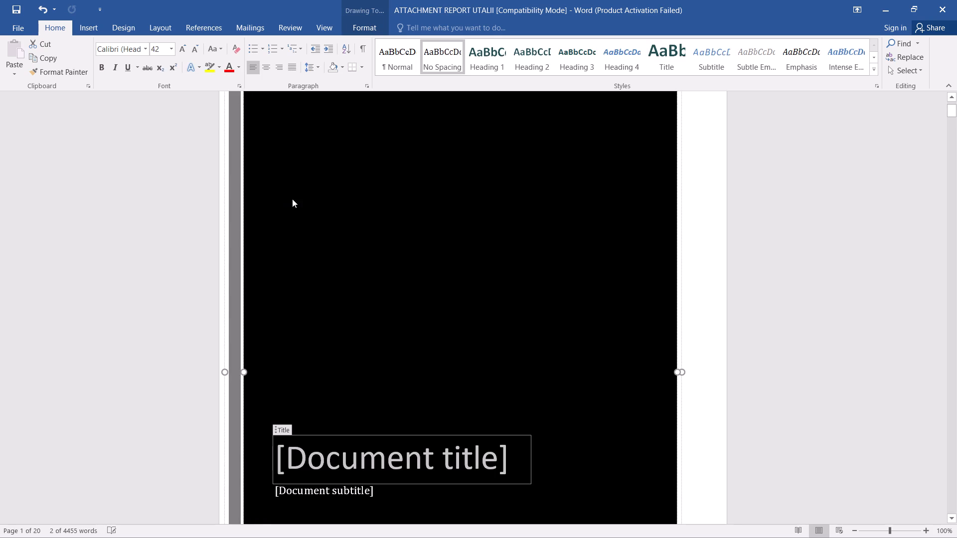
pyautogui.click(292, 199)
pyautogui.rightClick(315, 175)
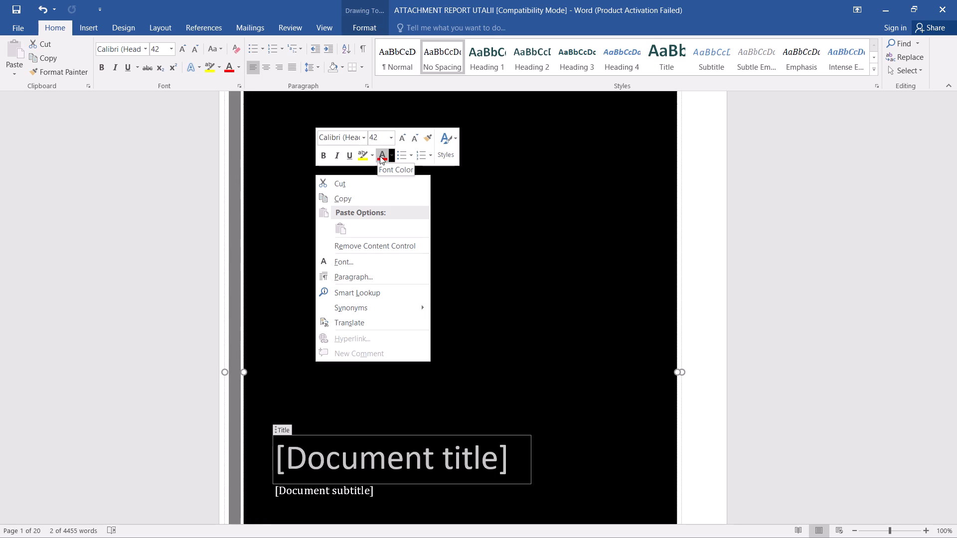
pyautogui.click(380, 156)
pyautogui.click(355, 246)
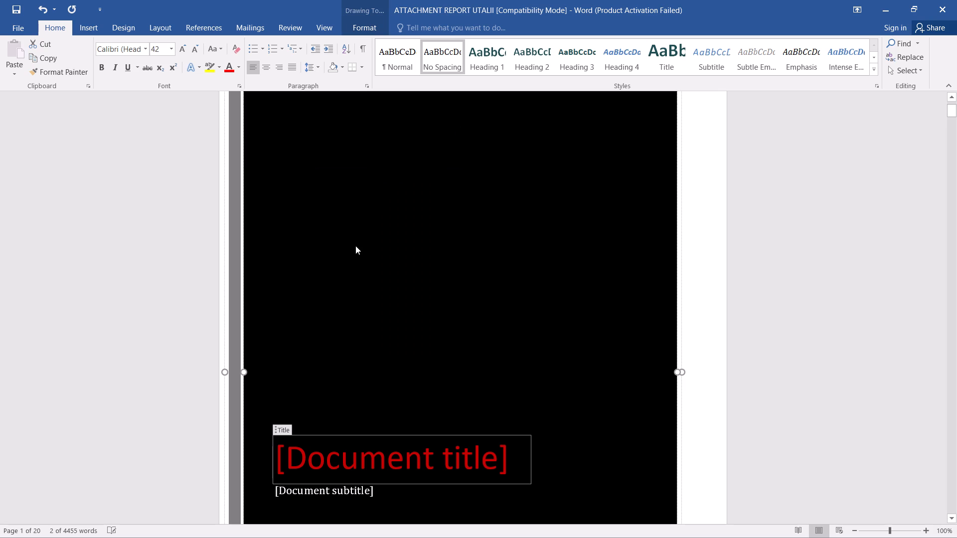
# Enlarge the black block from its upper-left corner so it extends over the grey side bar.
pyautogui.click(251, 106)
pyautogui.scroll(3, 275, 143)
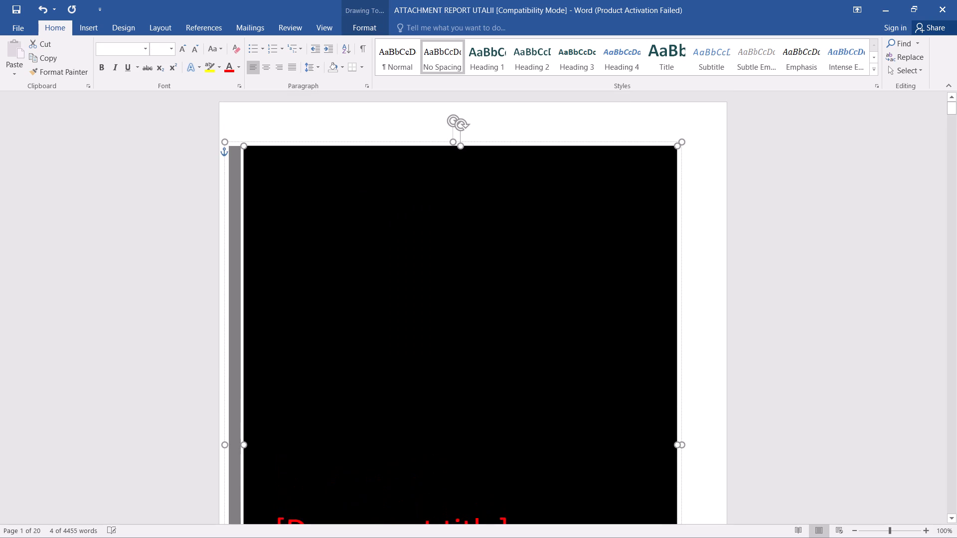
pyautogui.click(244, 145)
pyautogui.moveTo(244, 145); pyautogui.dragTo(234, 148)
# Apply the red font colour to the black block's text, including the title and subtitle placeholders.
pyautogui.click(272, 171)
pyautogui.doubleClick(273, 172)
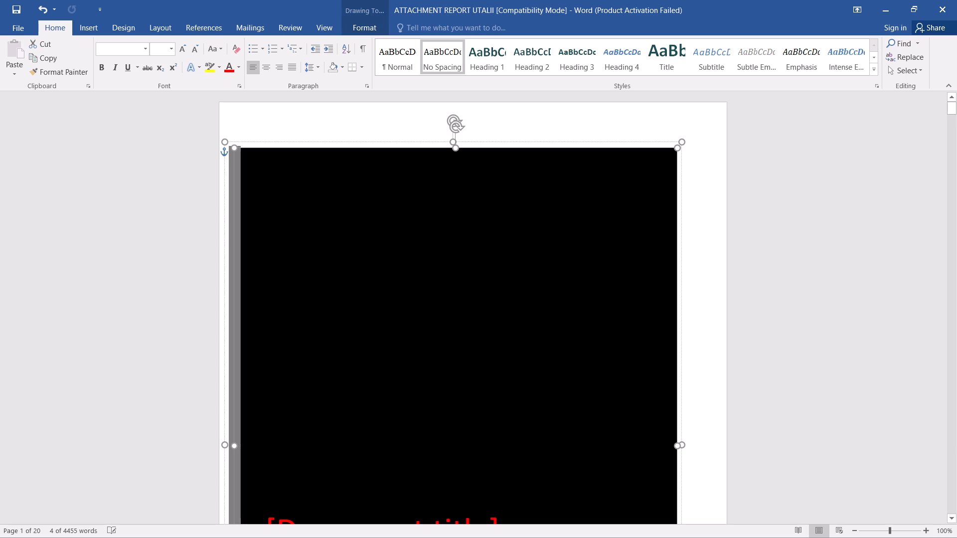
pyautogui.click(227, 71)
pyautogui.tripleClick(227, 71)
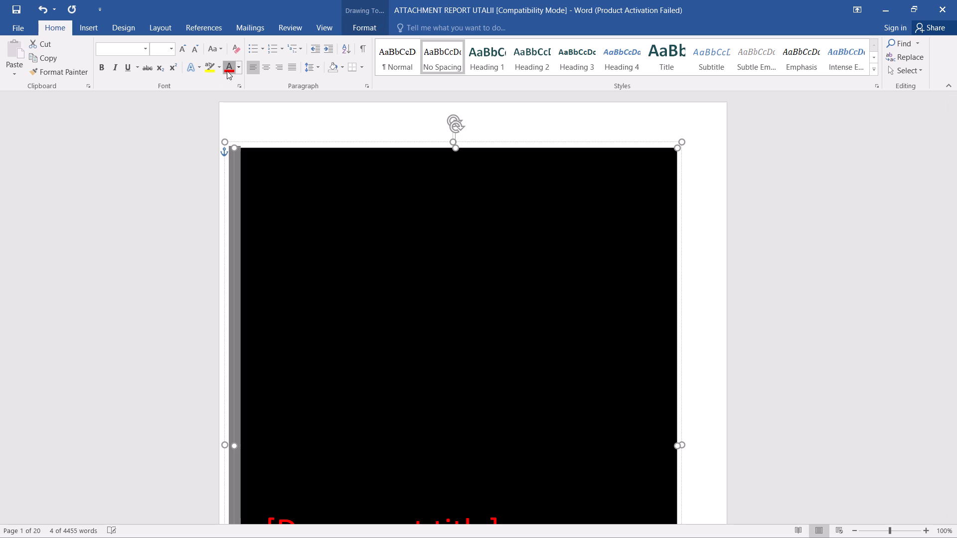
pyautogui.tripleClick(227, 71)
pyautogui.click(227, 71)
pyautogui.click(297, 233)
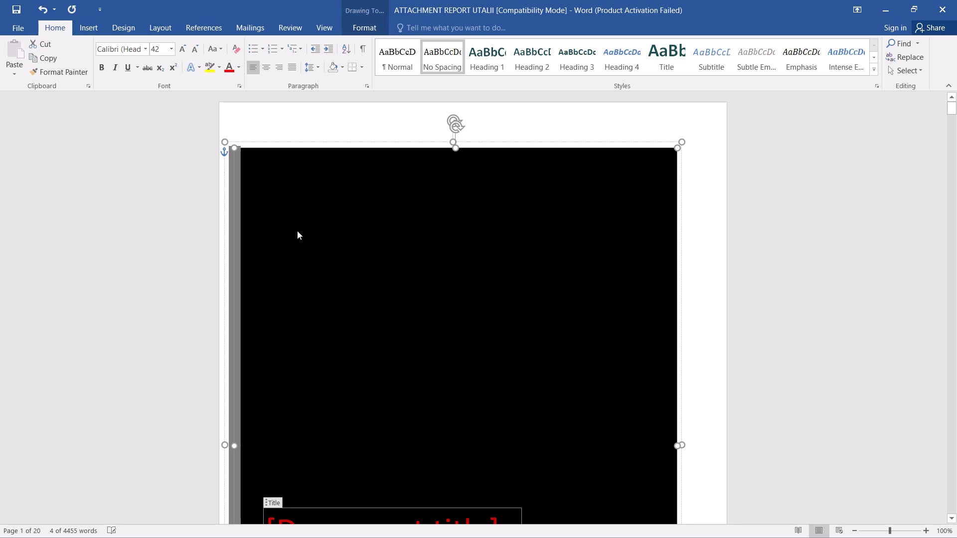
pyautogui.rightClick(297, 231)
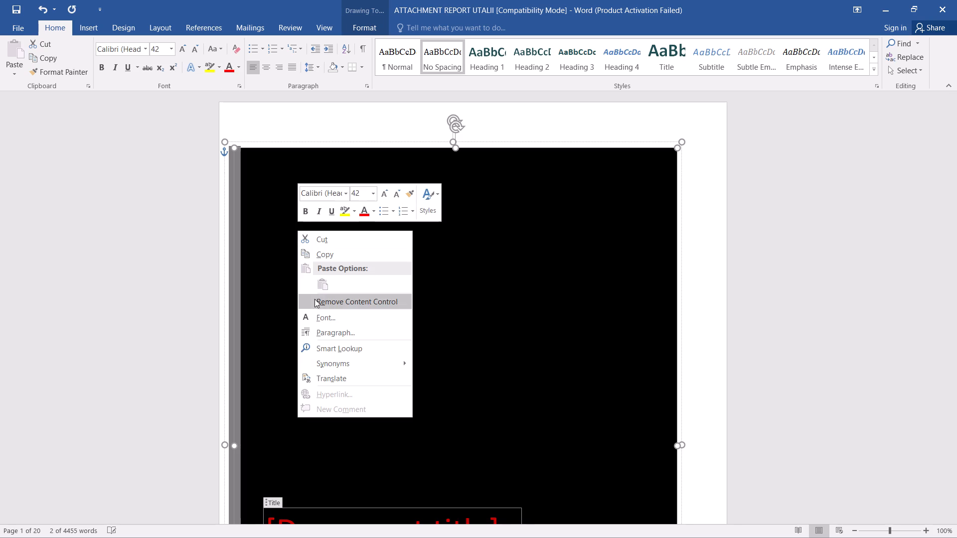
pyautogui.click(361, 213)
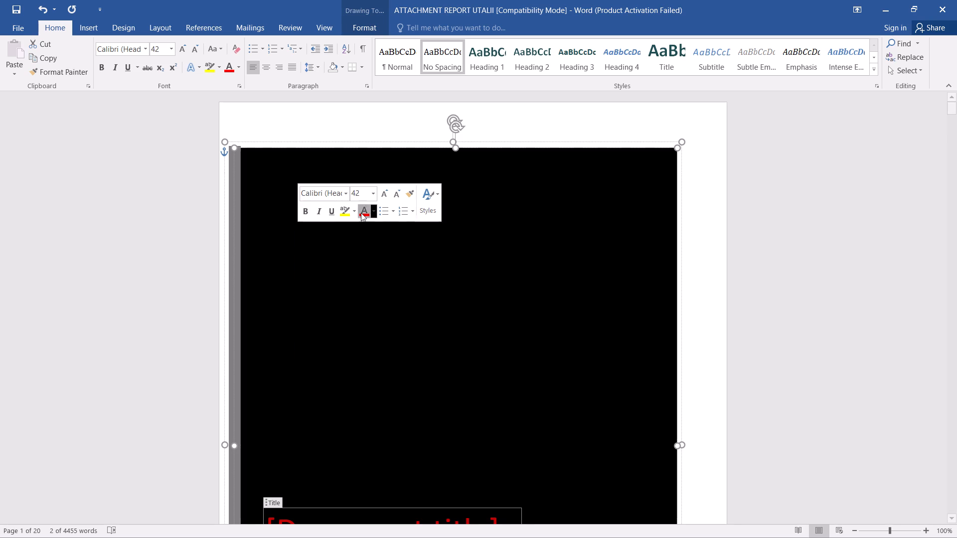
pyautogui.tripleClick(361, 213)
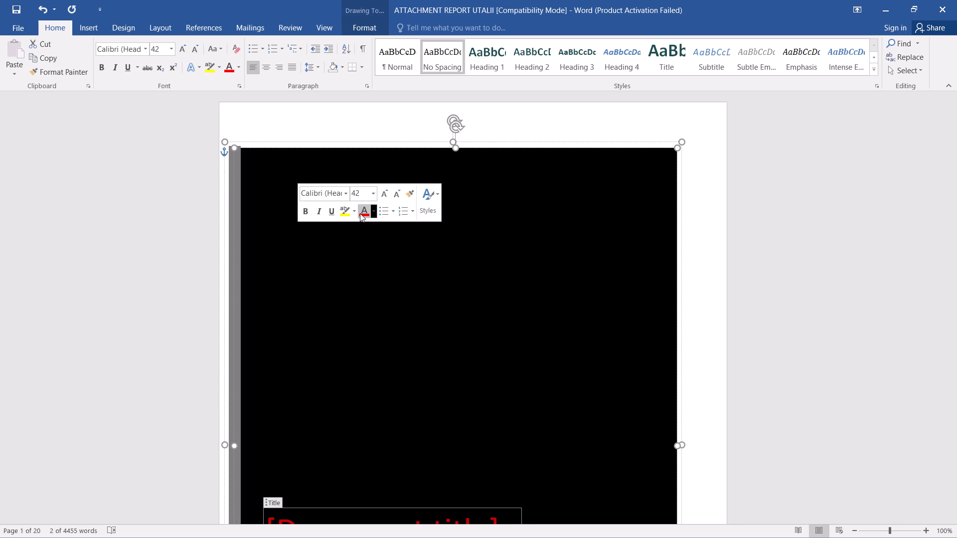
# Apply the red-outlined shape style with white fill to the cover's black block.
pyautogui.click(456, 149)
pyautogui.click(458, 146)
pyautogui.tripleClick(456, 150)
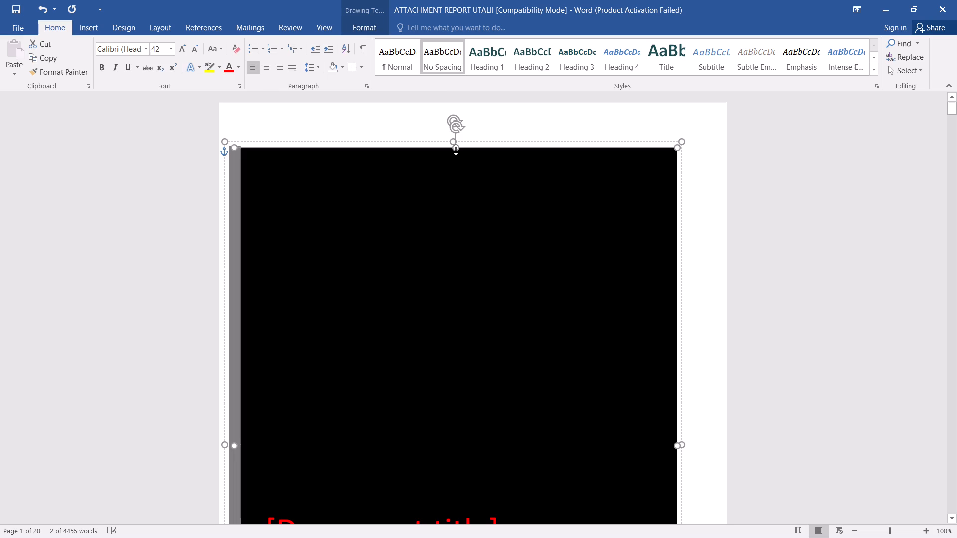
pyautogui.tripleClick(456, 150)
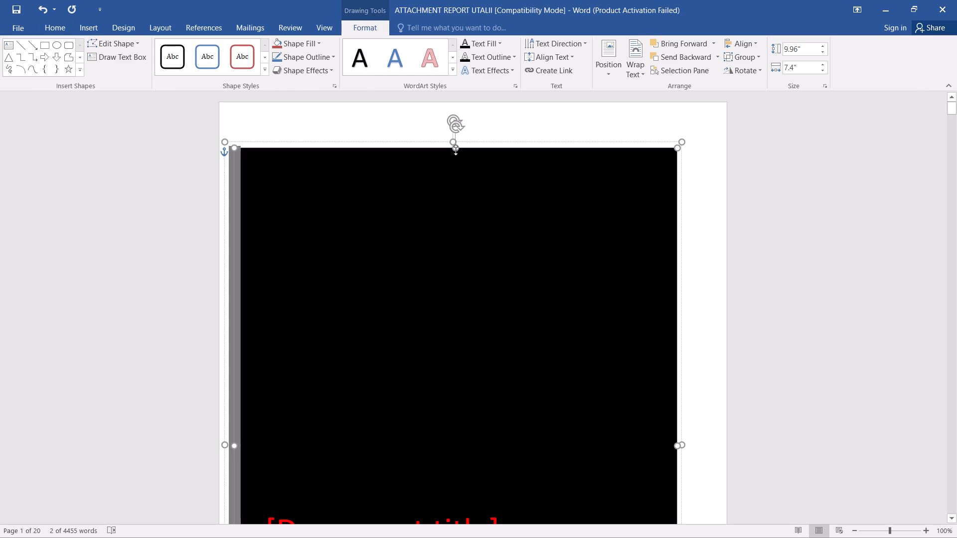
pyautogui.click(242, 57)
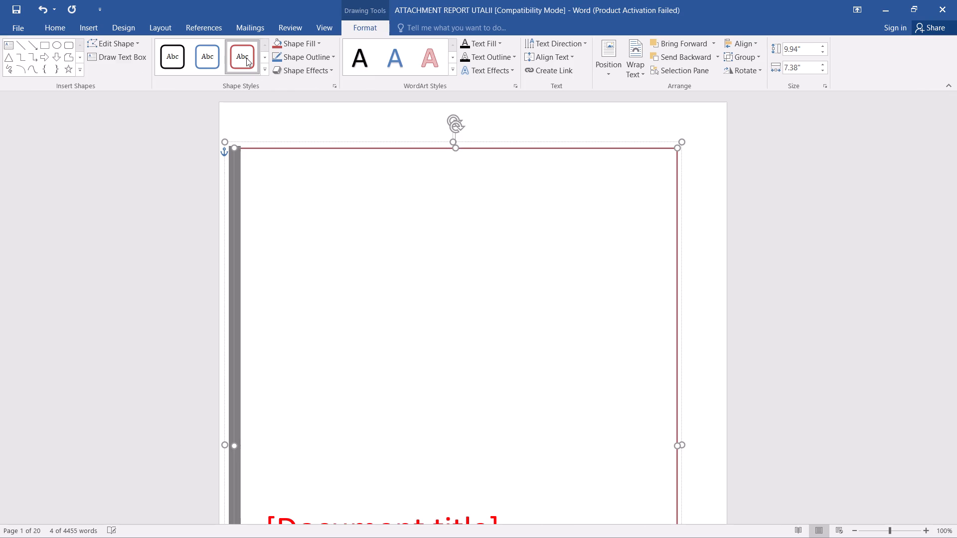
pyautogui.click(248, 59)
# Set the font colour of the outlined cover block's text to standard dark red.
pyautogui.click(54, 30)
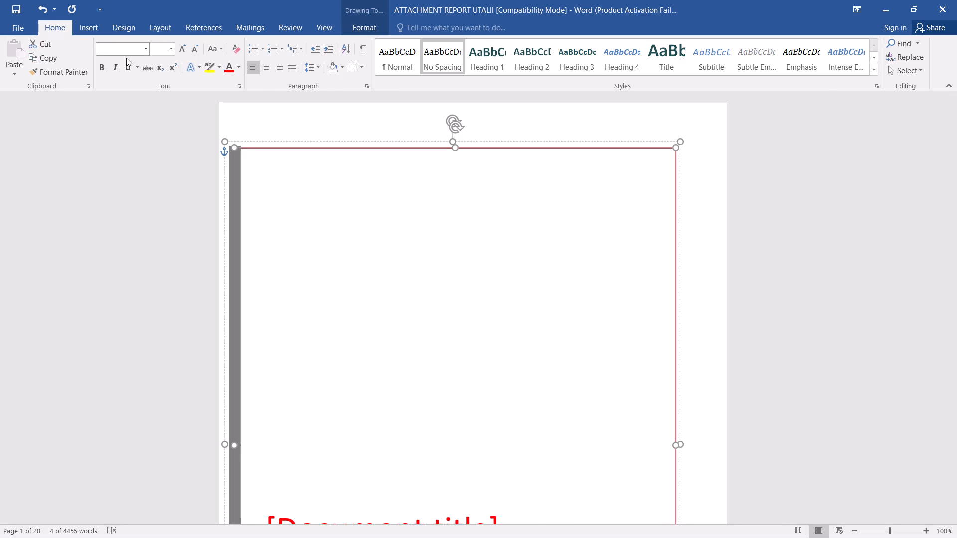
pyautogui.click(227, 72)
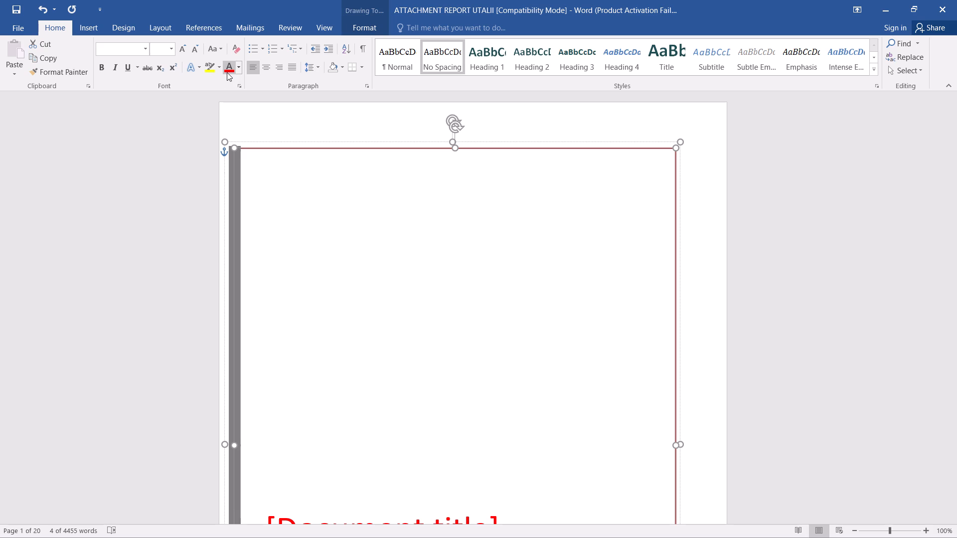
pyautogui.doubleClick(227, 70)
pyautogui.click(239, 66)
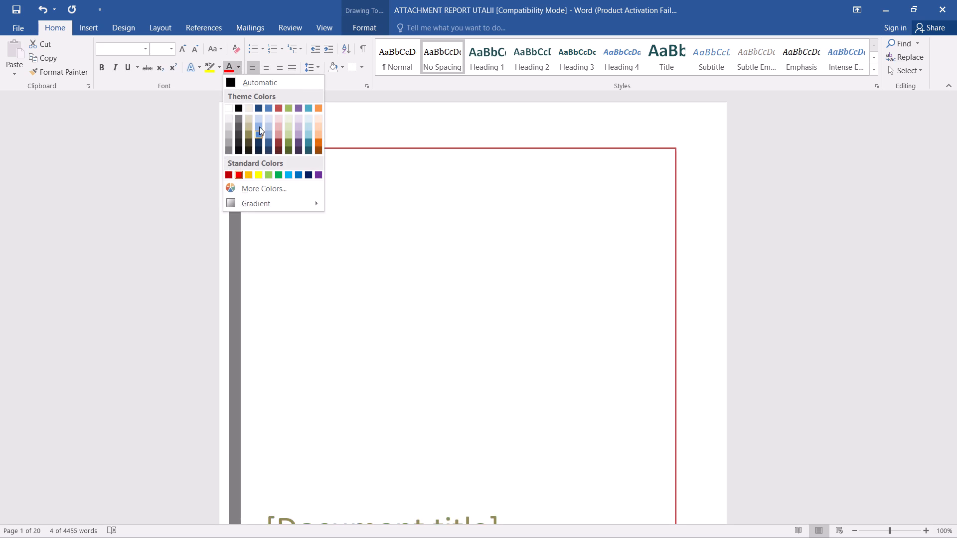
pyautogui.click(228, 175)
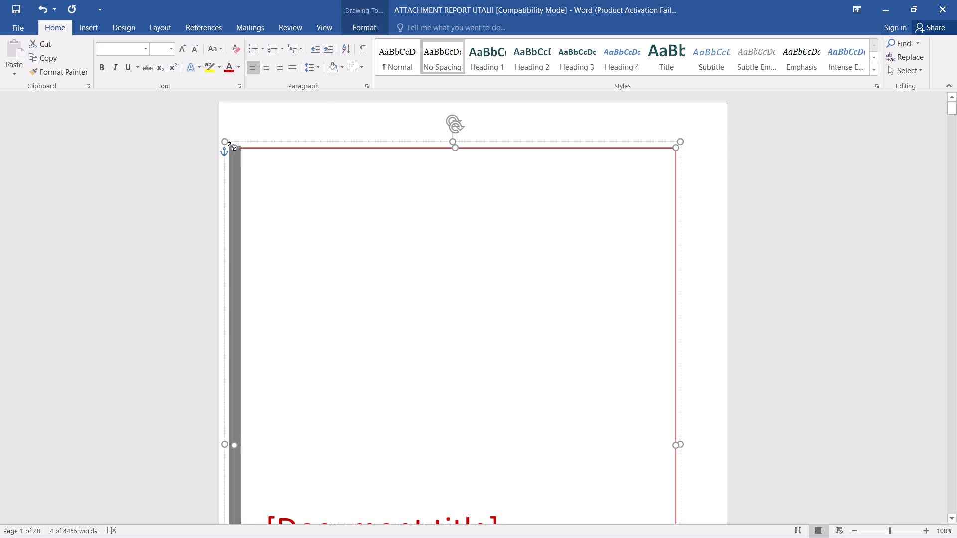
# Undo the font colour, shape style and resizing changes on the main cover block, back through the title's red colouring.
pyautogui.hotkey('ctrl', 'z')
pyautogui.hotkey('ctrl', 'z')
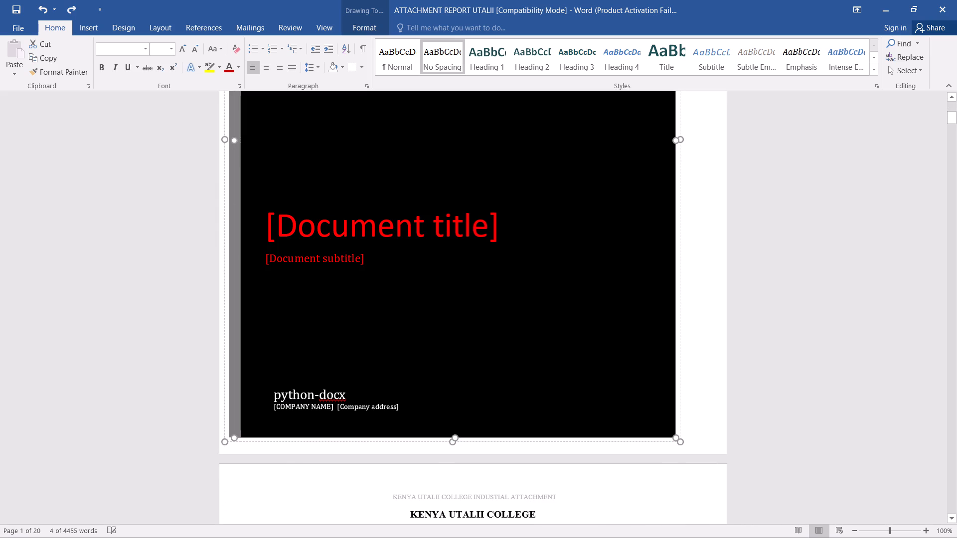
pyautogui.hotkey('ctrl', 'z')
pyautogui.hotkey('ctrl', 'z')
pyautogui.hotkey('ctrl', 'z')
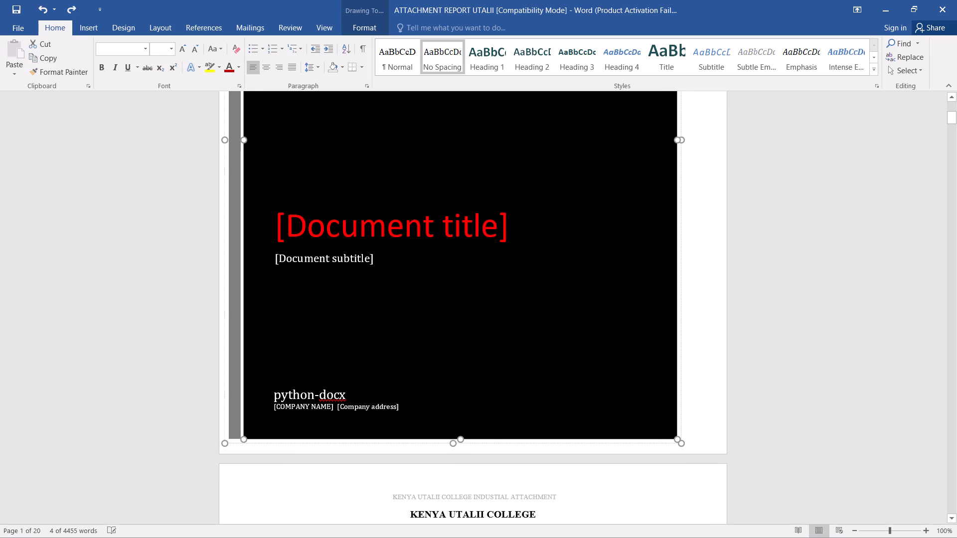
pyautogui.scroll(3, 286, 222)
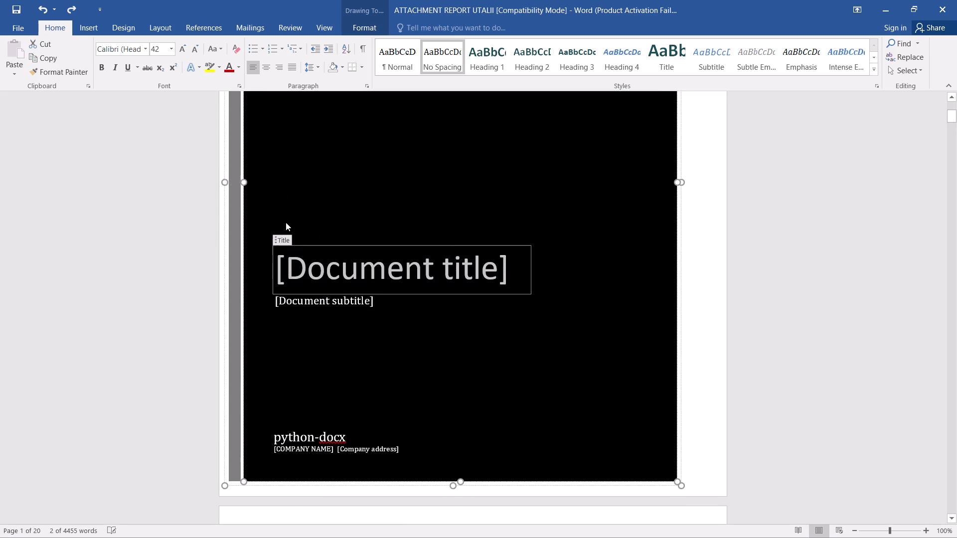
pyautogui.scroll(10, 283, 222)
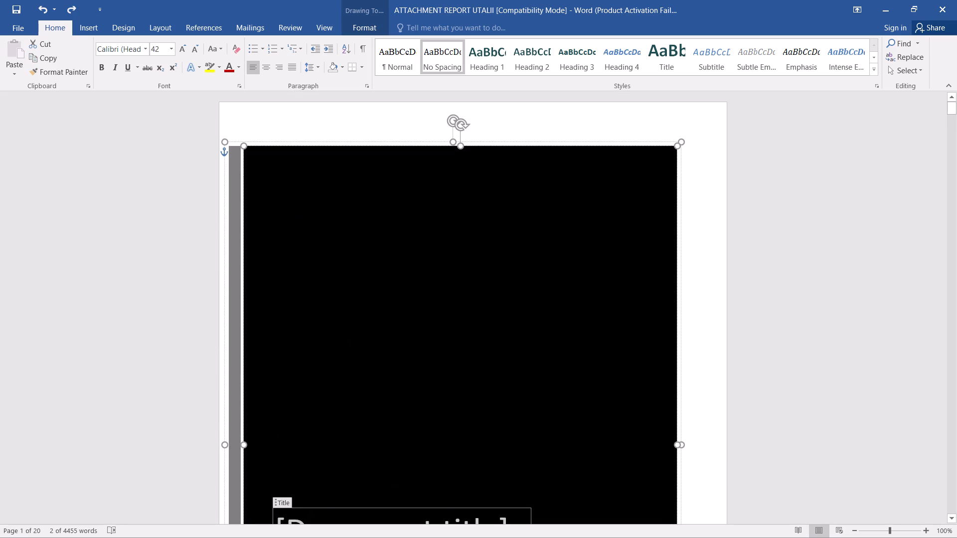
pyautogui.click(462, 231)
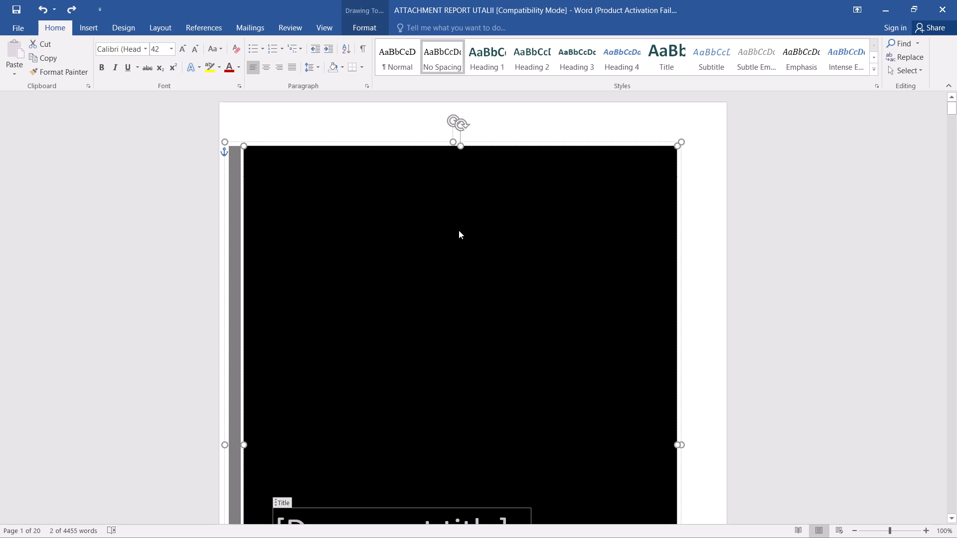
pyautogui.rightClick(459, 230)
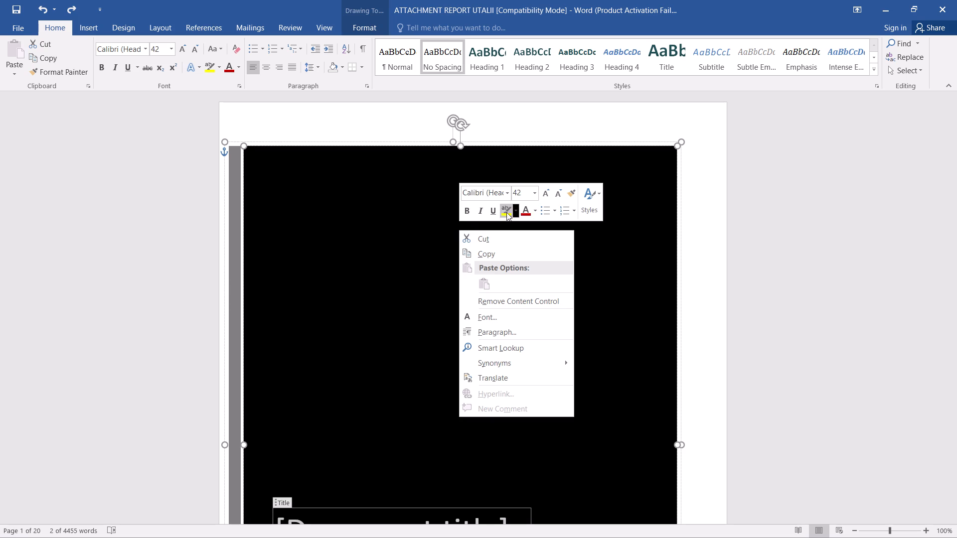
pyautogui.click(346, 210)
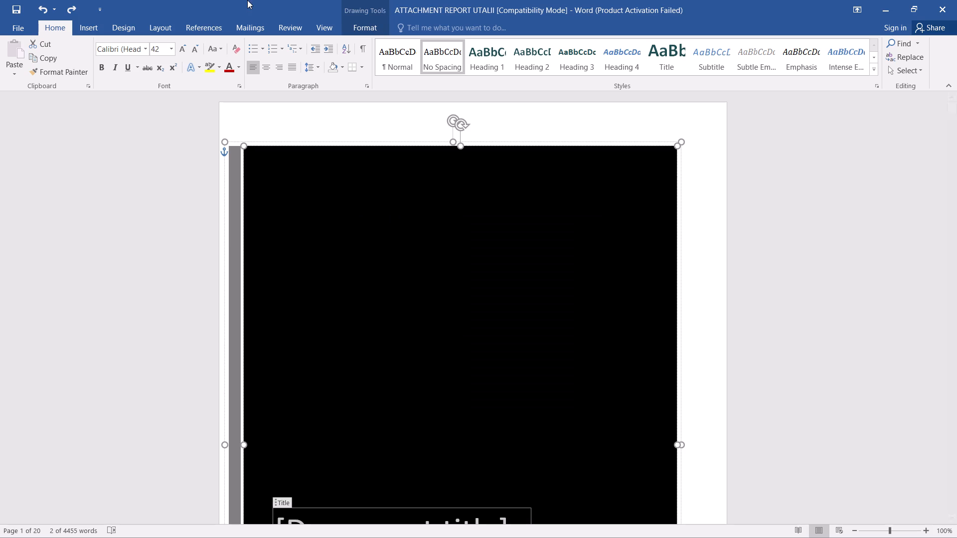
# Set the document's theme colours to the Office 2007 - 2010 colour set.
pyautogui.click(98, 25)
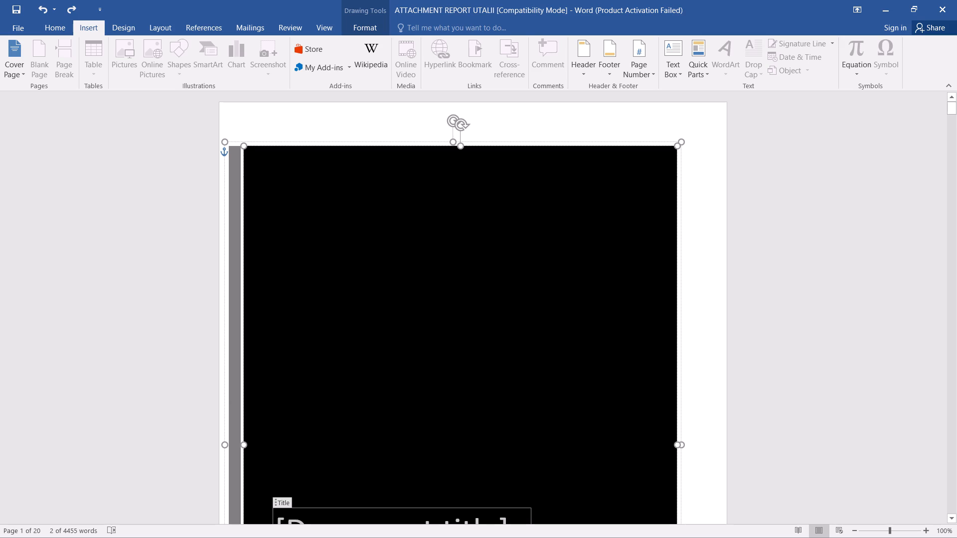
pyautogui.click(125, 25)
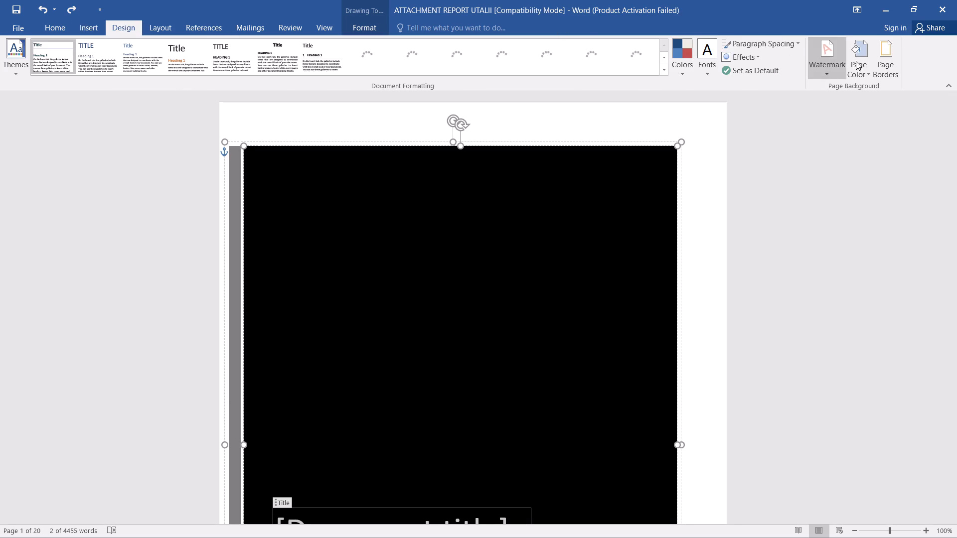
pyautogui.click(683, 67)
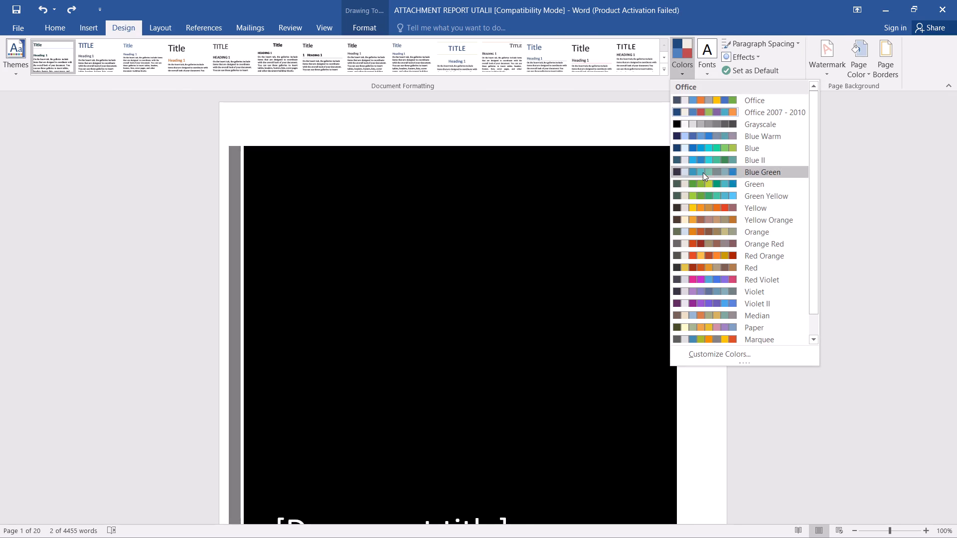
pyautogui.click(701, 112)
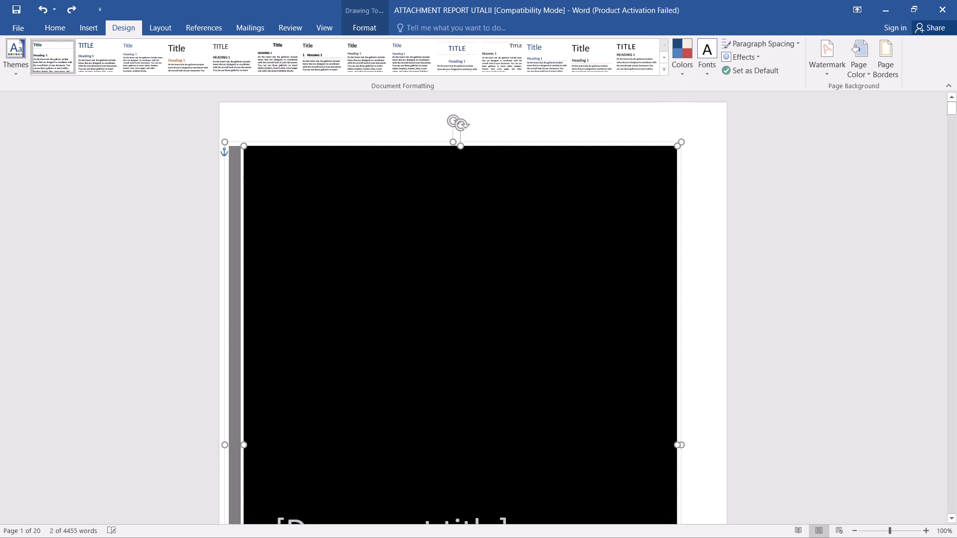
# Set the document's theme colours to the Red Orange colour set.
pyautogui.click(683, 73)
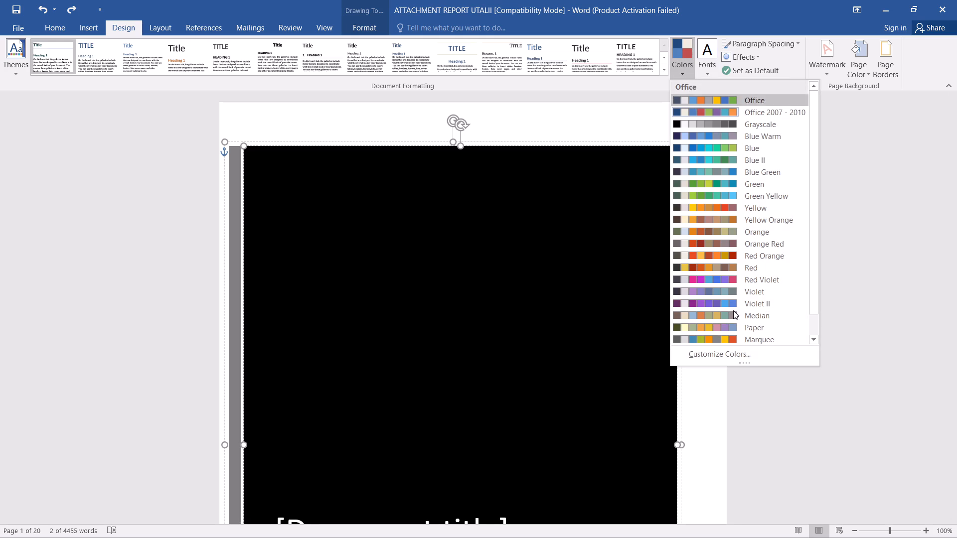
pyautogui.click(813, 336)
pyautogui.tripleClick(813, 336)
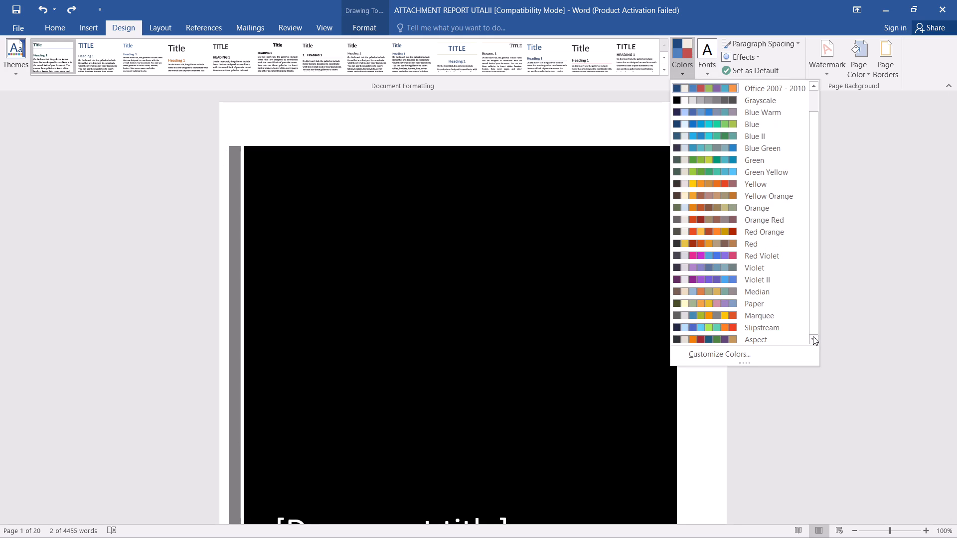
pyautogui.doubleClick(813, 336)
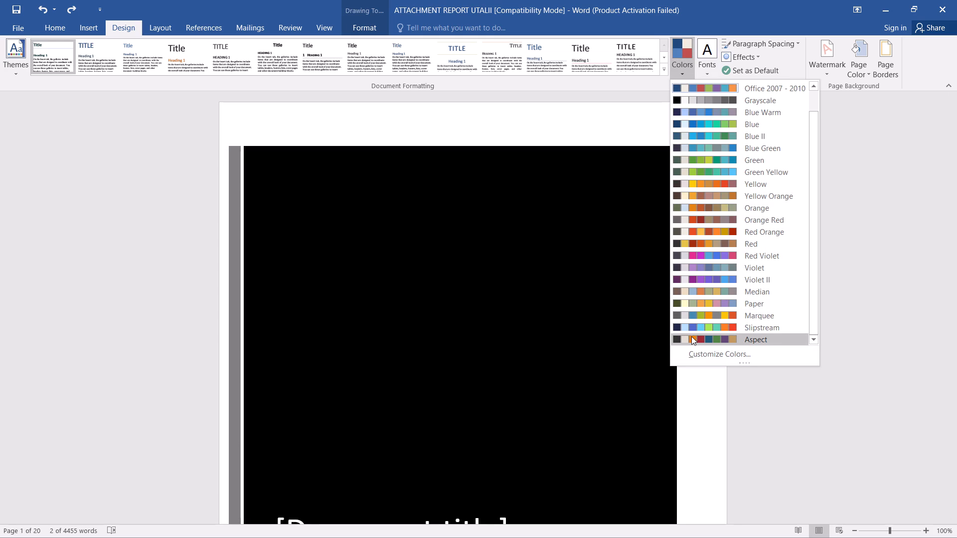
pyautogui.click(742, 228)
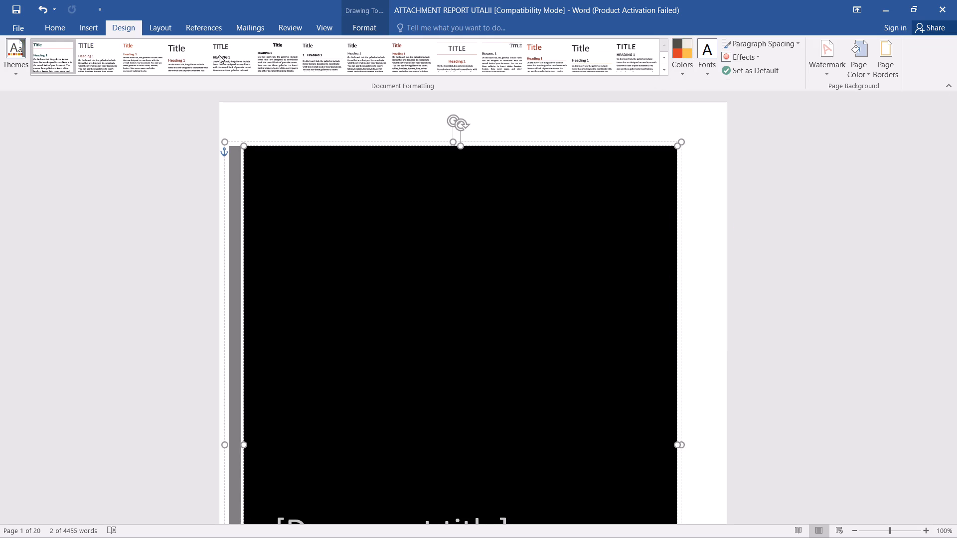
# Apply the Ion Boardroom theme to the document.
pyautogui.click(23, 42)
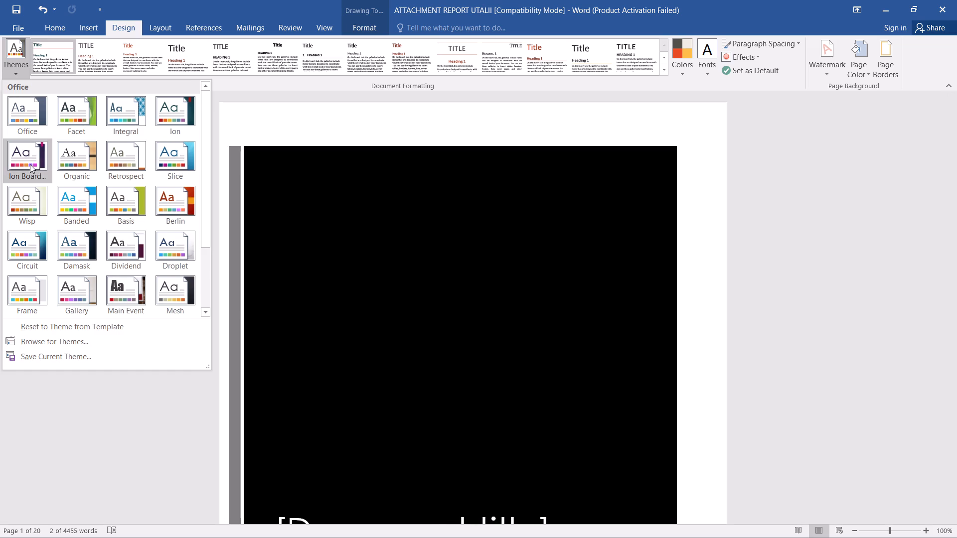
pyautogui.click(26, 162)
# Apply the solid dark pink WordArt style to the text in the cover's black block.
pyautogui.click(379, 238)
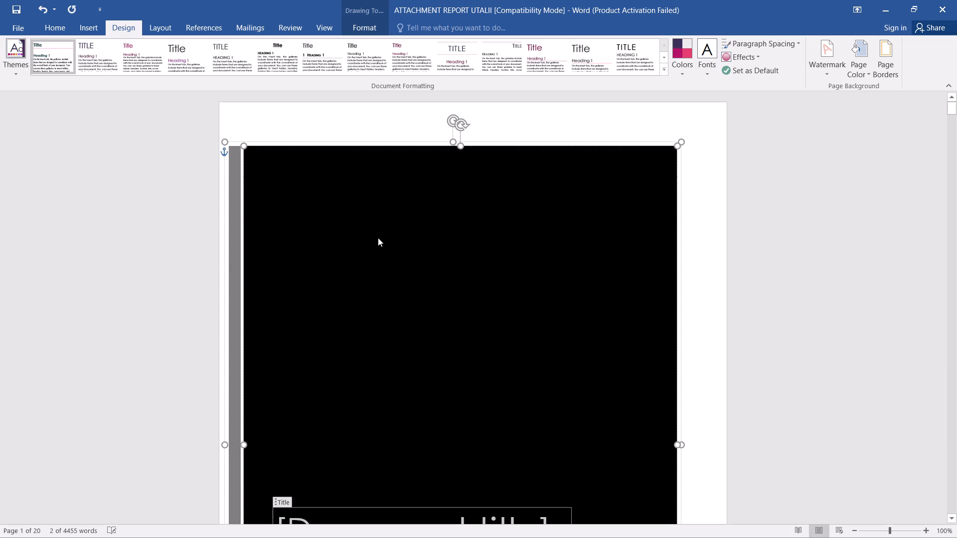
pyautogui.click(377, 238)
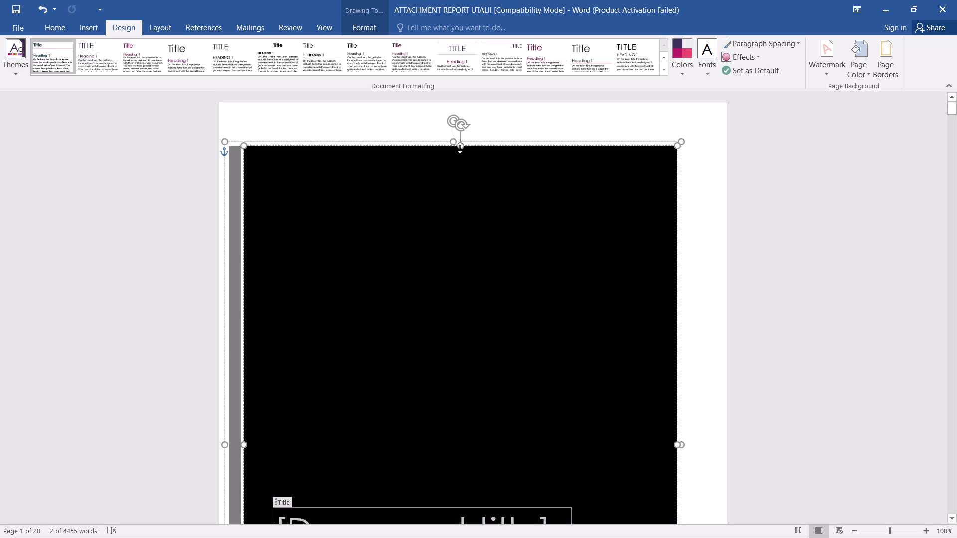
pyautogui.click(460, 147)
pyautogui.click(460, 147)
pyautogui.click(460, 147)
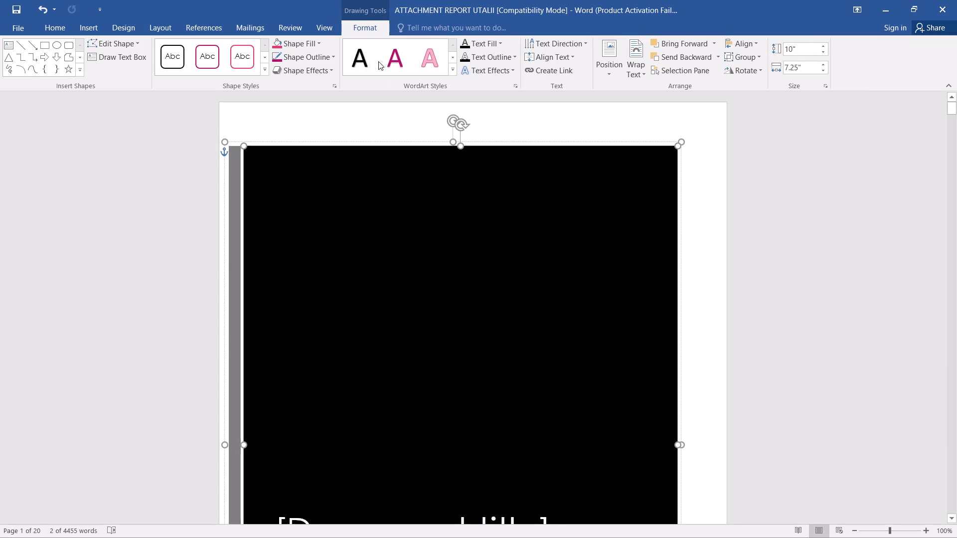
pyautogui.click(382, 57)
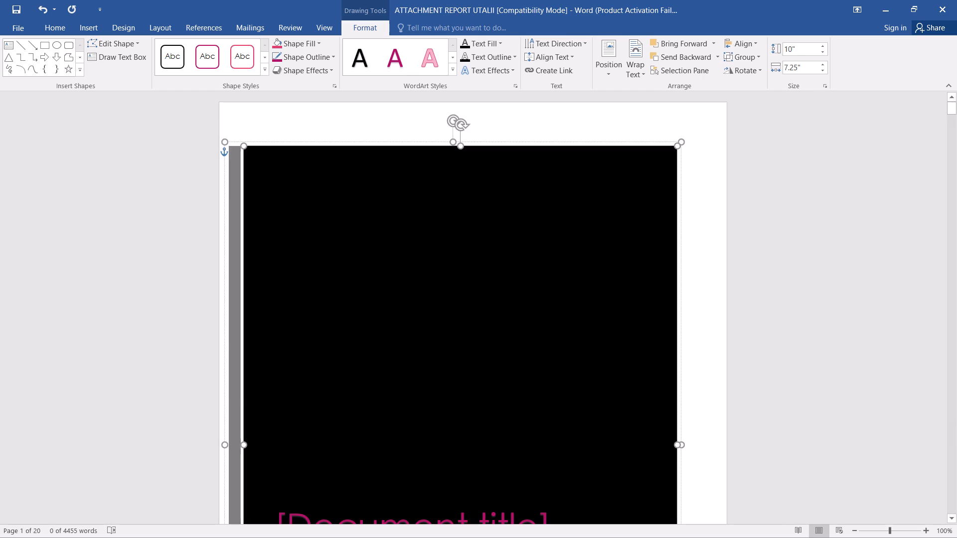
# Delete the black cover block with its title and subtitle placeholders from the first page.
pyautogui.scroll(-5, 400, 234)
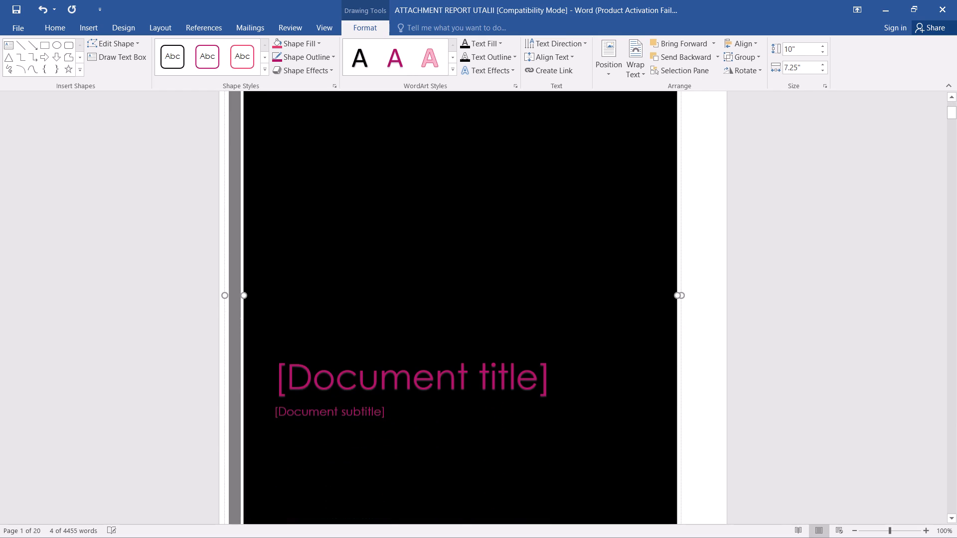
pyautogui.press('BackSpace')
pyautogui.press('Delete')
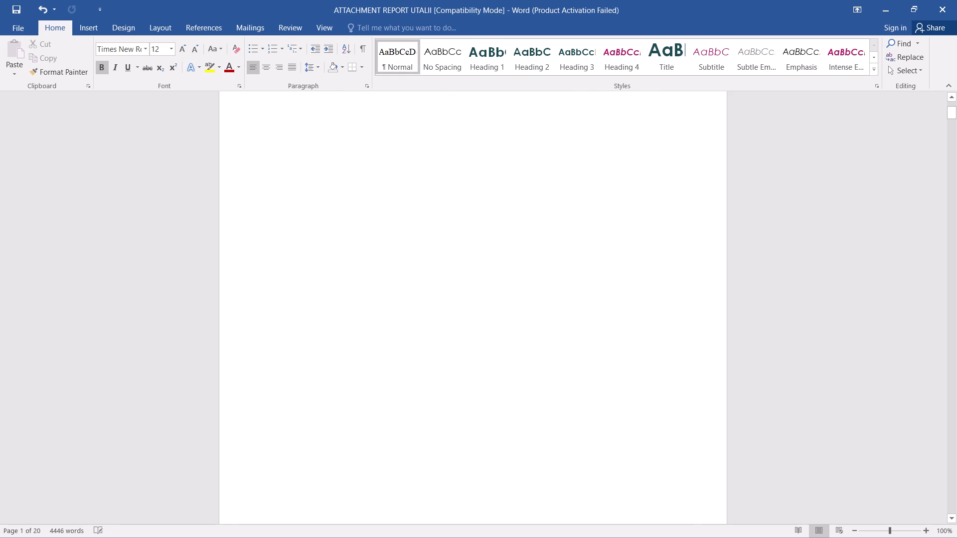
# Set the font colour of the blank first page's content to standard red.
pyautogui.scroll(-9, 437, 232)
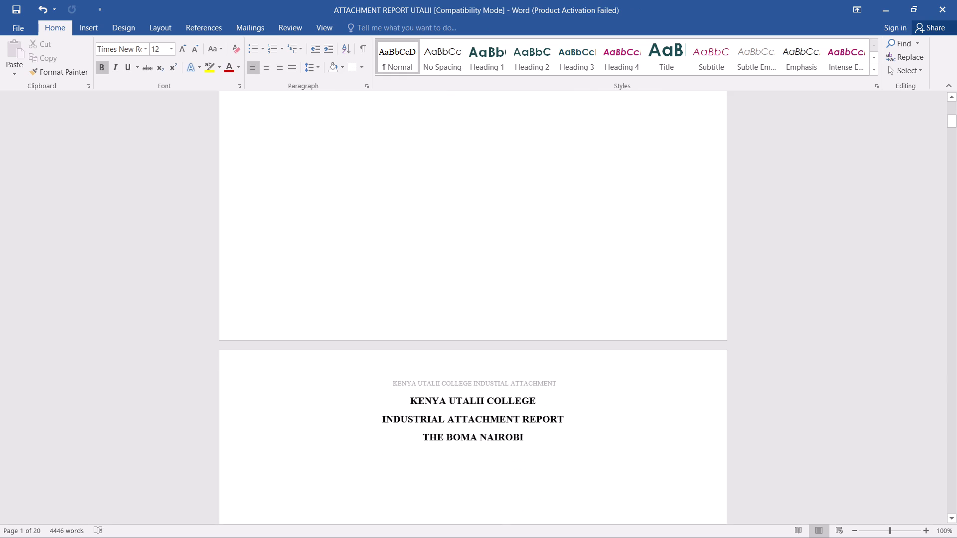
pyautogui.scroll(16, 449, 249)
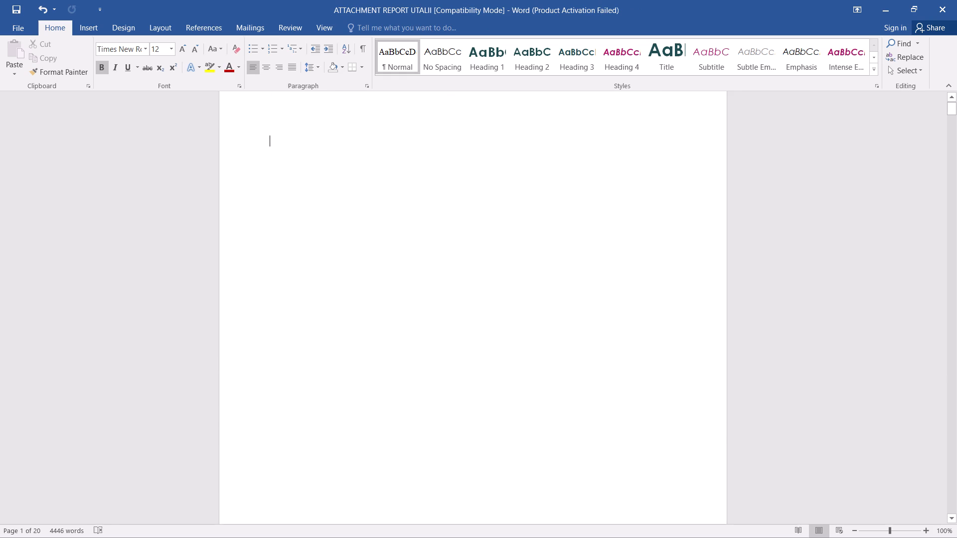
pyautogui.scroll(1, 449, 239)
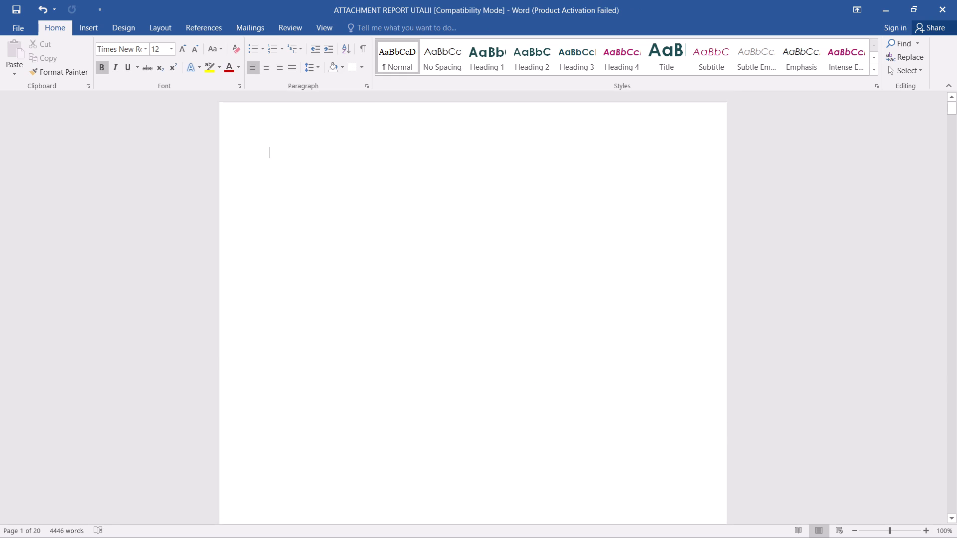
pyautogui.click(230, 109)
pyautogui.click(228, 109)
pyautogui.moveTo(228, 112); pyautogui.dragTo(372, 429)
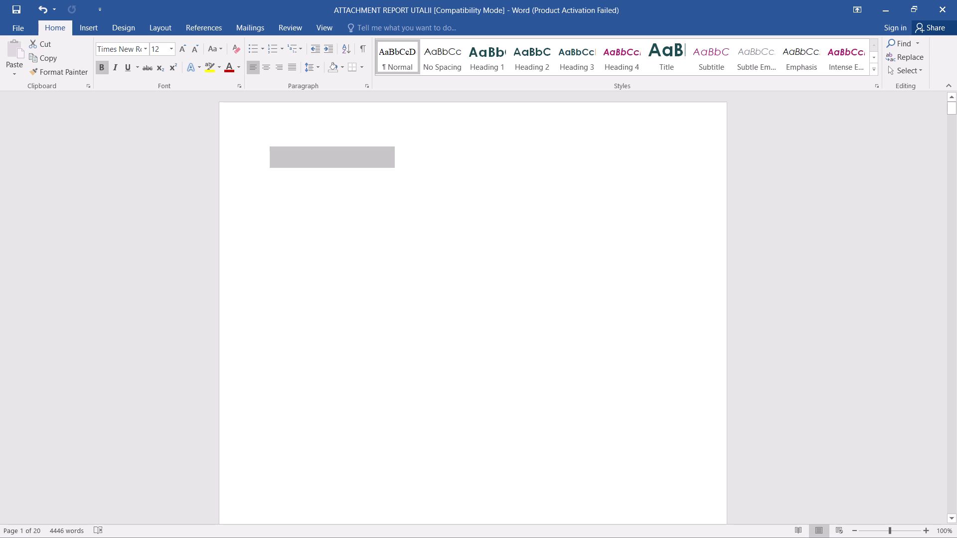
pyautogui.moveTo(372, 429); pyautogui.dragTo(407, 528)
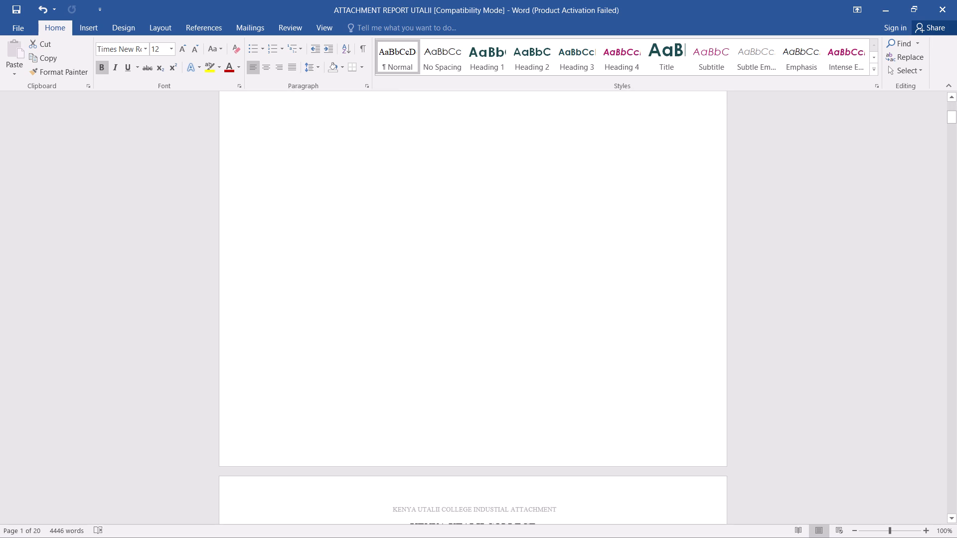
pyautogui.moveTo(407, 528); pyautogui.dragTo(435, 433)
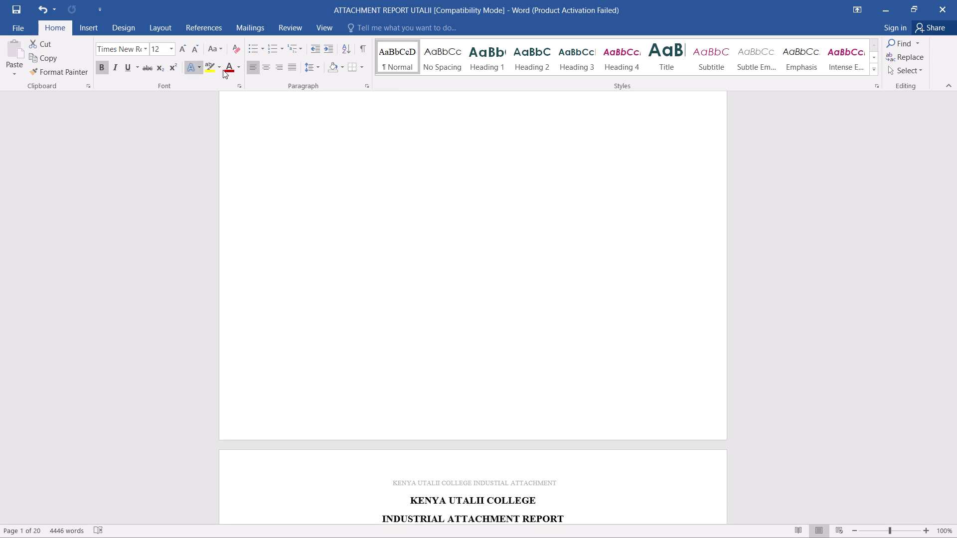
pyautogui.click(236, 64)
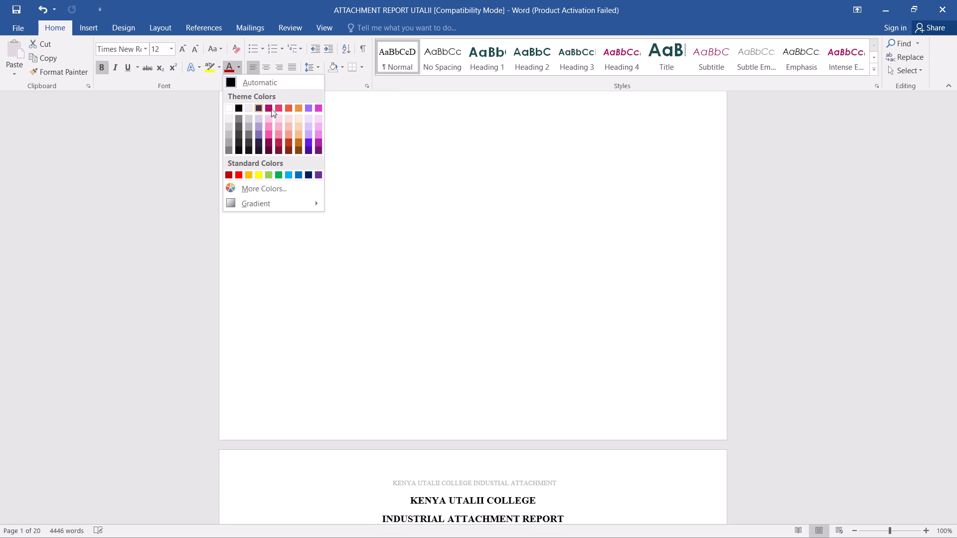
pyautogui.click(238, 173)
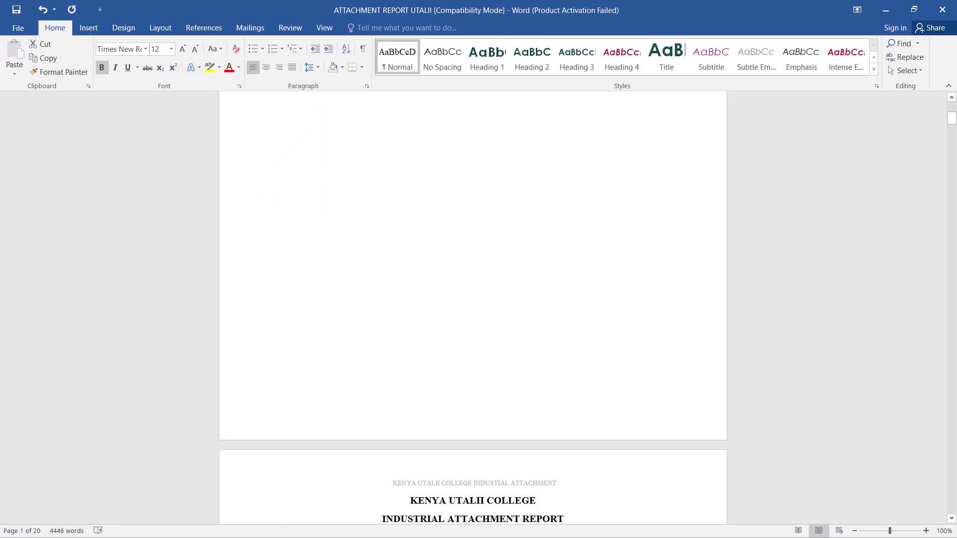
pyautogui.click(295, 186)
pyautogui.scroll(8, 292, 189)
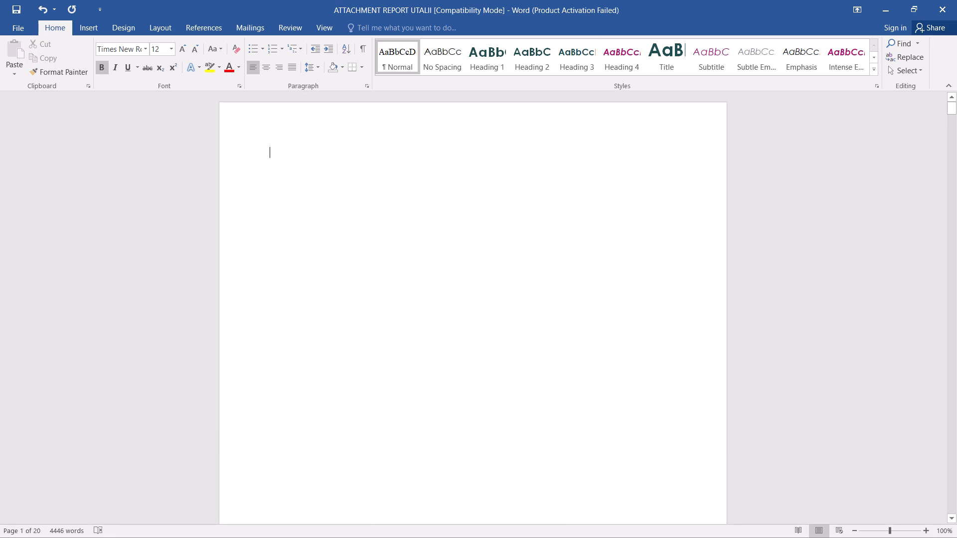
# Set the document's theme colours to the Red Orange colour set.
pyautogui.click(129, 28)
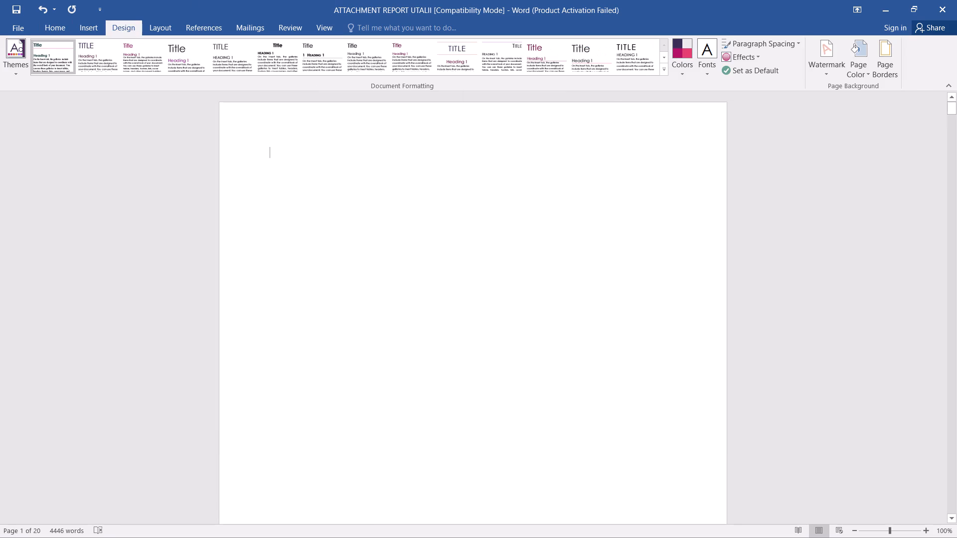
pyautogui.click(680, 73)
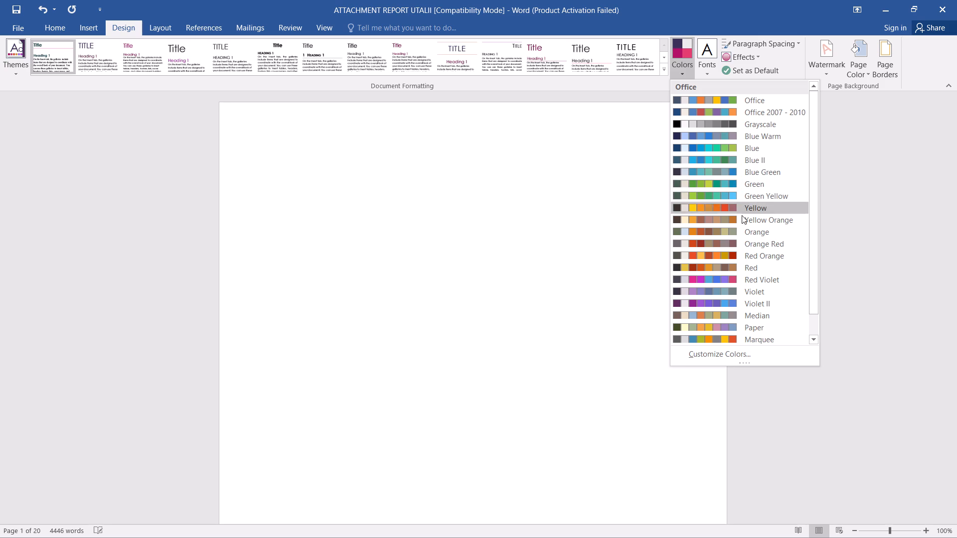
pyautogui.click(745, 256)
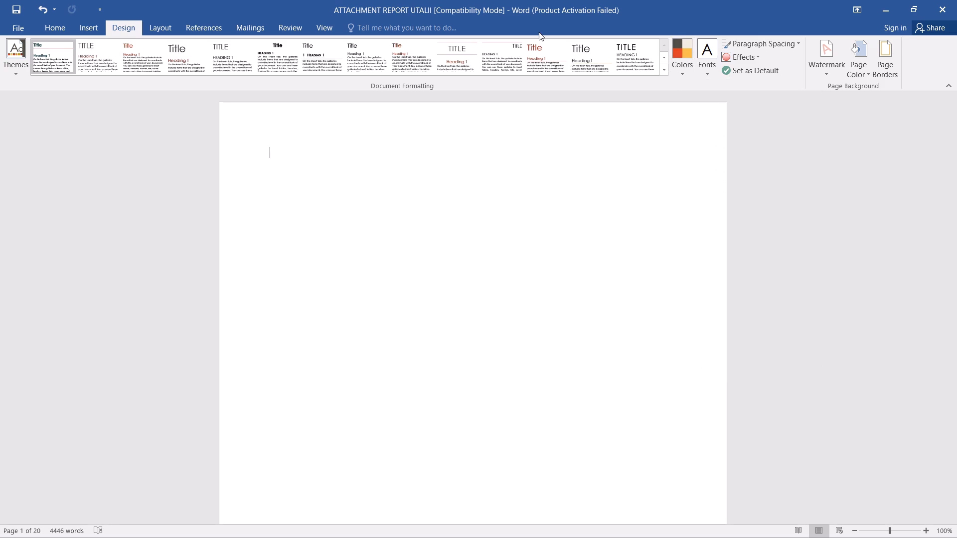
# Apply the document style set that has a large red title and red Heading 1.
pyautogui.click(531, 51)
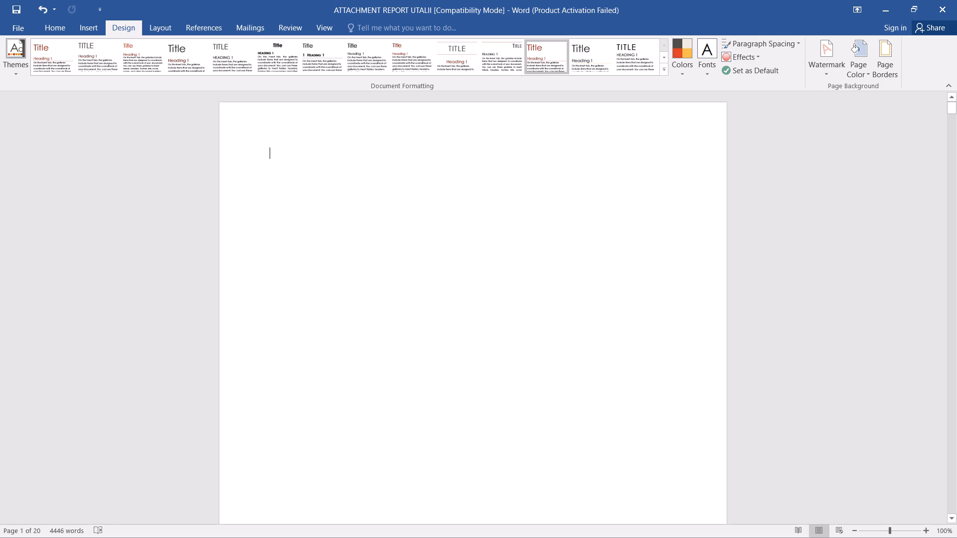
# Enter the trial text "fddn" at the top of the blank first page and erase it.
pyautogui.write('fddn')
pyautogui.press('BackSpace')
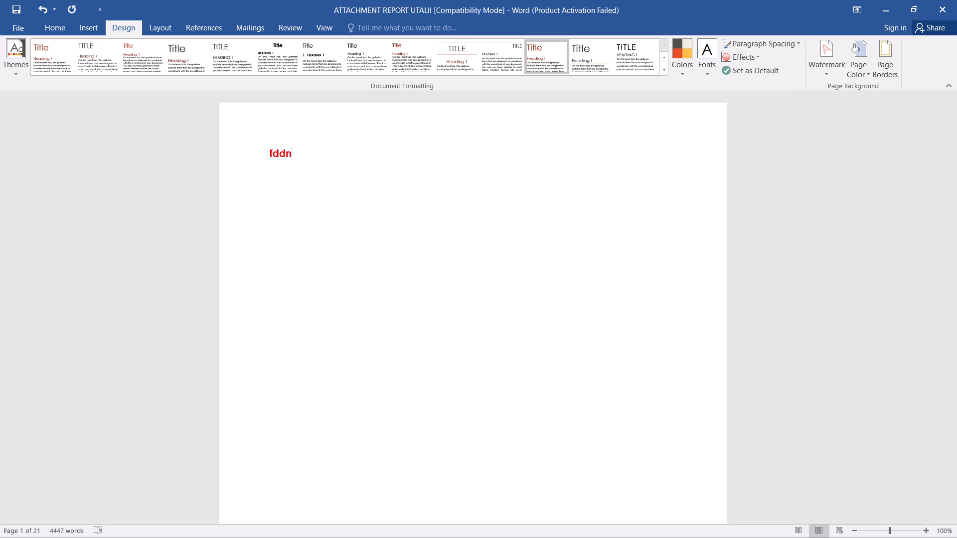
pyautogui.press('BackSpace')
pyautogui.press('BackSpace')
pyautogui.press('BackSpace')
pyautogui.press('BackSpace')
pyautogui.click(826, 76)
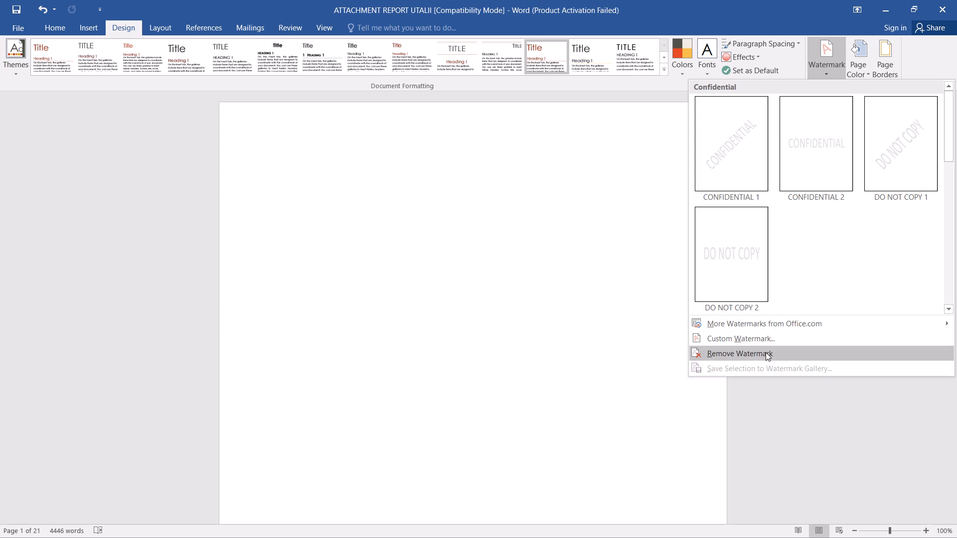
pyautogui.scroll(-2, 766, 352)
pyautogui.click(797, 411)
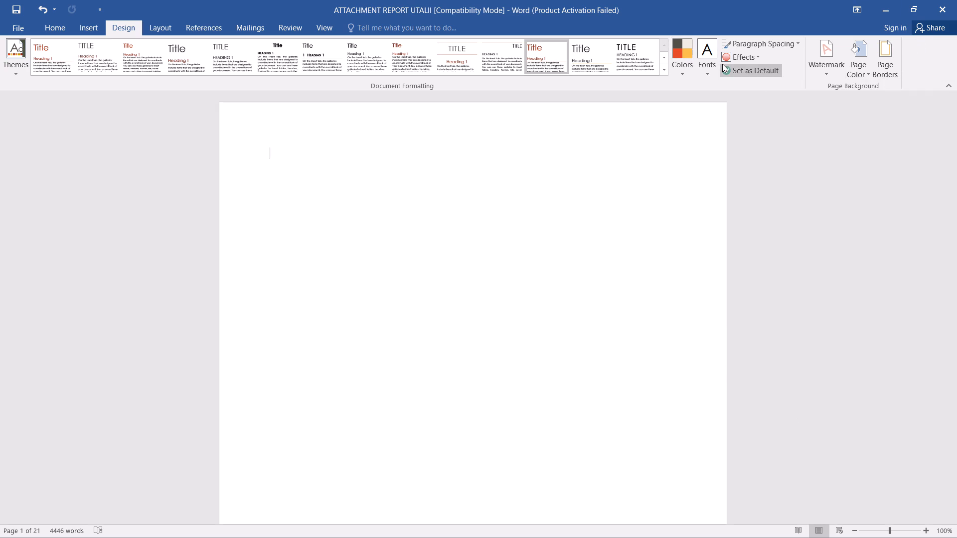
# Open the choice of theme effects for the document.
pyautogui.click(758, 56)
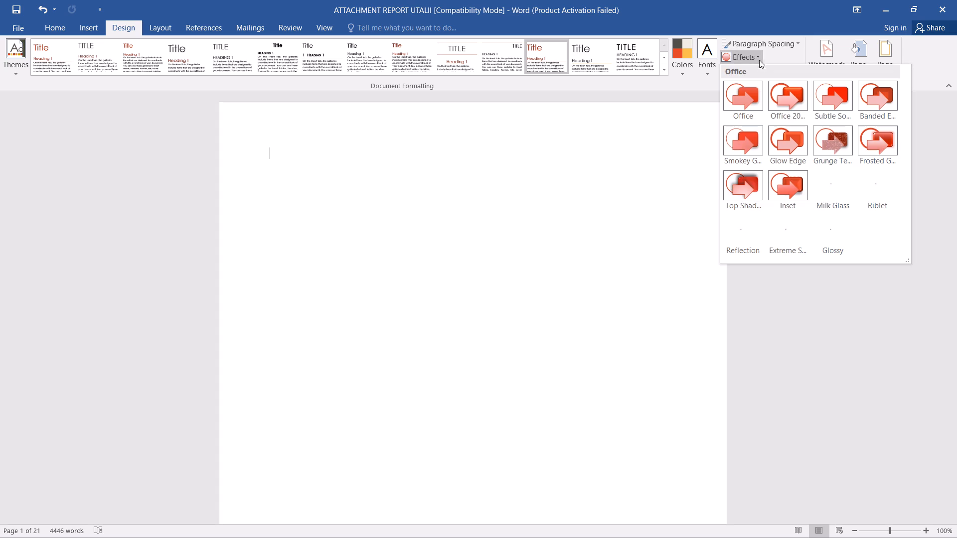
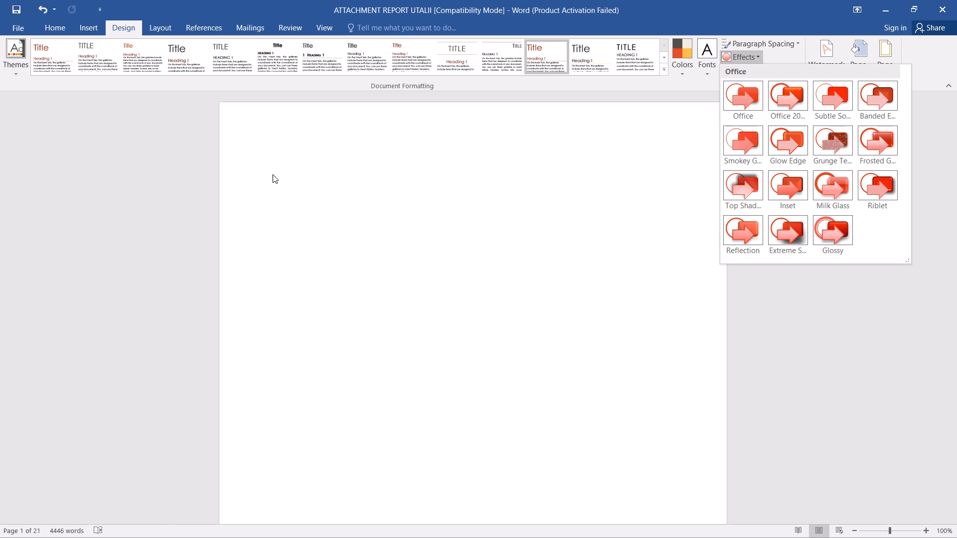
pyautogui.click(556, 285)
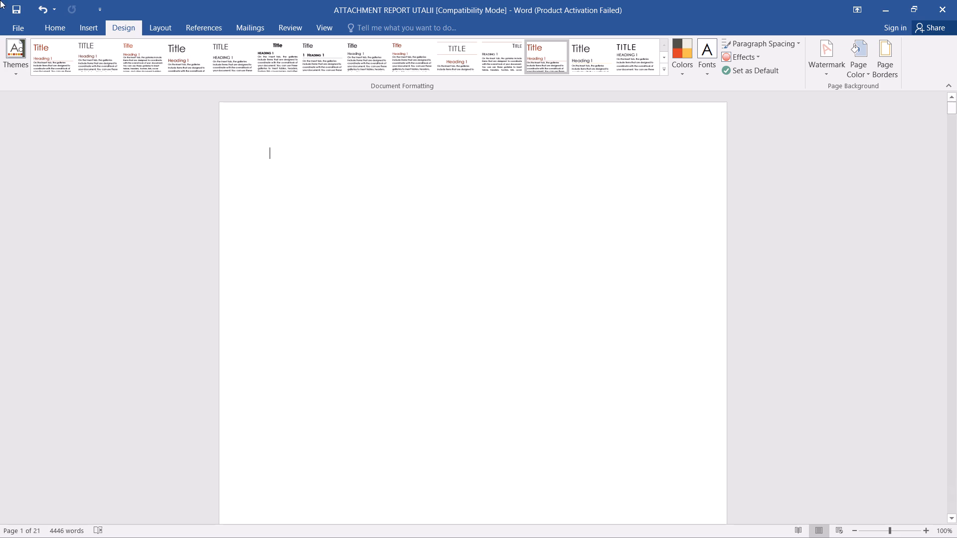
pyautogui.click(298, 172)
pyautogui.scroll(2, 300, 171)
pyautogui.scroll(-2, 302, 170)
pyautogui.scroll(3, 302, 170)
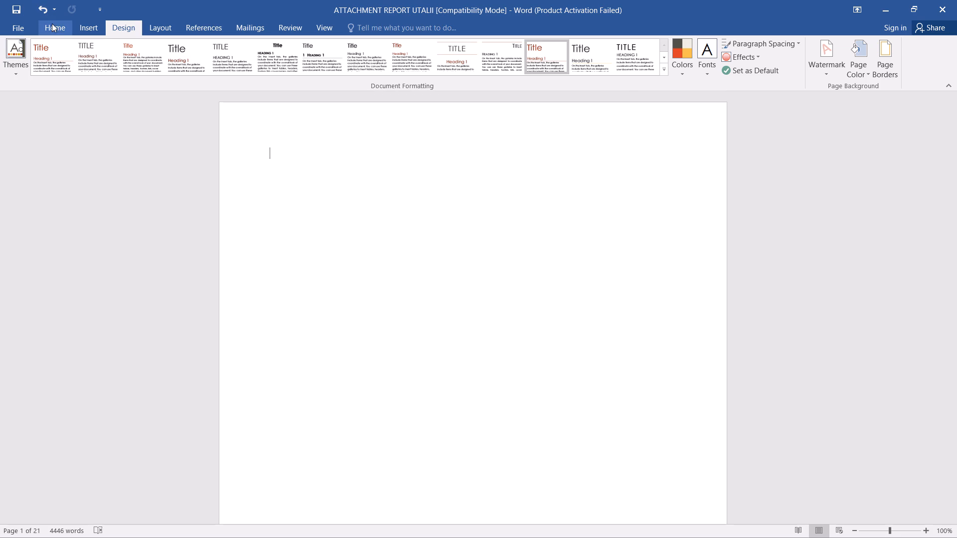
# Insert a 1" by 1" rectangle near the top of the blank first page.
pyautogui.click(52, 23)
pyautogui.click(84, 26)
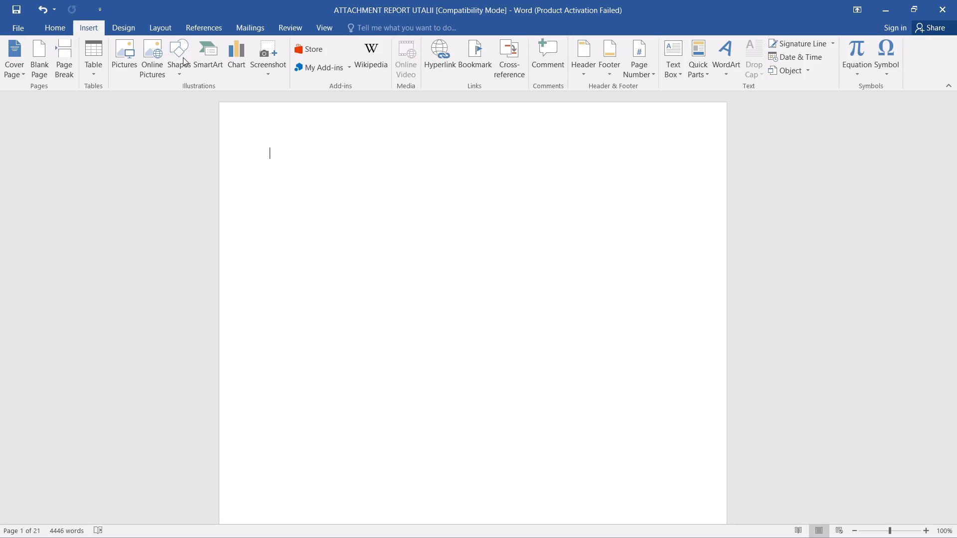
pyautogui.click(183, 57)
pyautogui.click(209, 98)
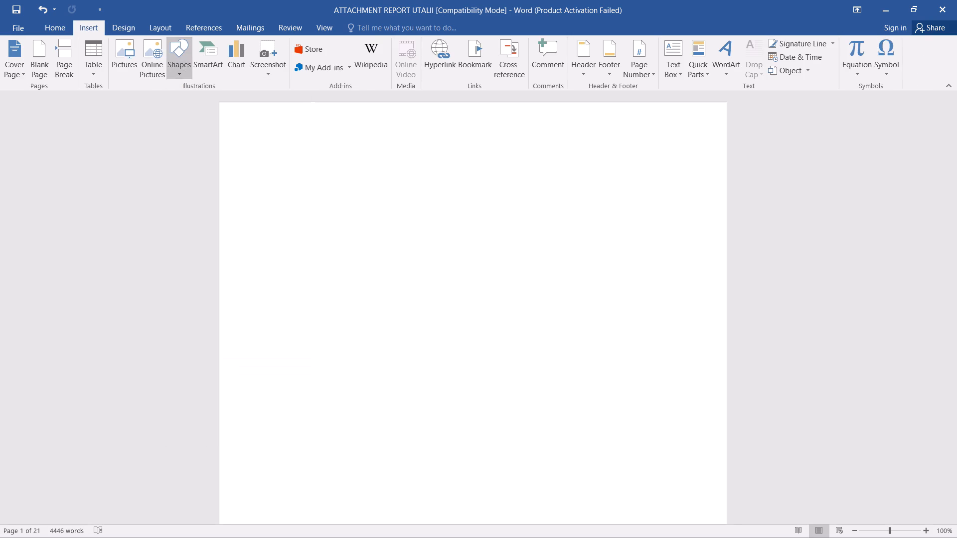
pyautogui.click(284, 167)
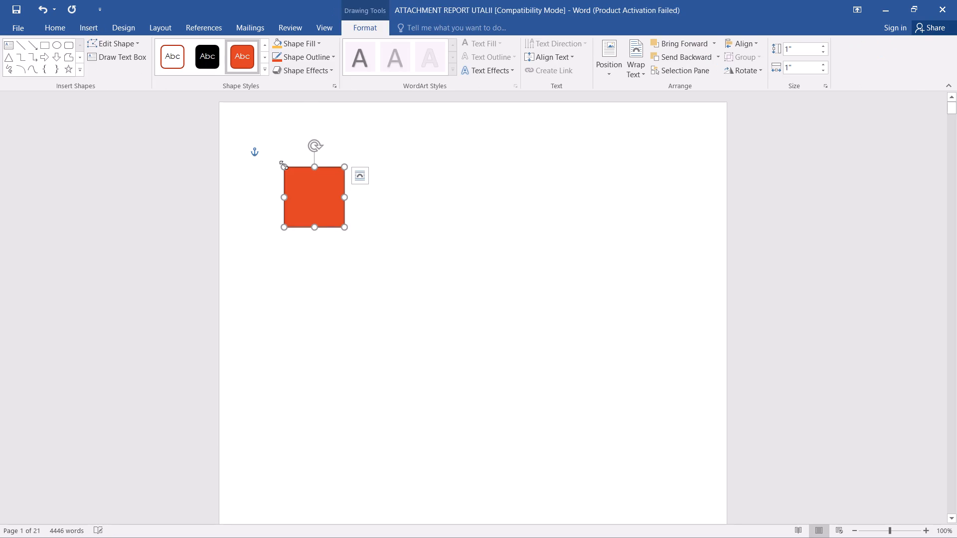
# Stretch the rectangle to the page's top-left corner and across the full page width, about 8.48" wide.
pyautogui.moveTo(284, 165); pyautogui.dragTo(232, 116)
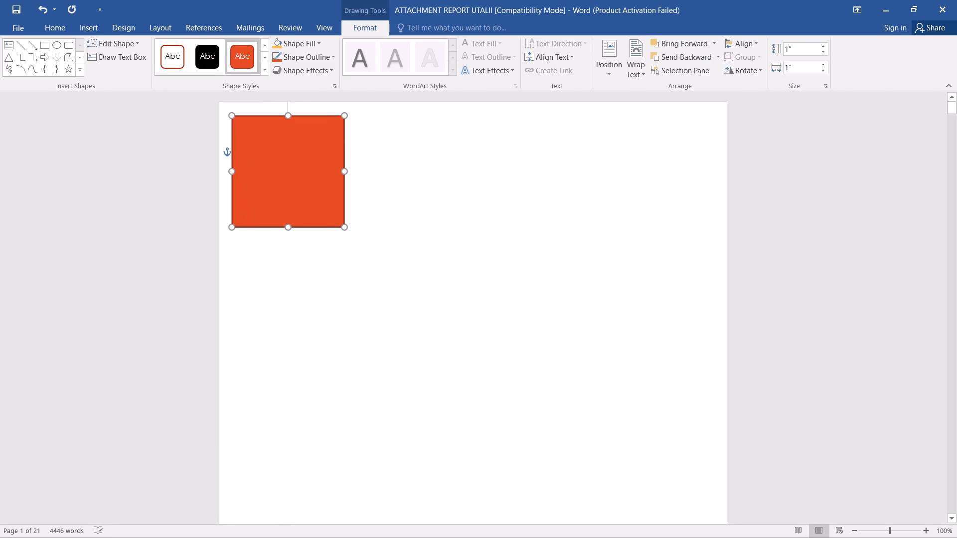
pyautogui.moveTo(232, 116); pyautogui.dragTo(227, 107)
pyautogui.click(226, 106)
pyautogui.moveTo(224, 104); pyautogui.dragTo(218, 101)
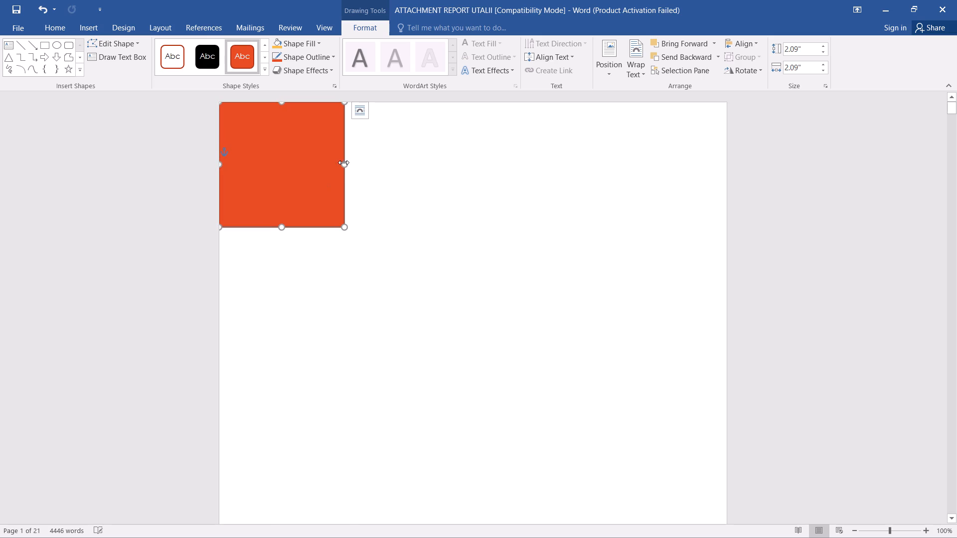
pyautogui.moveTo(343, 162); pyautogui.dragTo(726, 243)
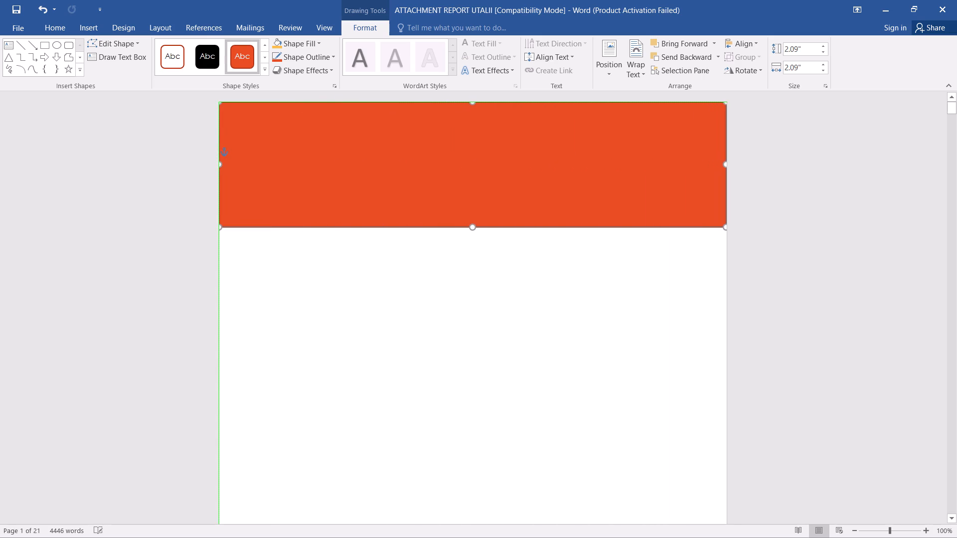
pyautogui.moveTo(726, 243); pyautogui.dragTo(727, 243)
# Extend the rectangle down to the bottom edge of the first page, about 10.97" high.
pyautogui.moveTo(475, 228); pyautogui.dragTo(475, 242)
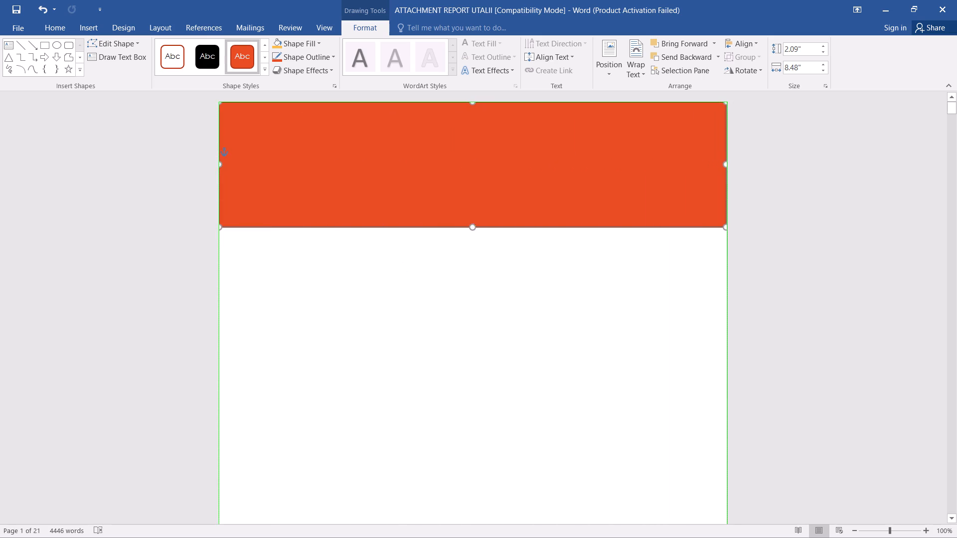
pyautogui.moveTo(475, 242); pyautogui.dragTo(457, 537)
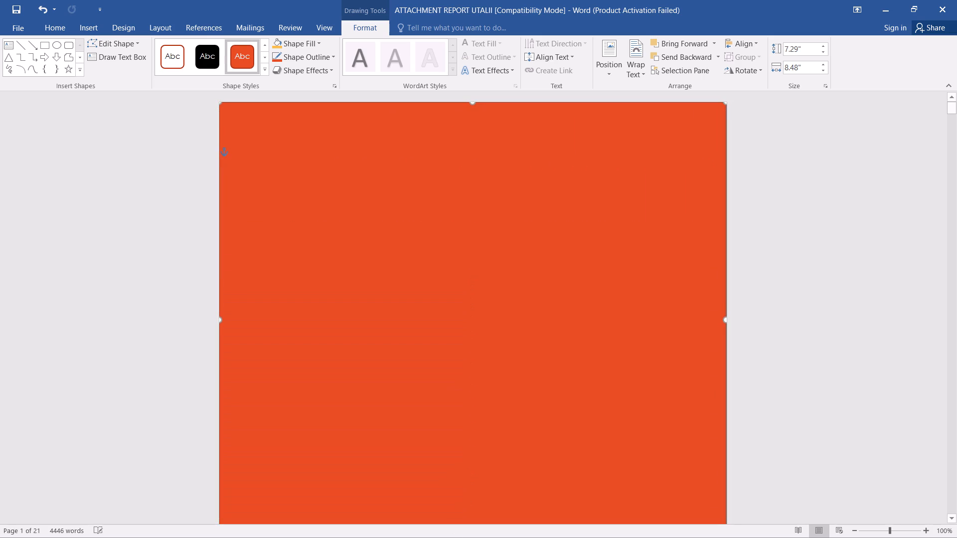
pyautogui.scroll(-11, 420, 292)
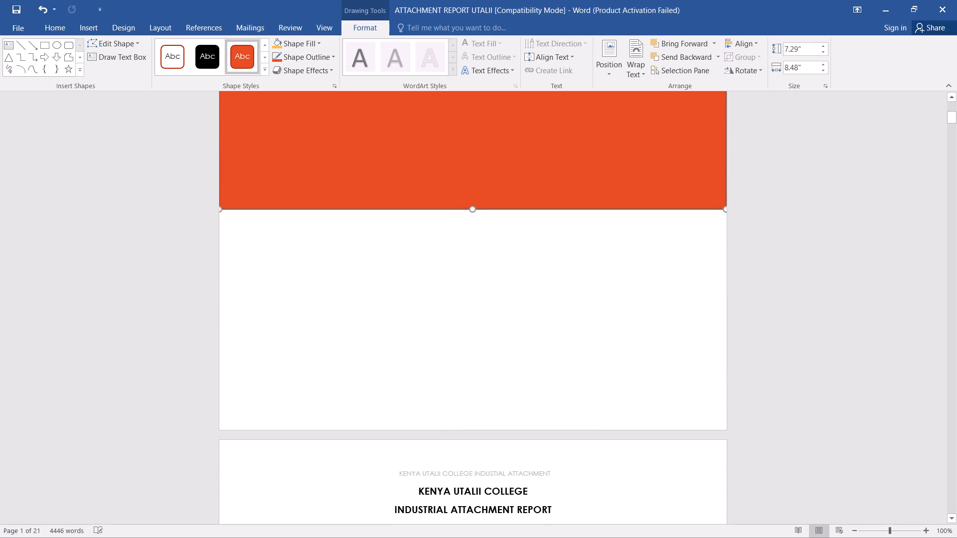
pyautogui.moveTo(473, 208); pyautogui.dragTo(496, 350)
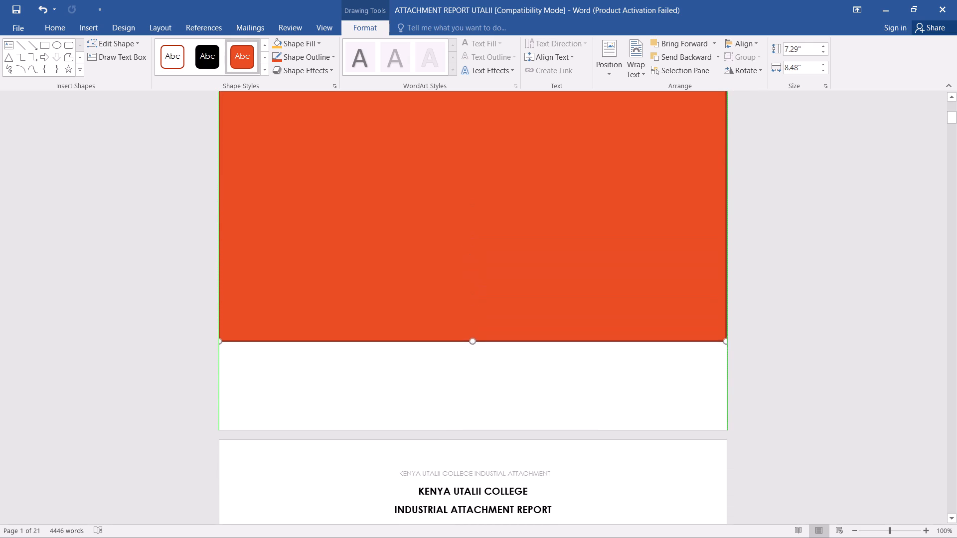
pyautogui.moveTo(496, 350); pyautogui.dragTo(510, 427)
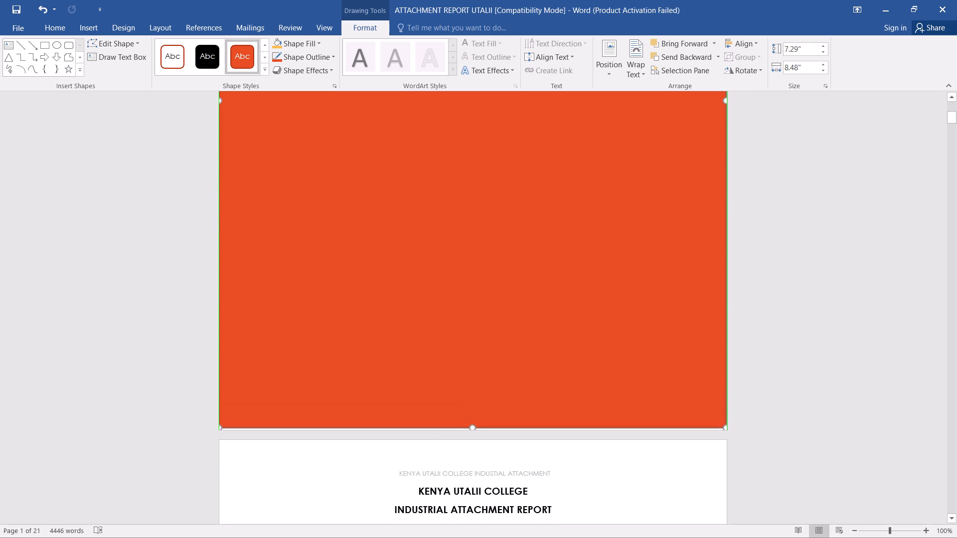
pyautogui.moveTo(510, 427); pyautogui.dragTo(510, 429)
pyautogui.scroll(2, 426, 282)
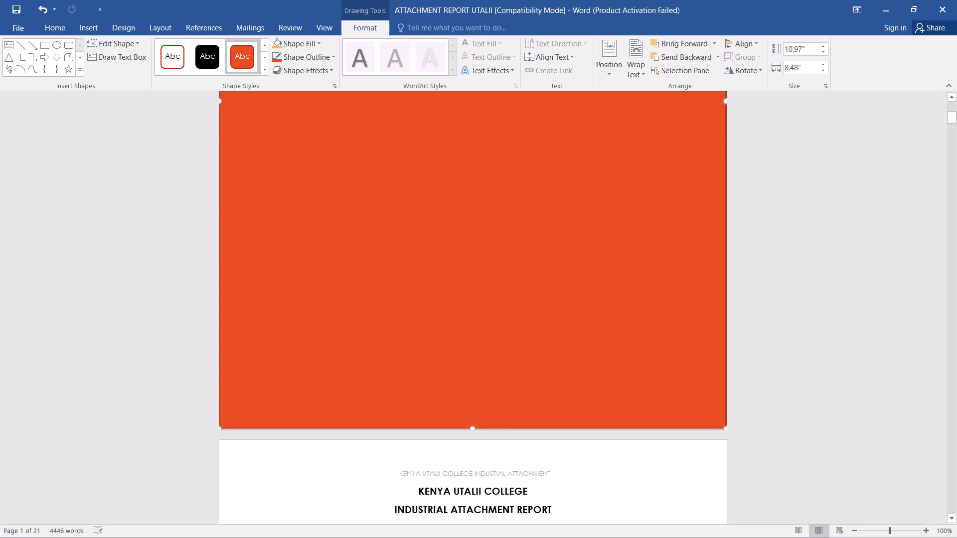
pyautogui.scroll(8, 426, 282)
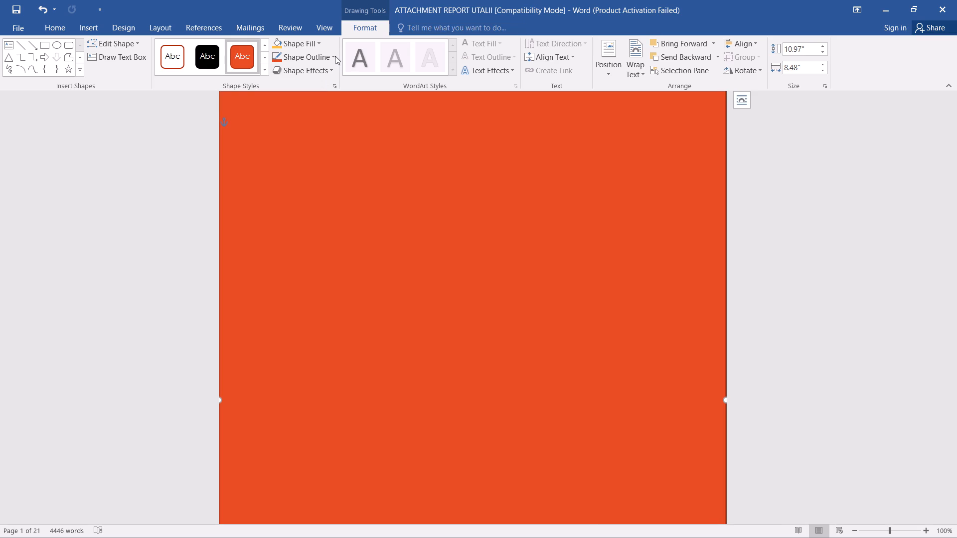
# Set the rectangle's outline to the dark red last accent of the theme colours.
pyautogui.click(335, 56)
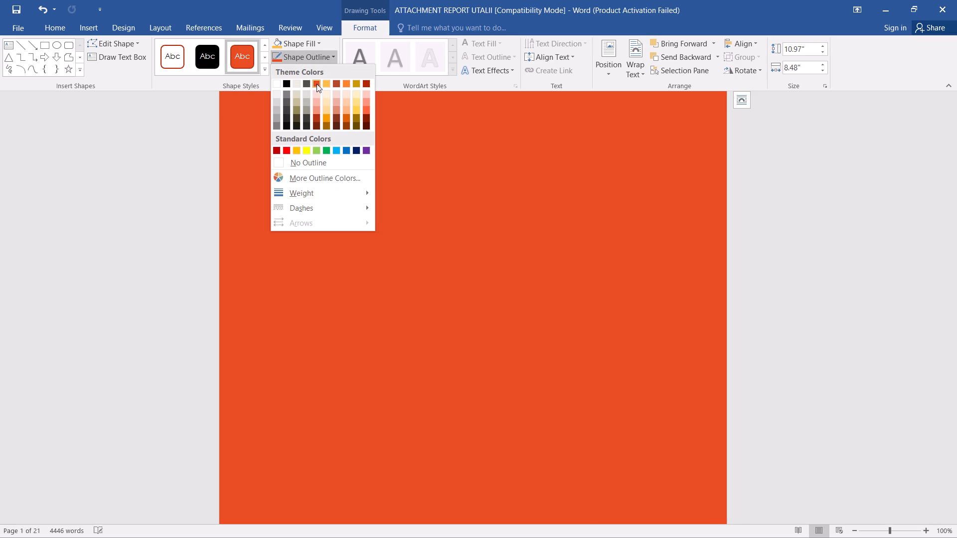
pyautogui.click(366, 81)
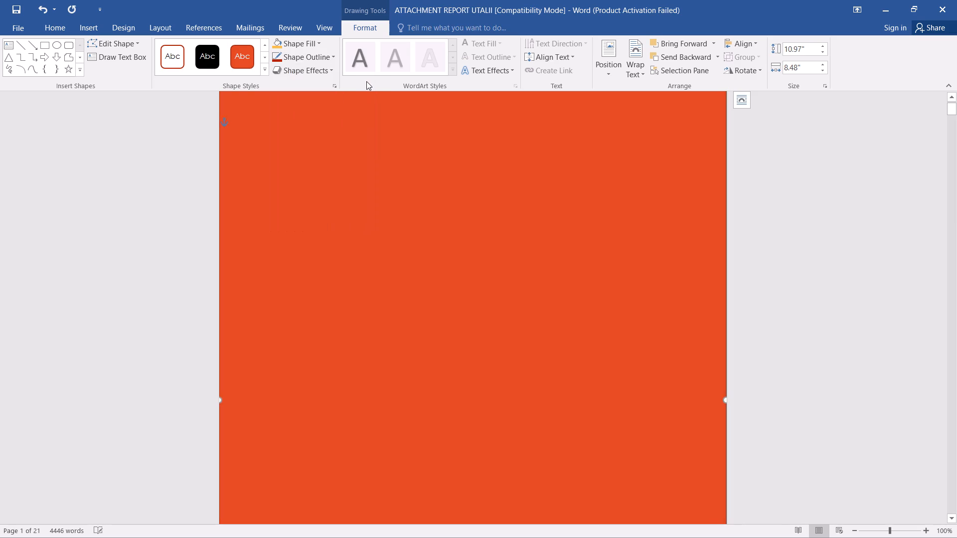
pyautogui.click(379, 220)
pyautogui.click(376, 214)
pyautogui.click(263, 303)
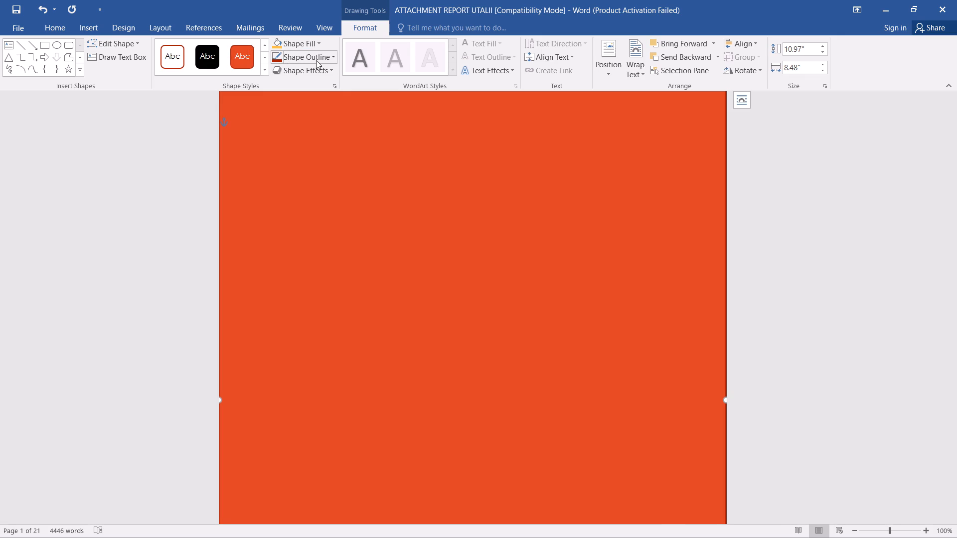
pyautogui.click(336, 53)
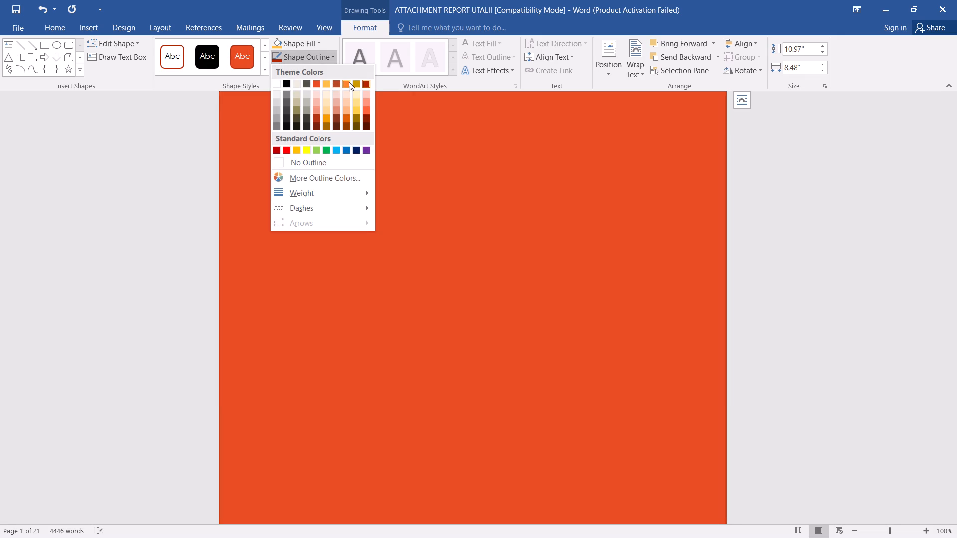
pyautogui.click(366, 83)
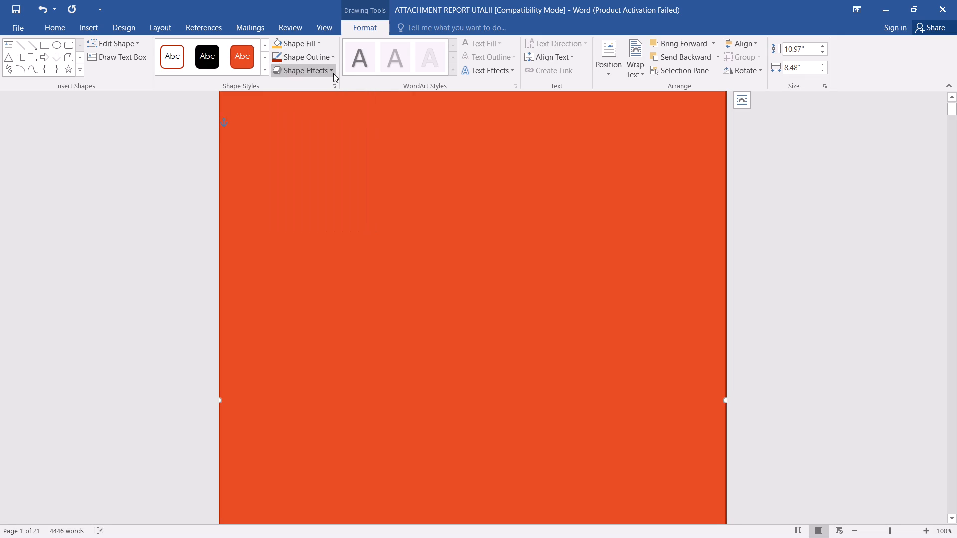
# Set the rectangle's outline to the darker shade of the theme's orange-red accent colour.
pyautogui.click(334, 55)
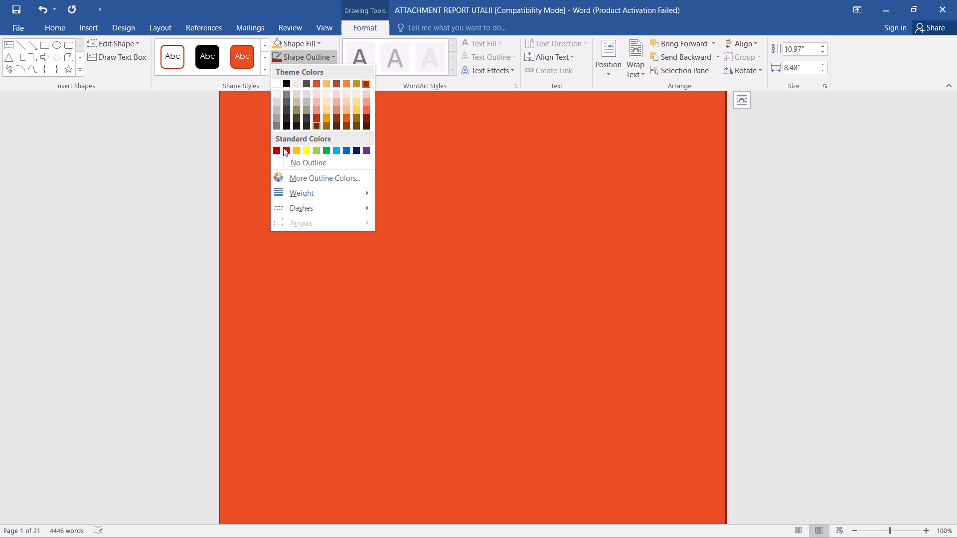
pyautogui.click(318, 117)
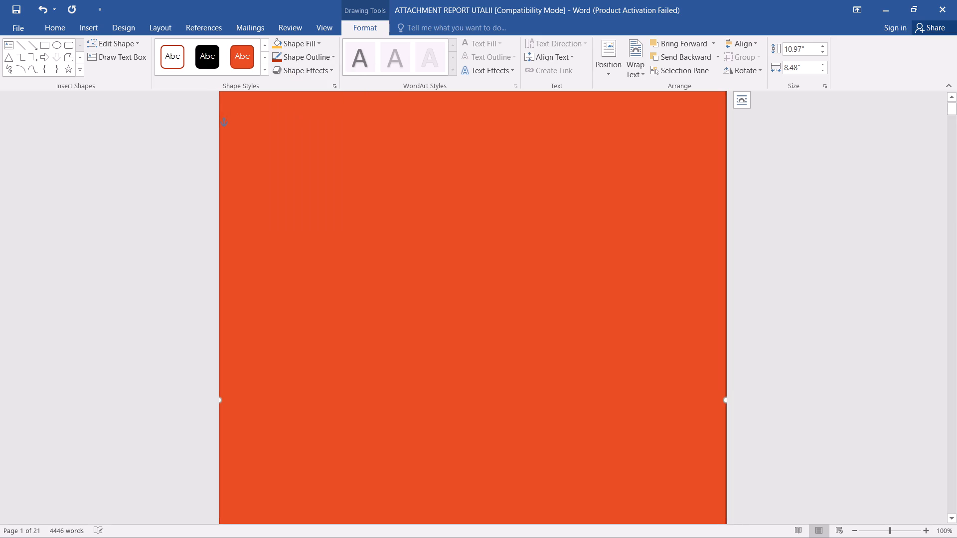
# Try the theme's dark red accent as the rectangle's font colour, and settle on the standard dark red.
pyautogui.click(93, 23)
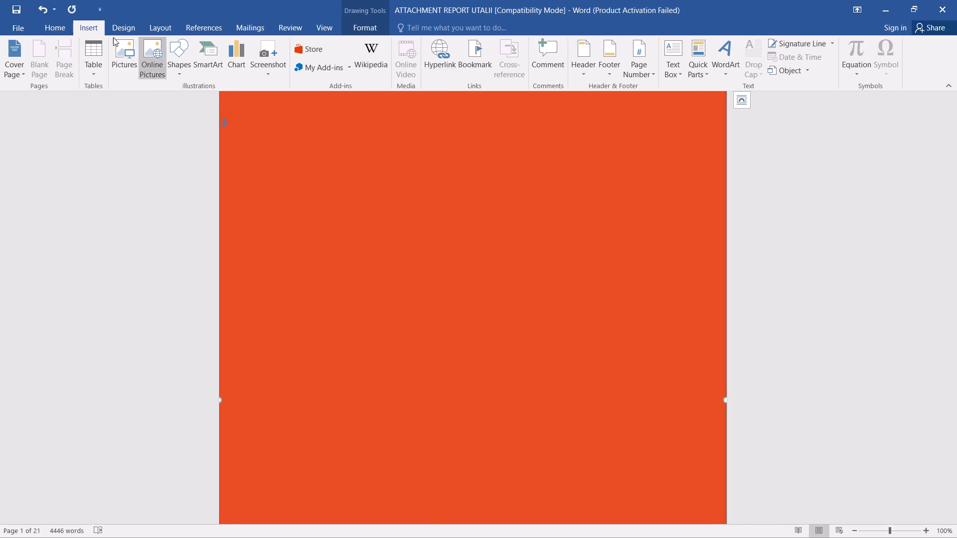
pyautogui.click(54, 24)
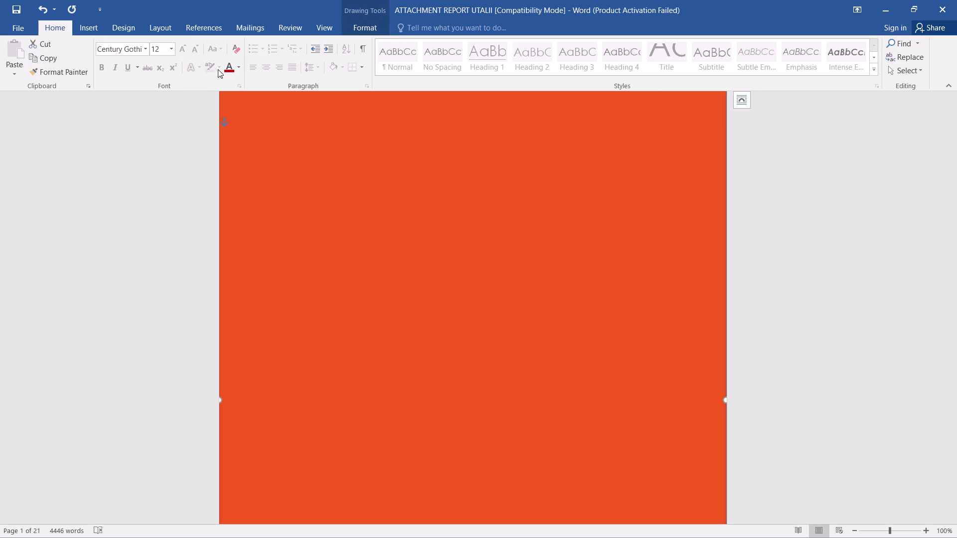
pyautogui.click(239, 70)
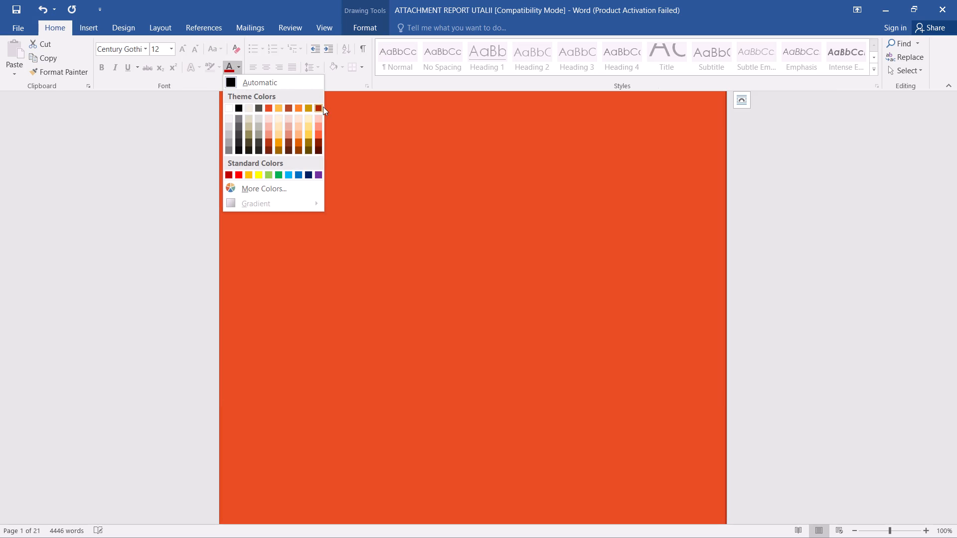
pyautogui.click(318, 107)
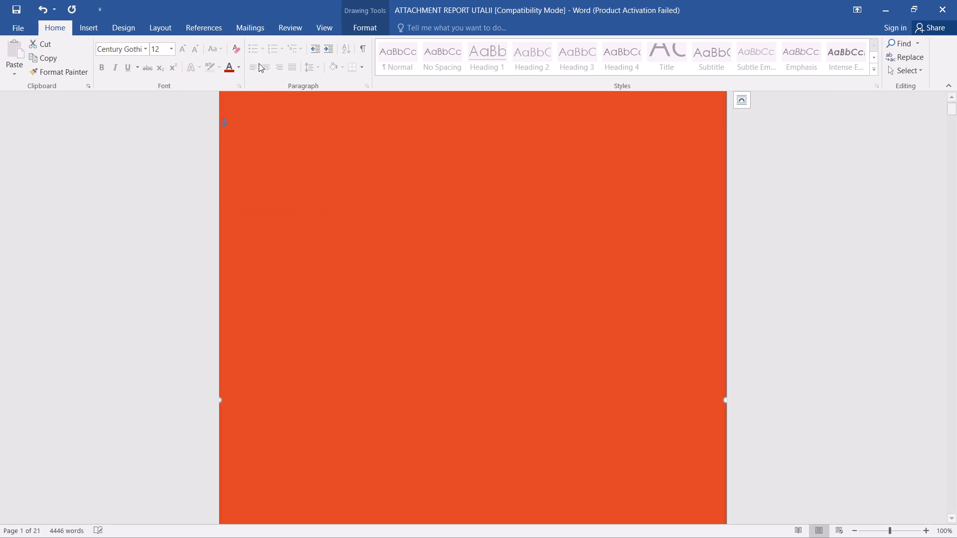
pyautogui.click(236, 71)
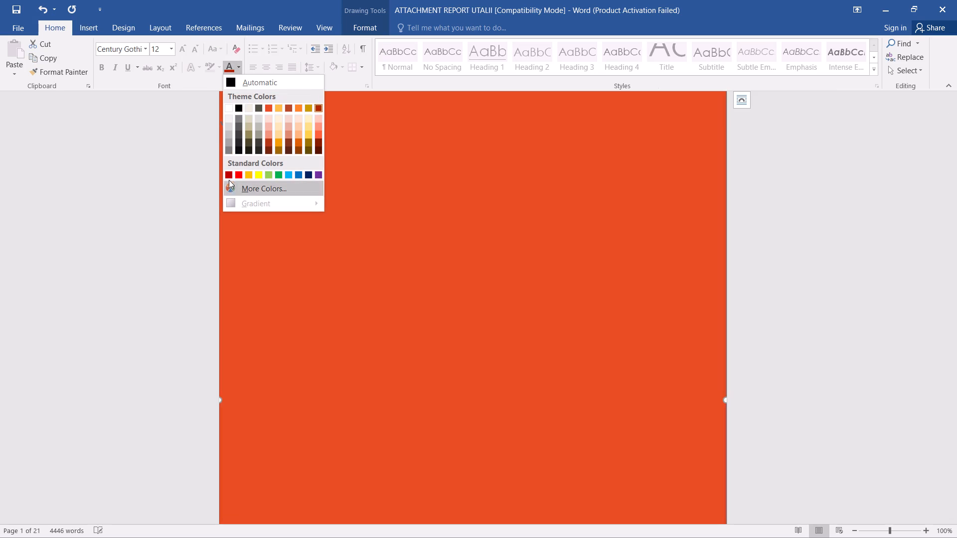
pyautogui.click(227, 172)
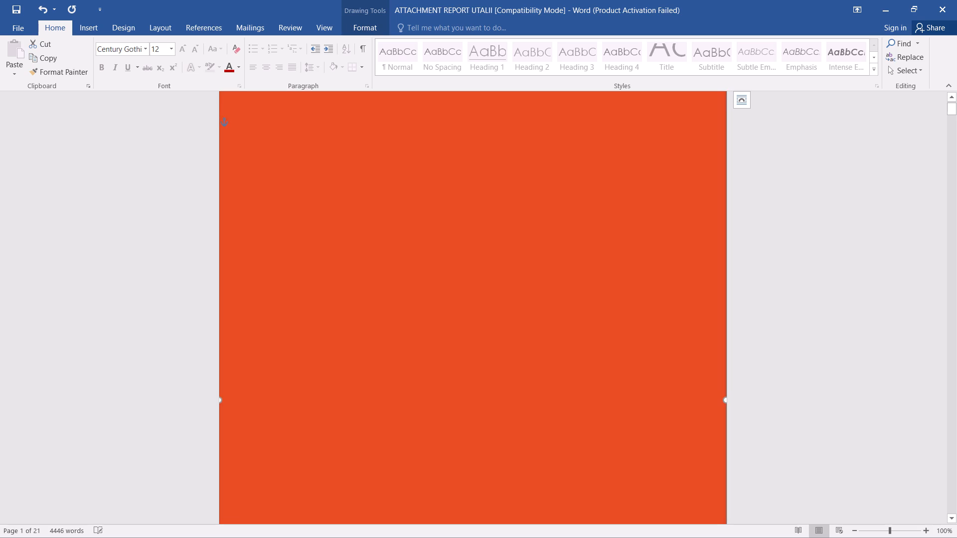
# Deselect the rectangle and apply the Heading 1 style to the text line on the first page.
pyautogui.scroll(6, 332, 168)
pyautogui.click(231, 114)
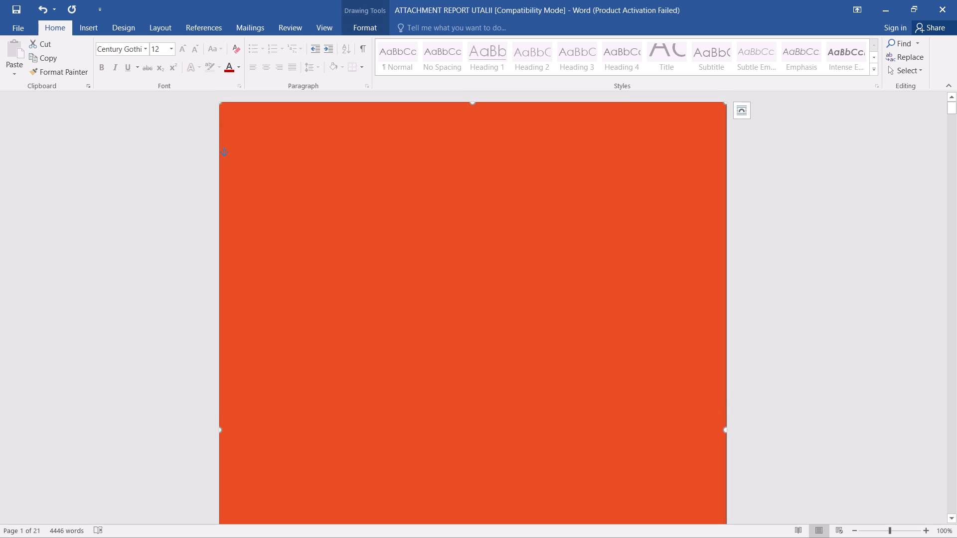
pyautogui.click(231, 101)
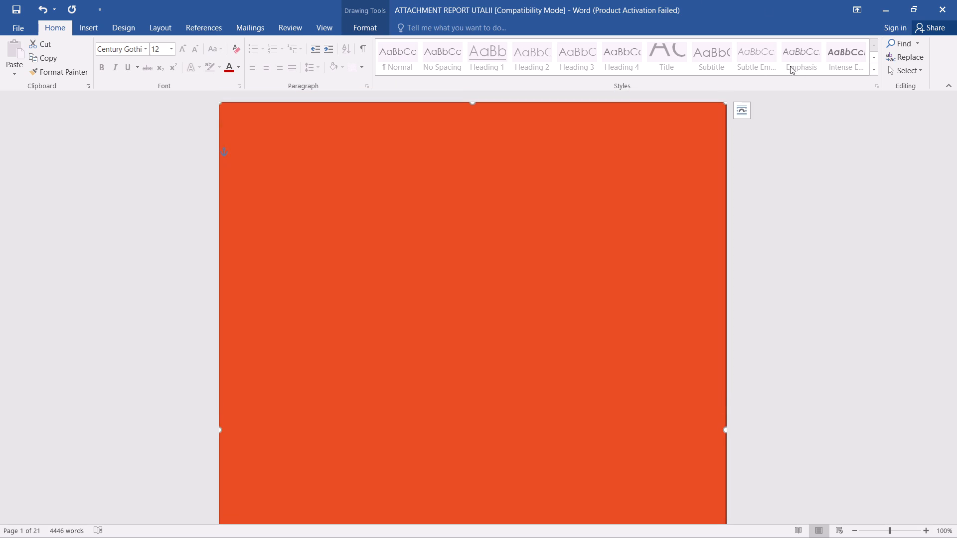
pyautogui.click(831, 135)
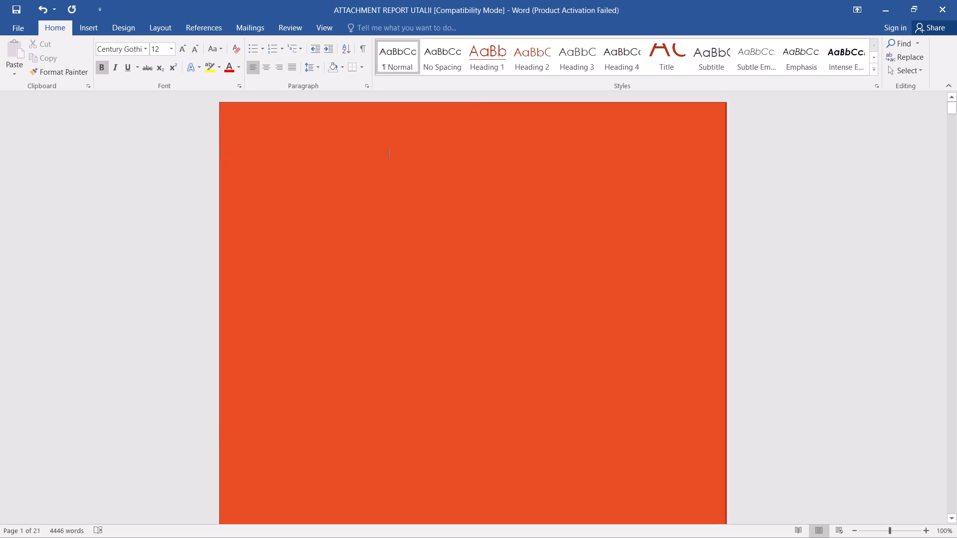
pyautogui.scroll(3, 781, 65)
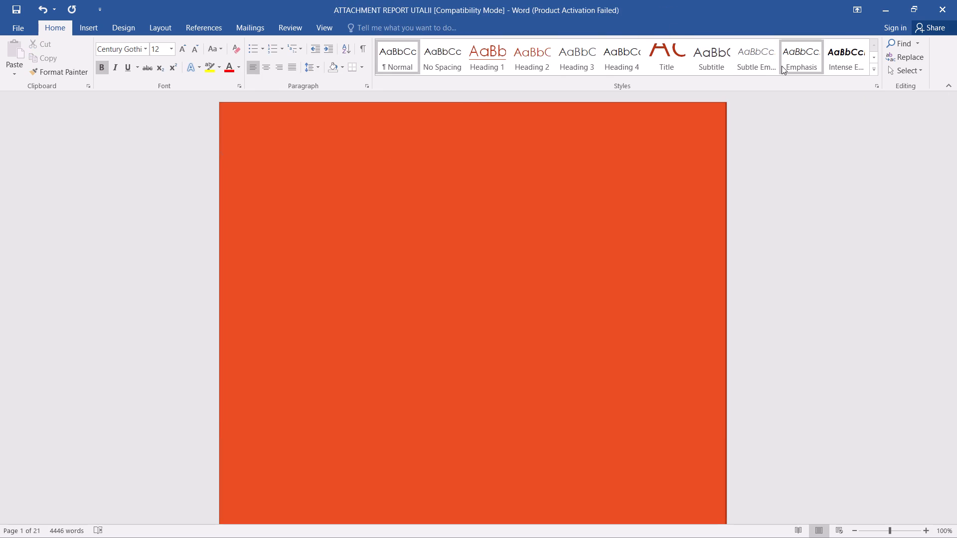
pyautogui.scroll(1, 783, 66)
pyautogui.click(487, 56)
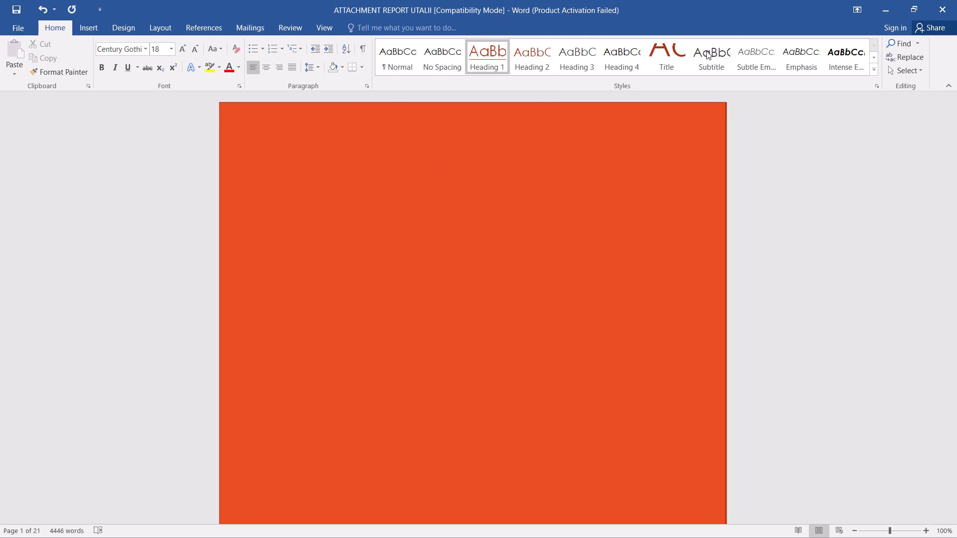
# Change the document's theme colours to the Red colour set.
pyautogui.scroll(3, 671, 51)
pyautogui.scroll(-3, 671, 51)
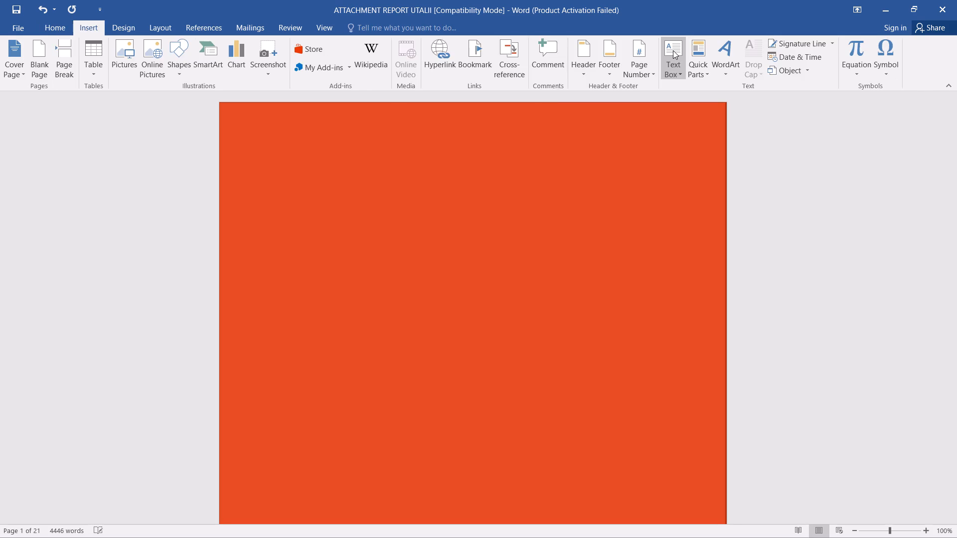
pyautogui.scroll(3, 673, 50)
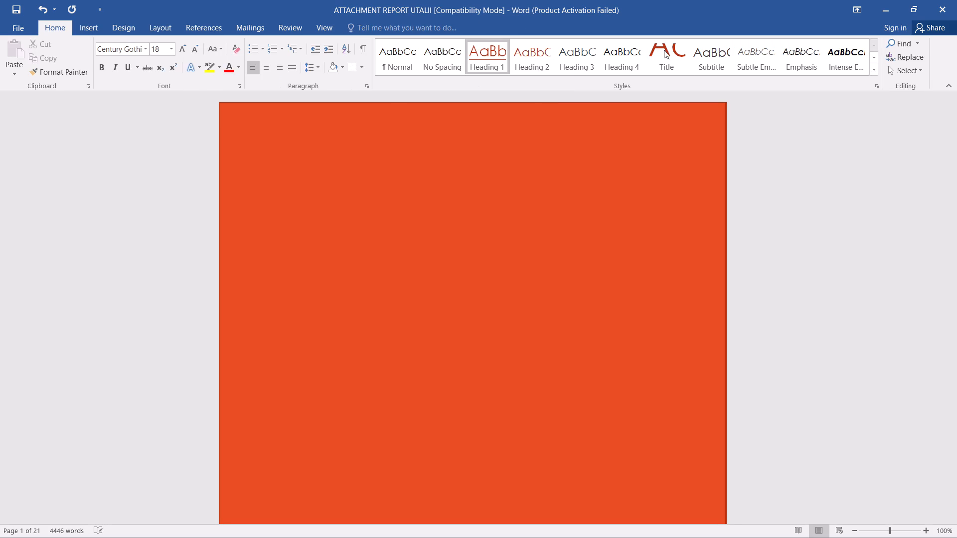
pyautogui.click(96, 25)
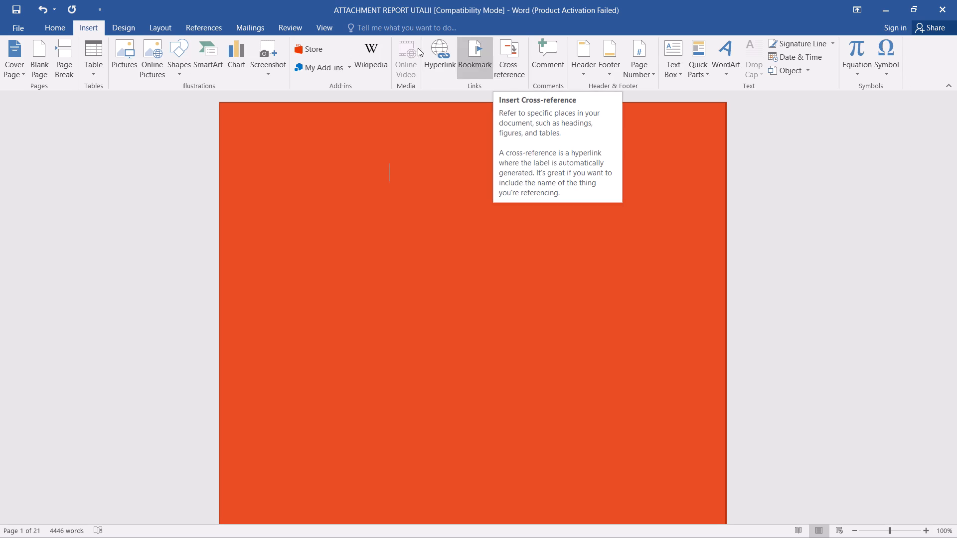
pyautogui.click(141, 26)
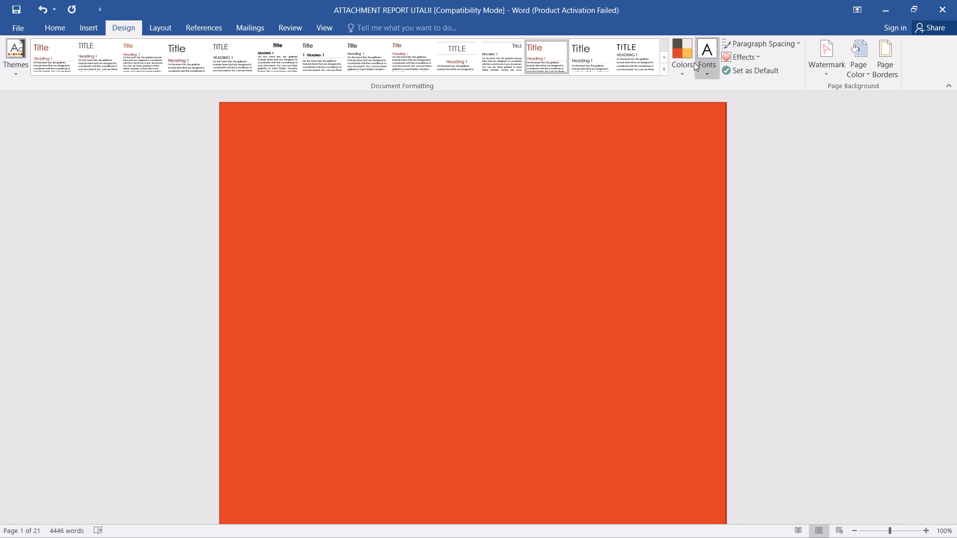
pyautogui.click(685, 72)
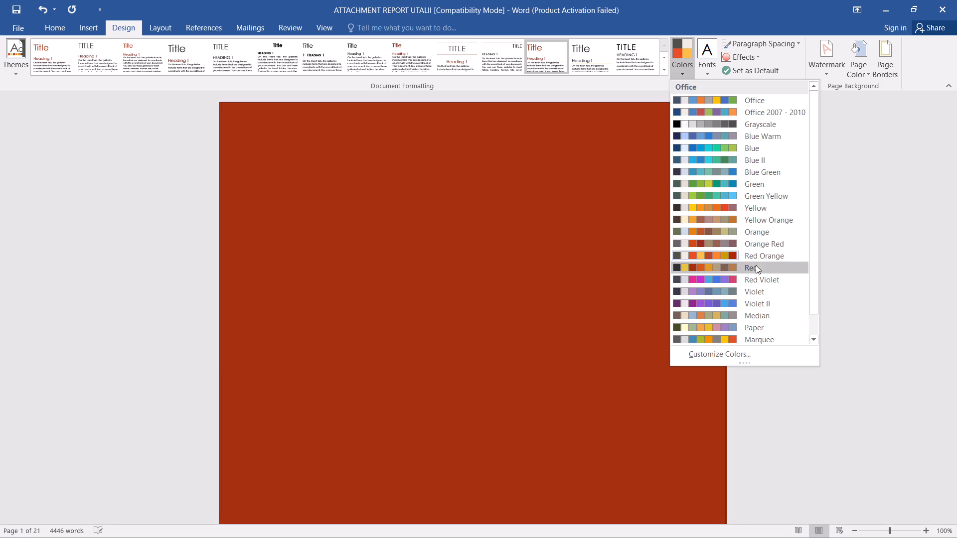
pyautogui.click(690, 268)
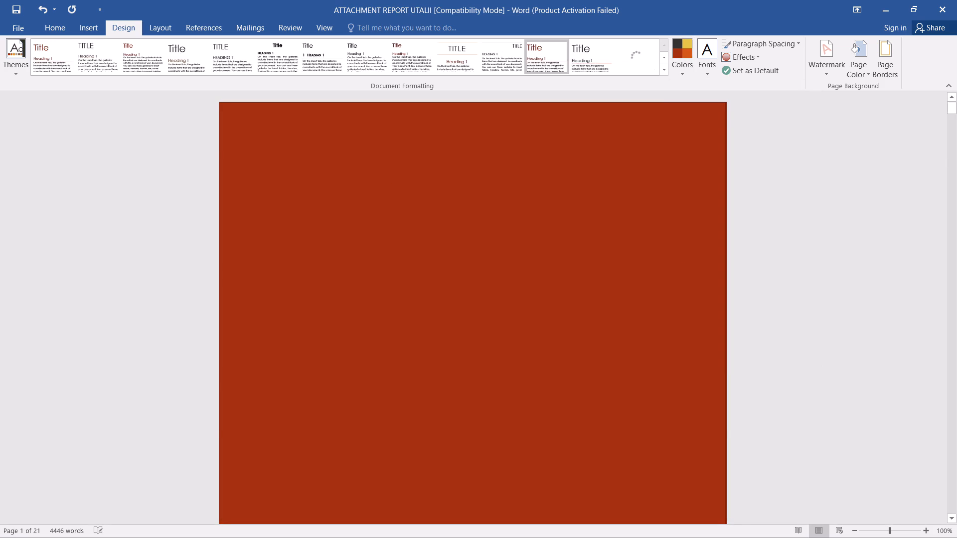
# Examine the recoloured cover page from its upper edge down to the start of the second page.
pyautogui.click(497, 263)
pyautogui.scroll(-10, 298, 294)
pyautogui.click(323, 275)
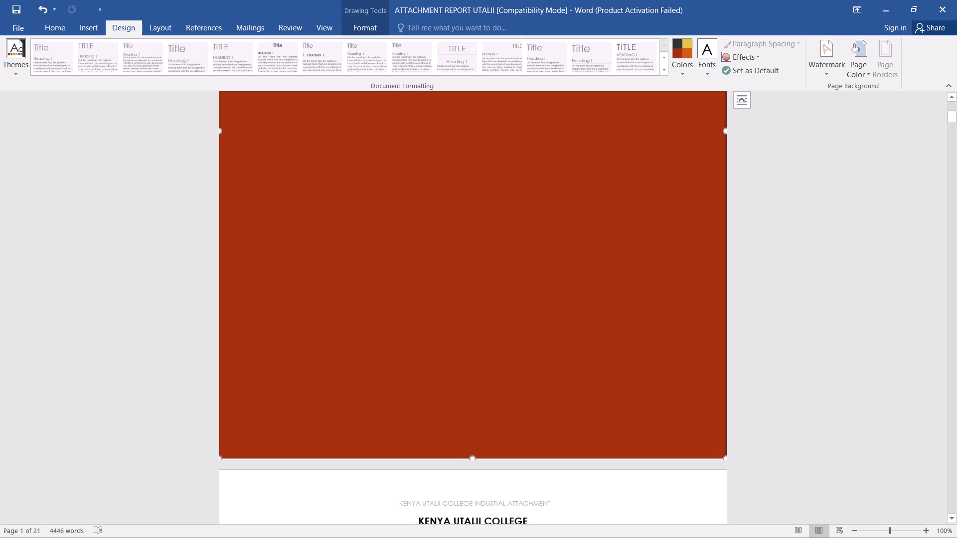
pyautogui.scroll(12, 430, 175)
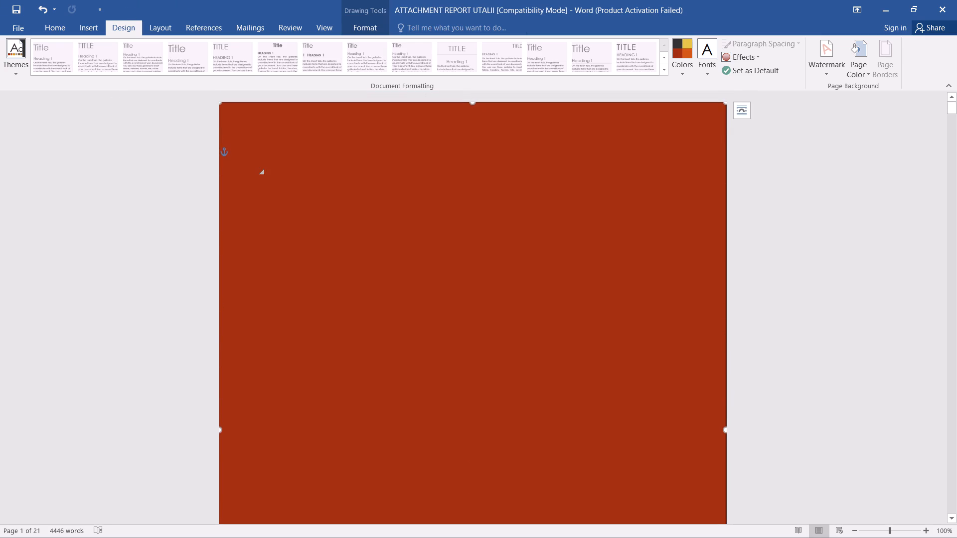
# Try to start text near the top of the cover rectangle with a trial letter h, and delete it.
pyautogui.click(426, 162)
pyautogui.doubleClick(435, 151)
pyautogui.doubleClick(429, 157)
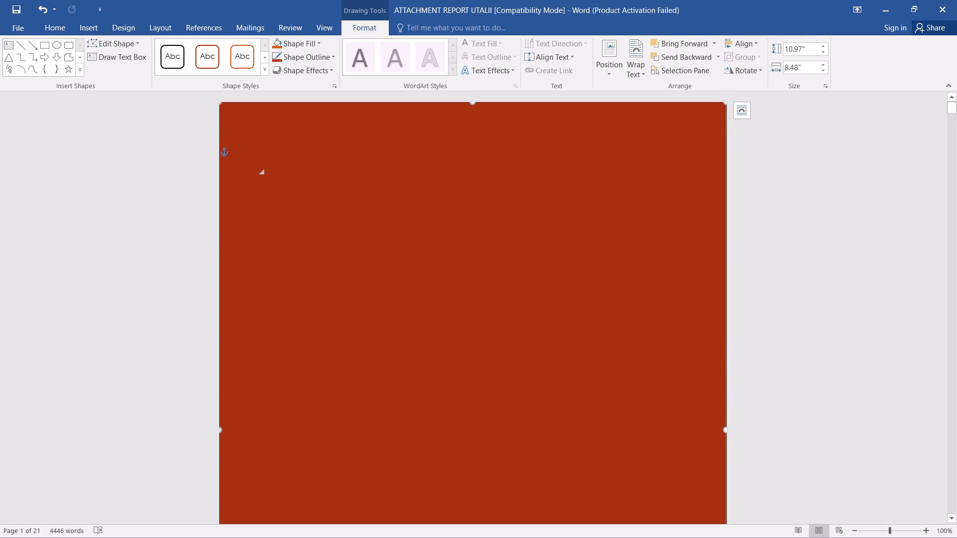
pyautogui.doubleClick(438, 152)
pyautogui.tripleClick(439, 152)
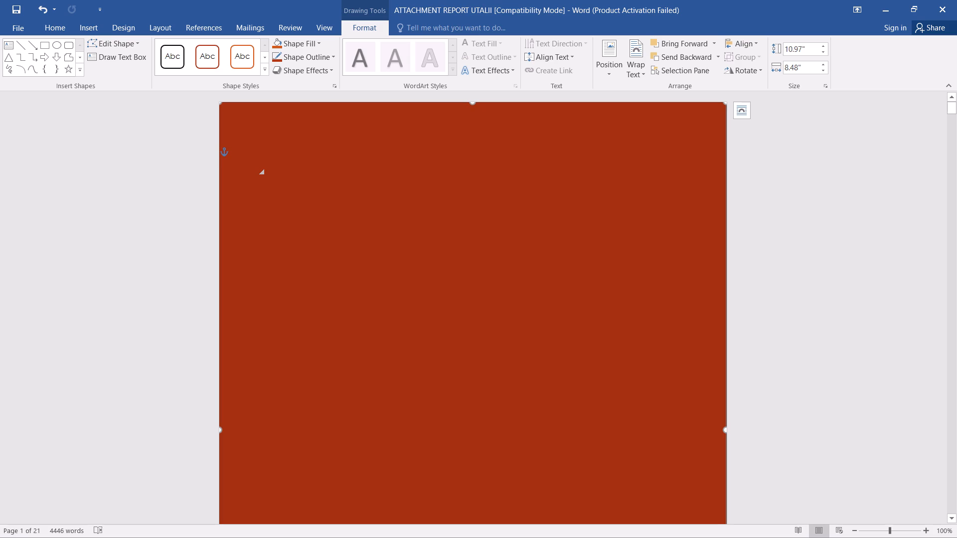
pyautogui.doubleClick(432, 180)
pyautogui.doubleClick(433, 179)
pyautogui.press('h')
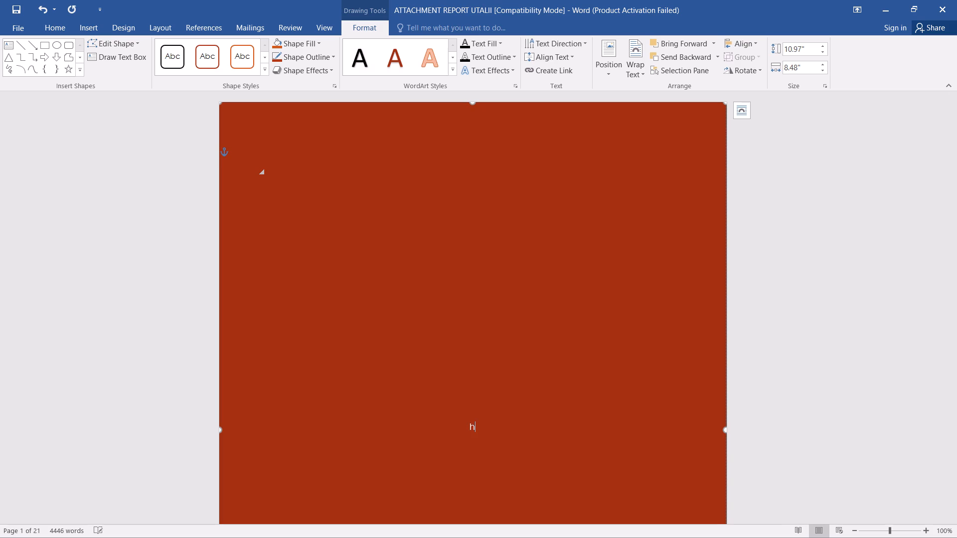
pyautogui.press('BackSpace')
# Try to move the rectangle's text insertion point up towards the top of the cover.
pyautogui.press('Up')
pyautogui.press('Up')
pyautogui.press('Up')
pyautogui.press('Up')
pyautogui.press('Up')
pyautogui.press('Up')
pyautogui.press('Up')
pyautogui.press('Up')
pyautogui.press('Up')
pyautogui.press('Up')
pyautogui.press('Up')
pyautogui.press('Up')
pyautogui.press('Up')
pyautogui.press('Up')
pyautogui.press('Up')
# Enter the text THE BOMA inside the cover rectangle, with HOTELS on a second line below it.
pyautogui.scroll(-11, 442, 221)
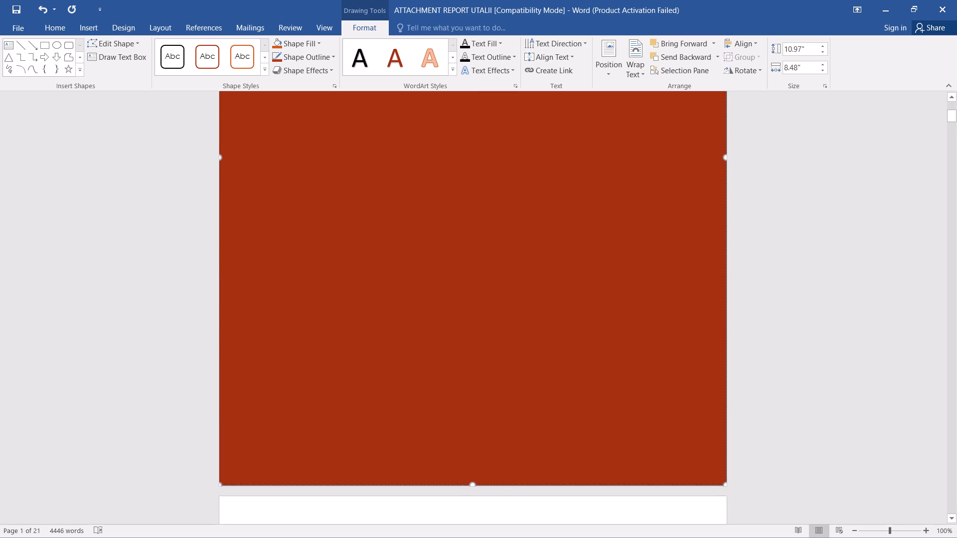
pyautogui.scroll(14, 444, 221)
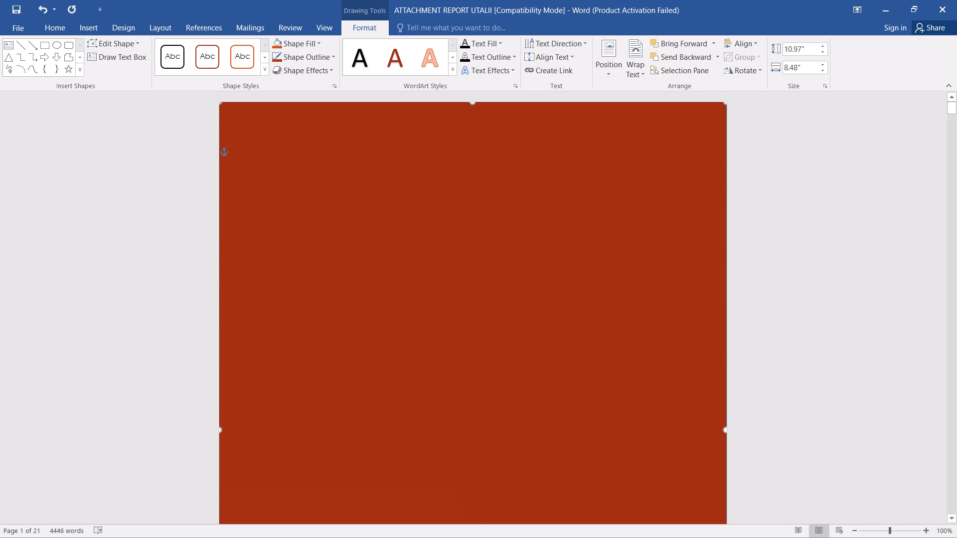
pyautogui.scroll(4, 454, 208)
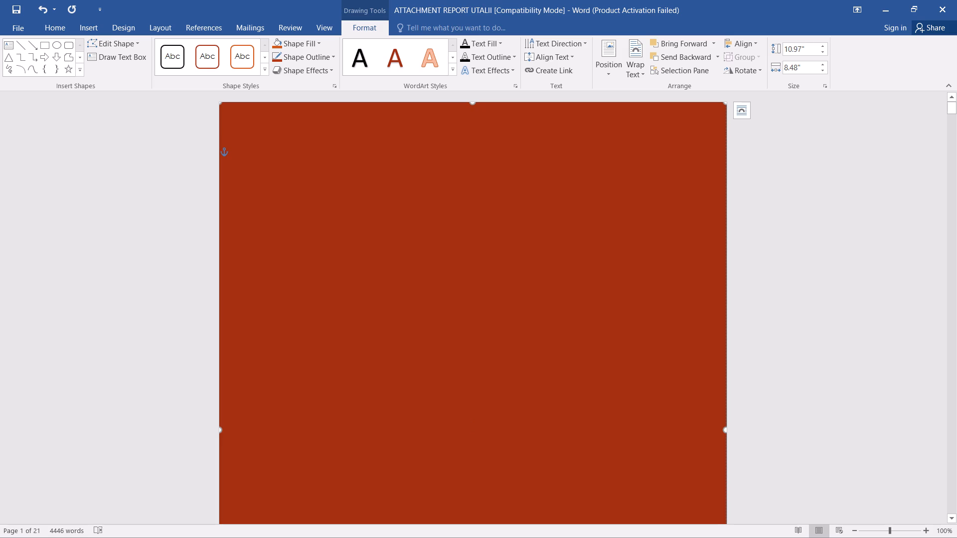
pyautogui.write('THR')
pyautogui.press('BackSpace')
pyautogui.write('E BOMA')
pyautogui.press('space')
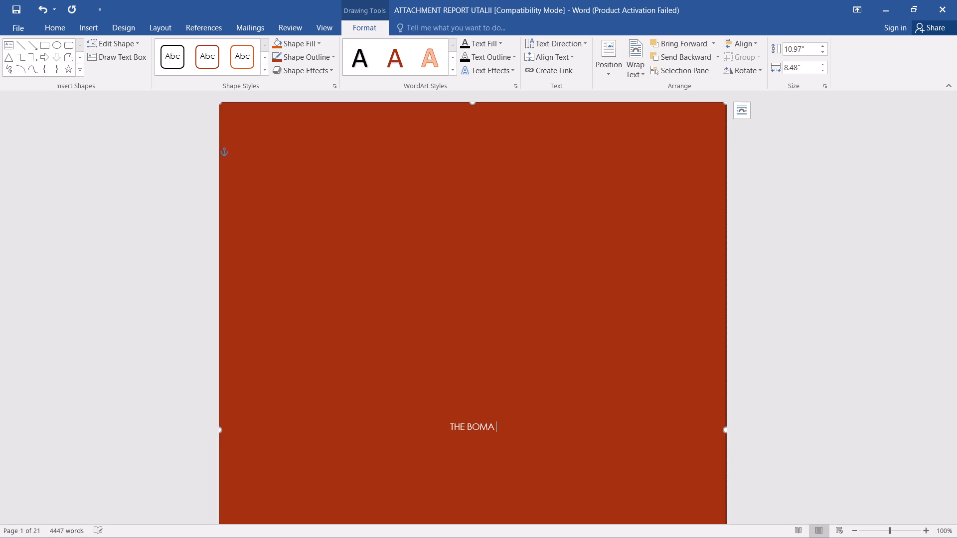
pyautogui.press('Return')
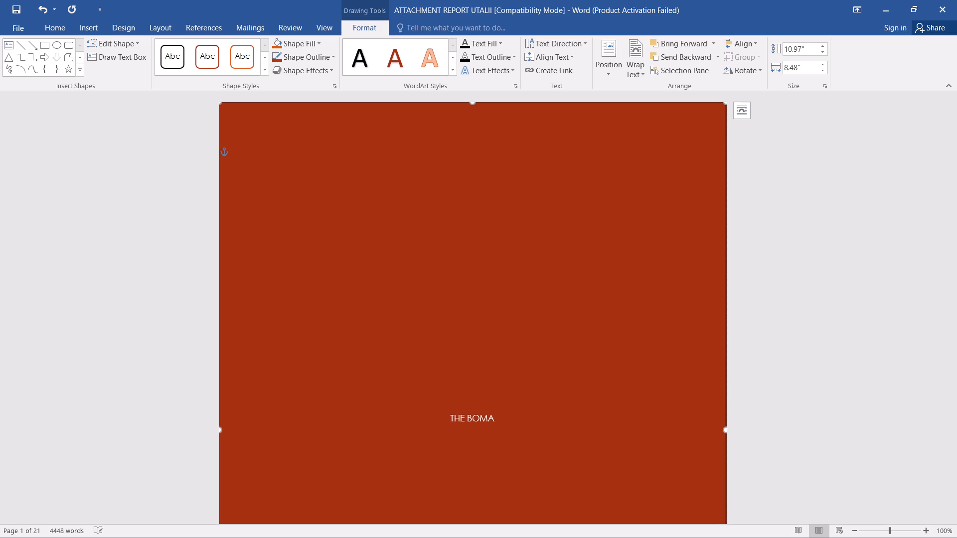
pyautogui.write('HOTEL')
pyautogui.press('space')
pyautogui.press('BackSpace')
pyautogui.press('s')
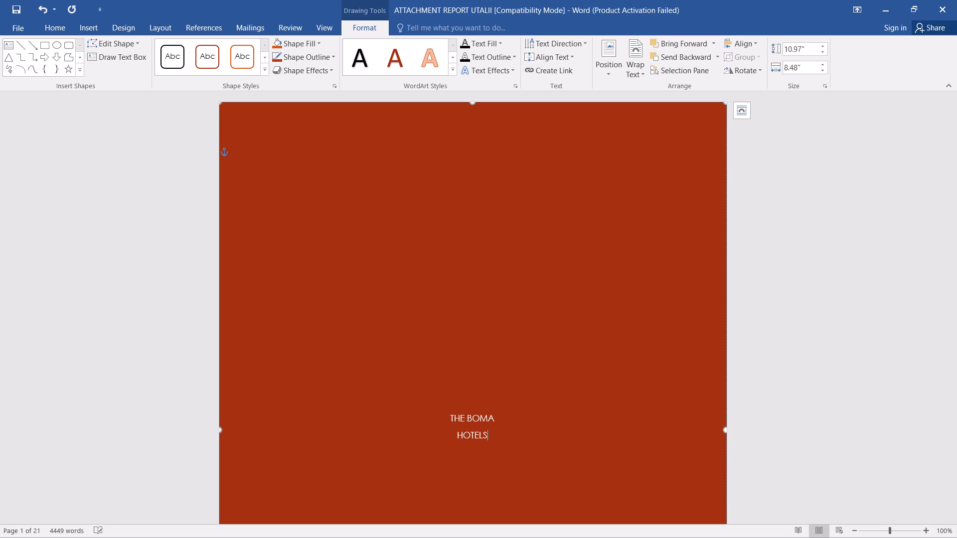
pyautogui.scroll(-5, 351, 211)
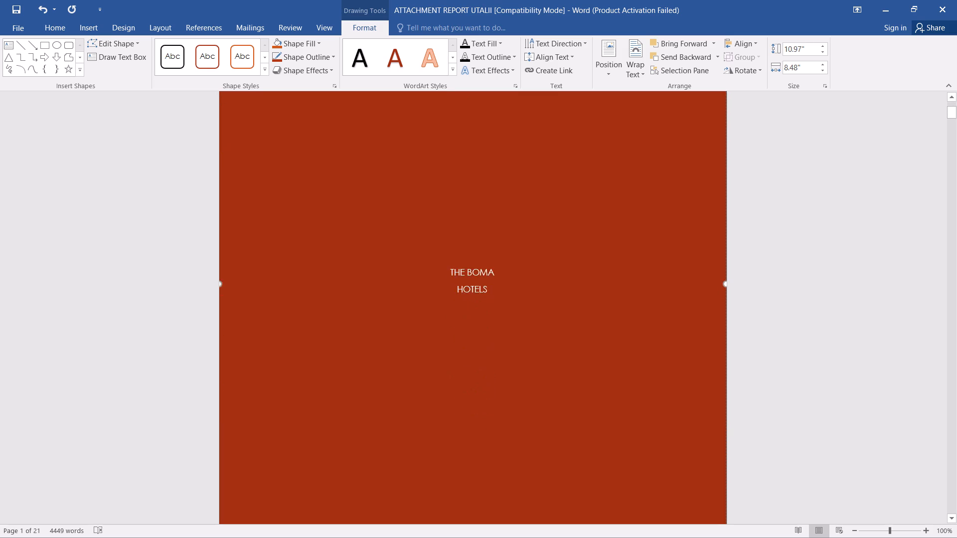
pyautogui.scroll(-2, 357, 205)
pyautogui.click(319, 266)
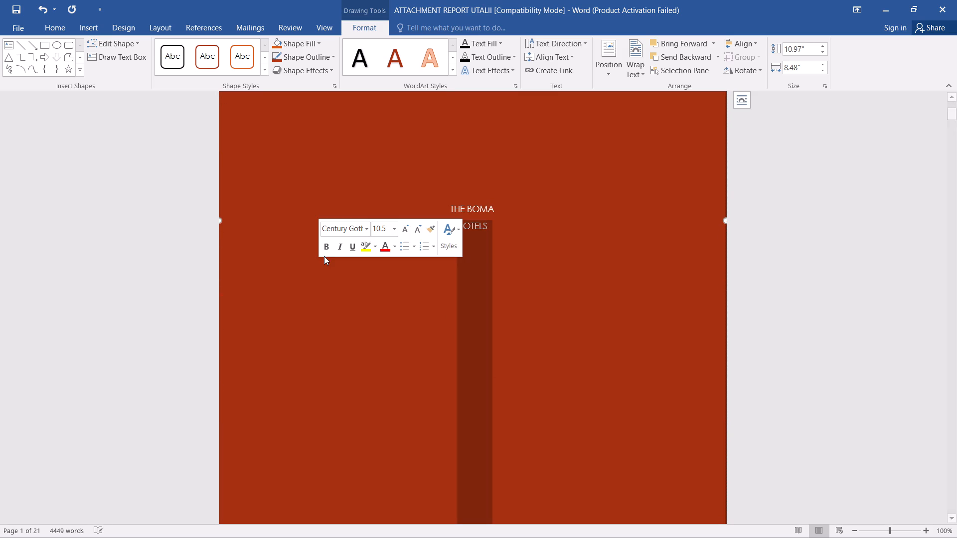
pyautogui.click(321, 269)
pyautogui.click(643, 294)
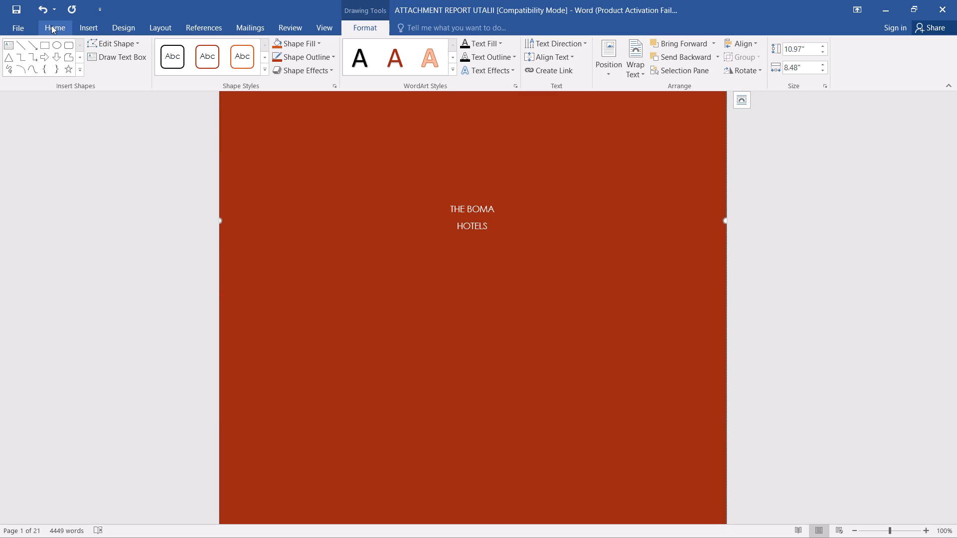
# Insert a flowchart connector circle on the cover, below and to the left of the THE BOMA HOTELS text.
pyautogui.click(85, 27)
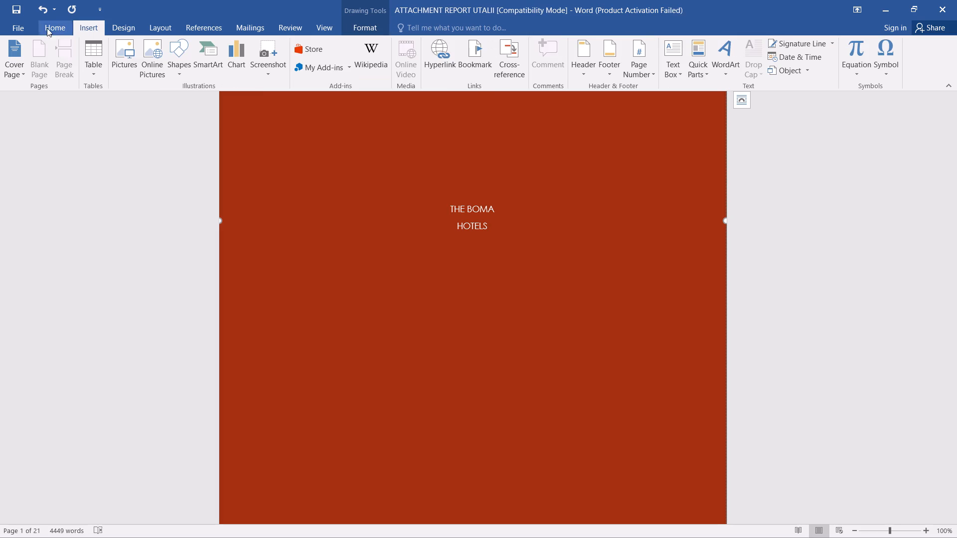
pyautogui.click(174, 51)
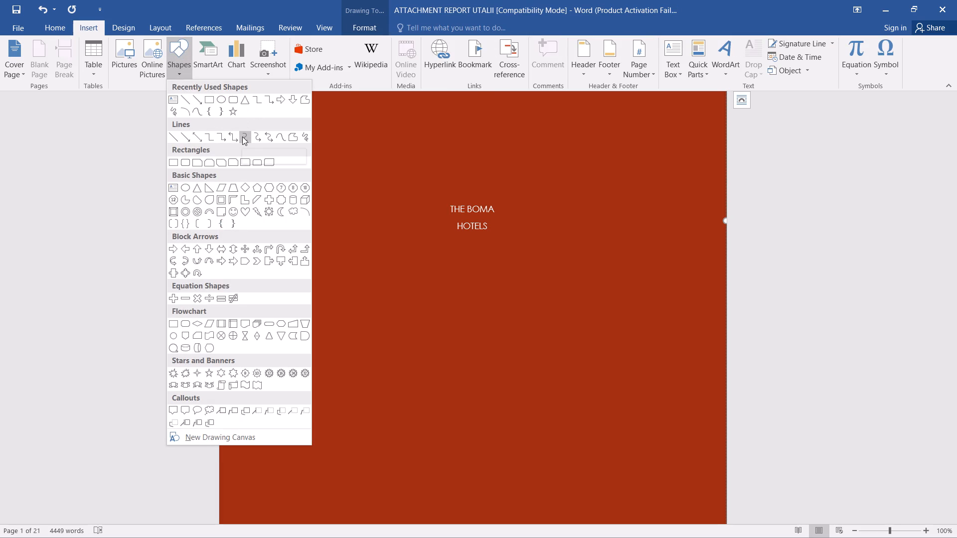
pyautogui.scroll(-2, 242, 136)
pyautogui.click(174, 336)
pyautogui.click(309, 354)
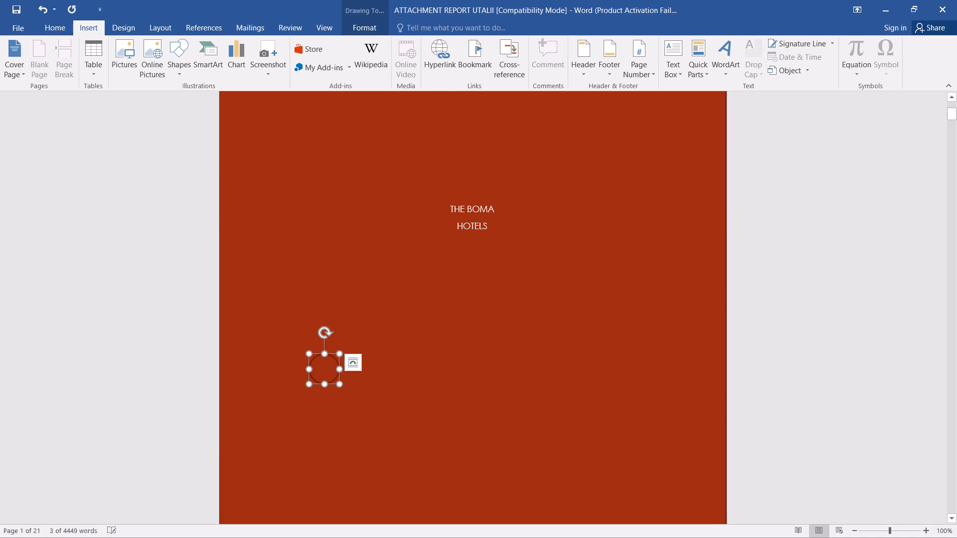
# Enlarge the connector circle to about 1.68" high and 1.79" wide, starting at the page's left margin.
pyautogui.moveTo(309, 355); pyautogui.dragTo(302, 348)
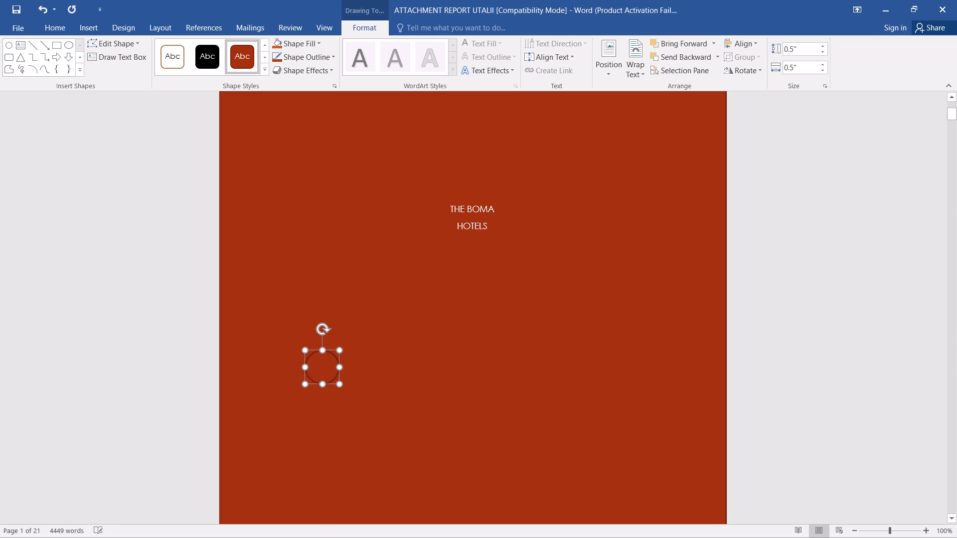
pyautogui.moveTo(302, 348); pyautogui.dragTo(265, 326)
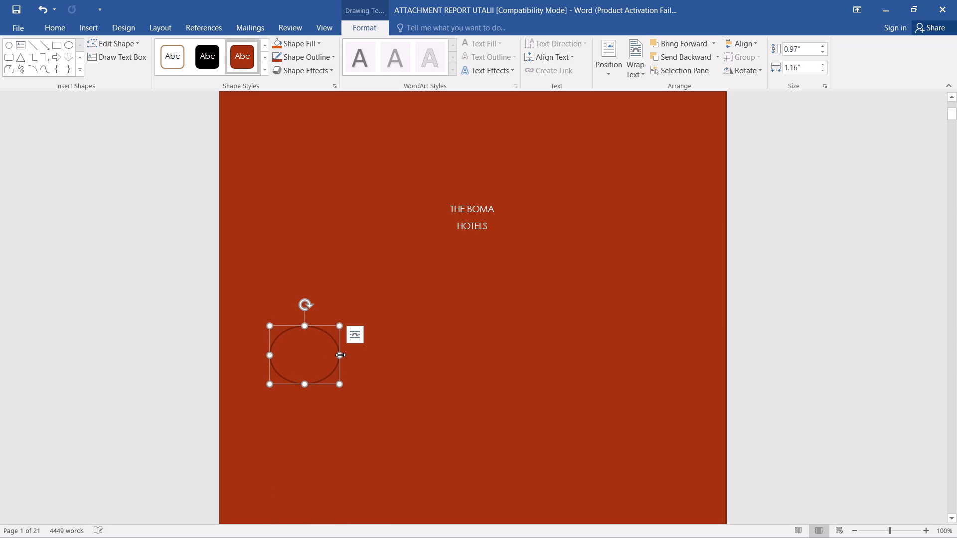
pyautogui.moveTo(340, 355); pyautogui.dragTo(377, 379)
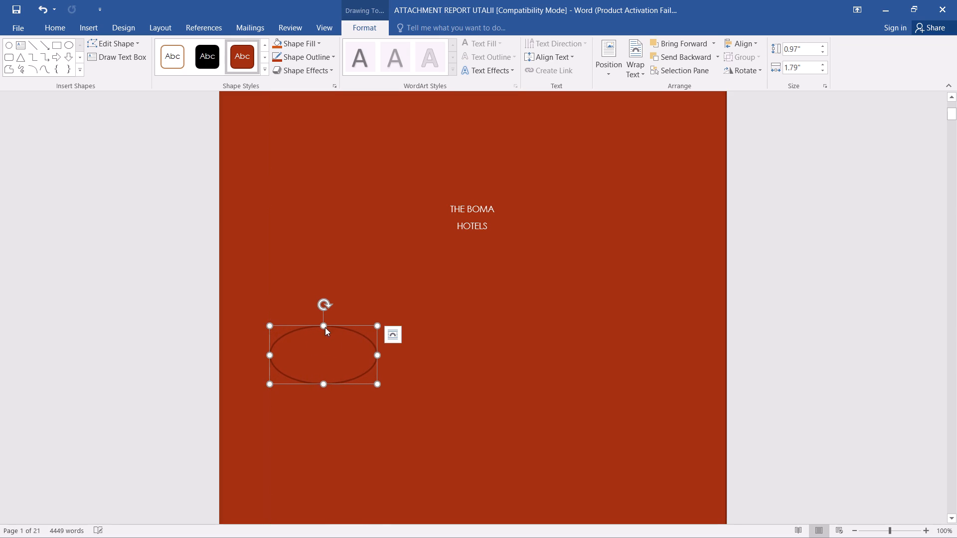
pyautogui.moveTo(321, 325); pyautogui.dragTo(317, 290)
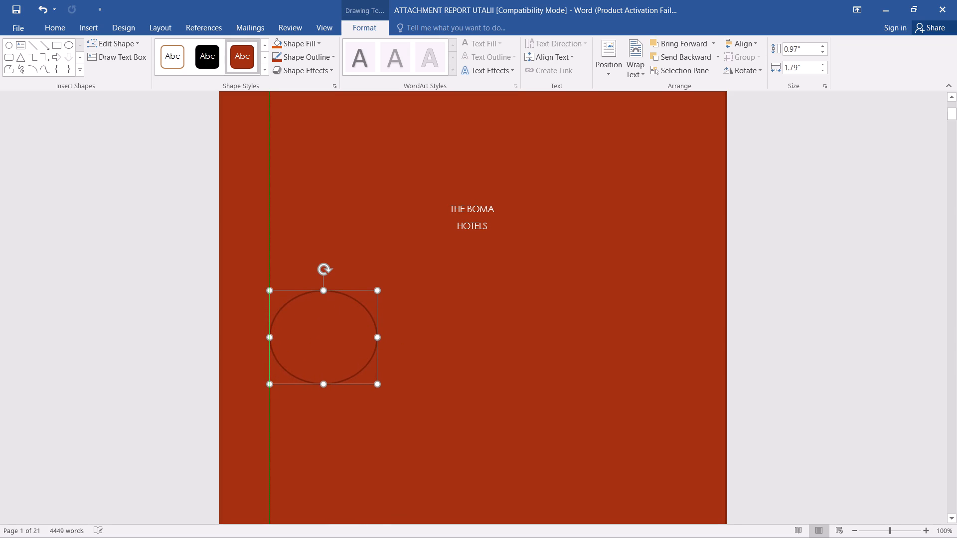
pyautogui.moveTo(317, 290); pyautogui.dragTo(317, 283)
pyautogui.click(403, 345)
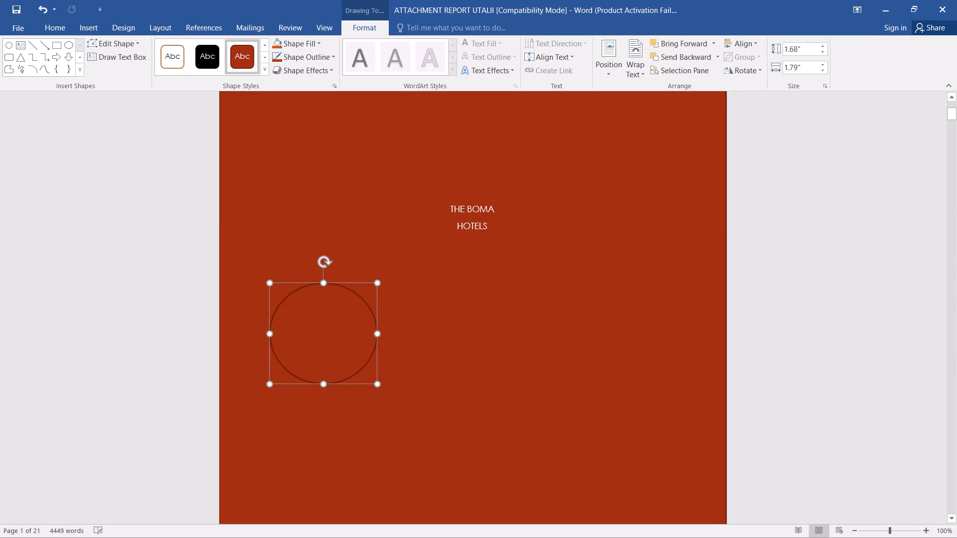
pyautogui.click(347, 333)
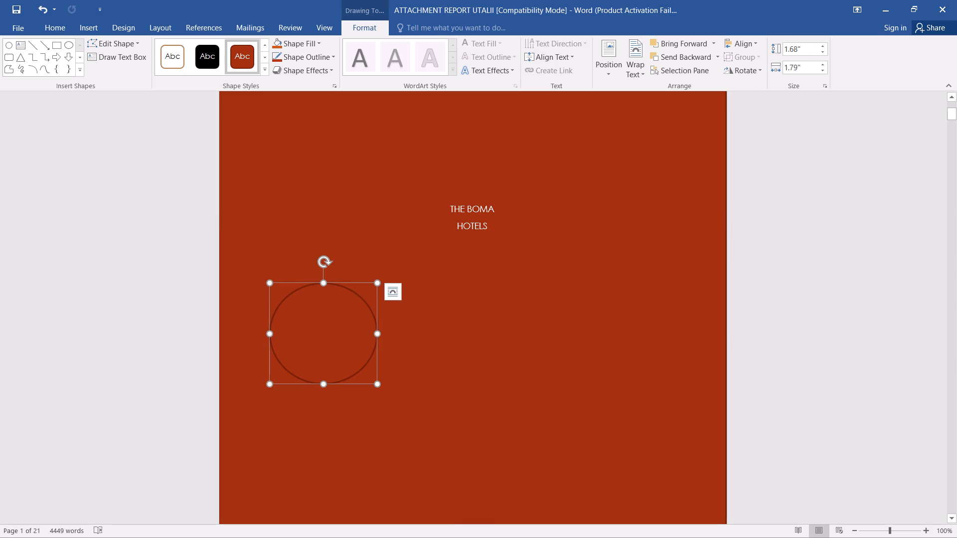
pyautogui.click(445, 334)
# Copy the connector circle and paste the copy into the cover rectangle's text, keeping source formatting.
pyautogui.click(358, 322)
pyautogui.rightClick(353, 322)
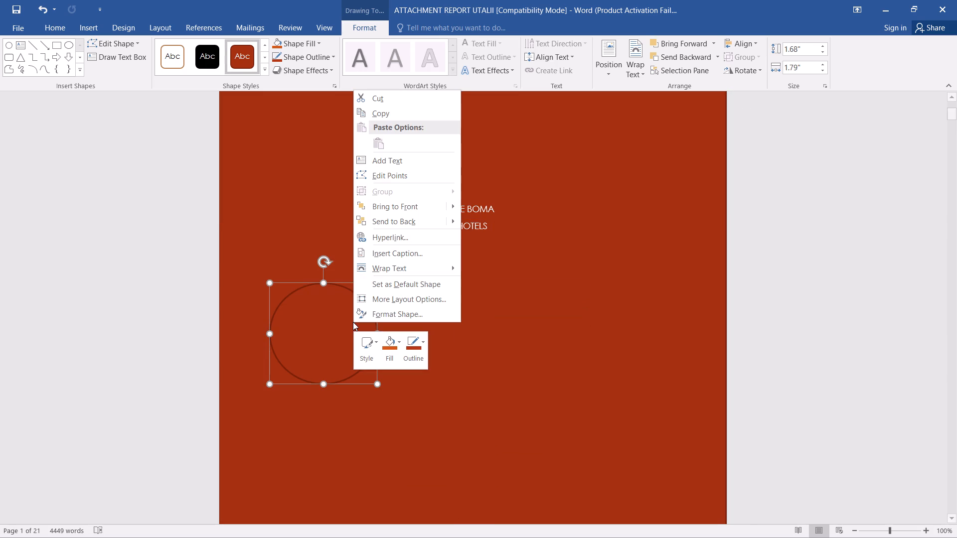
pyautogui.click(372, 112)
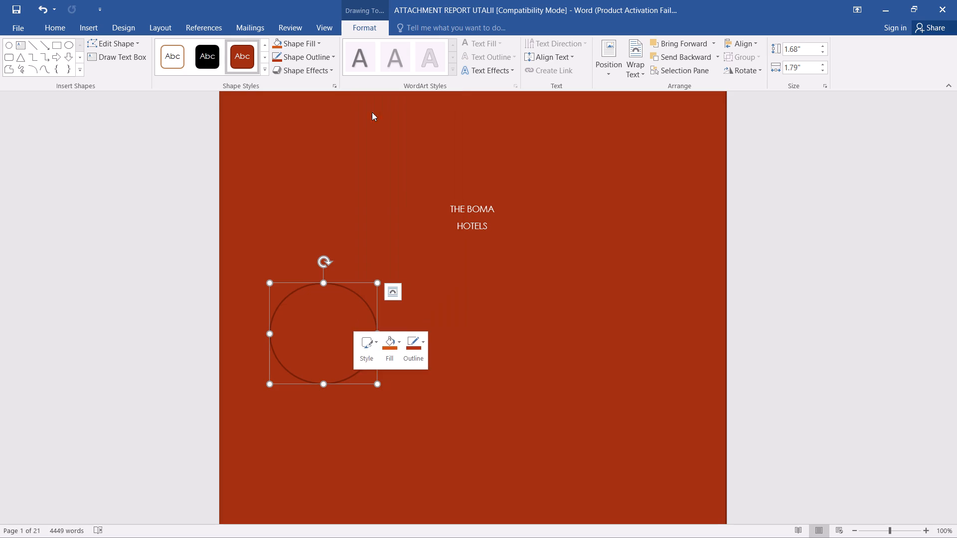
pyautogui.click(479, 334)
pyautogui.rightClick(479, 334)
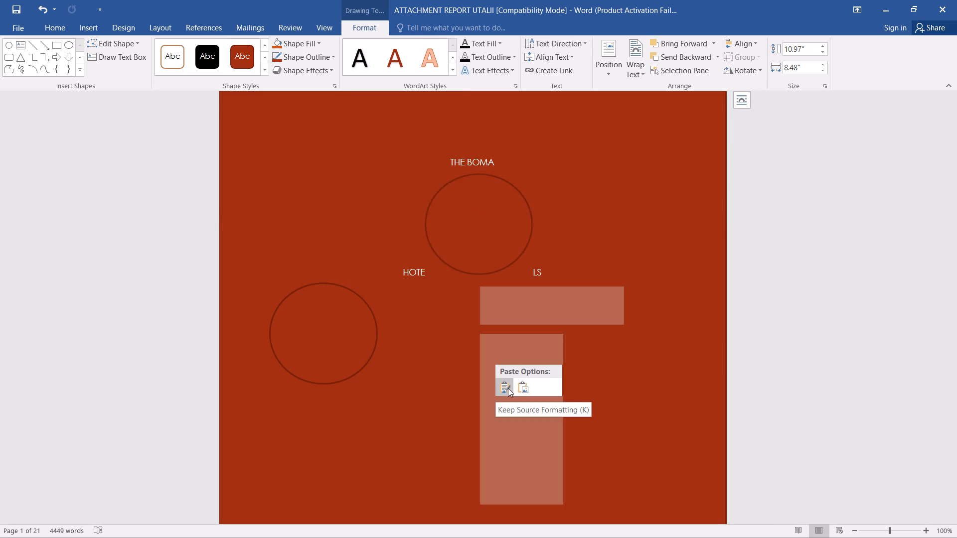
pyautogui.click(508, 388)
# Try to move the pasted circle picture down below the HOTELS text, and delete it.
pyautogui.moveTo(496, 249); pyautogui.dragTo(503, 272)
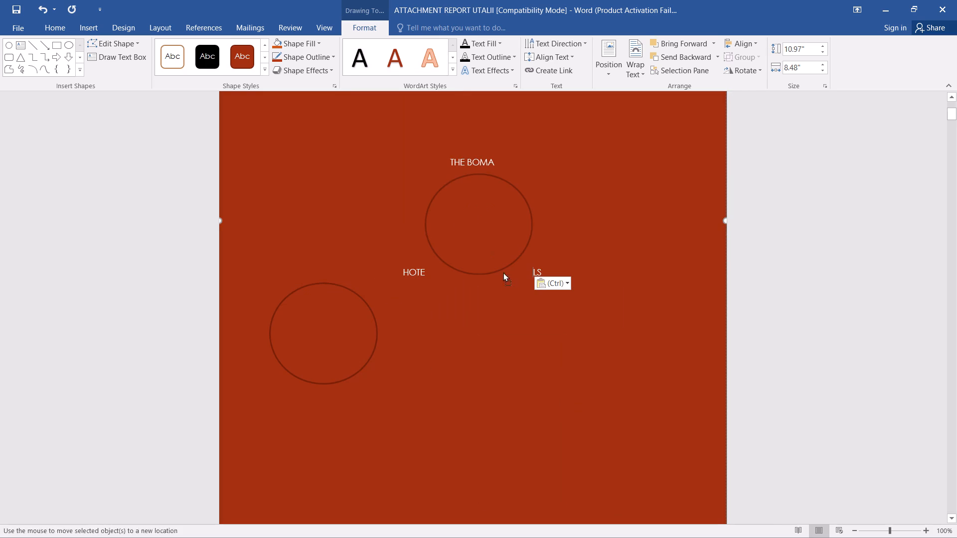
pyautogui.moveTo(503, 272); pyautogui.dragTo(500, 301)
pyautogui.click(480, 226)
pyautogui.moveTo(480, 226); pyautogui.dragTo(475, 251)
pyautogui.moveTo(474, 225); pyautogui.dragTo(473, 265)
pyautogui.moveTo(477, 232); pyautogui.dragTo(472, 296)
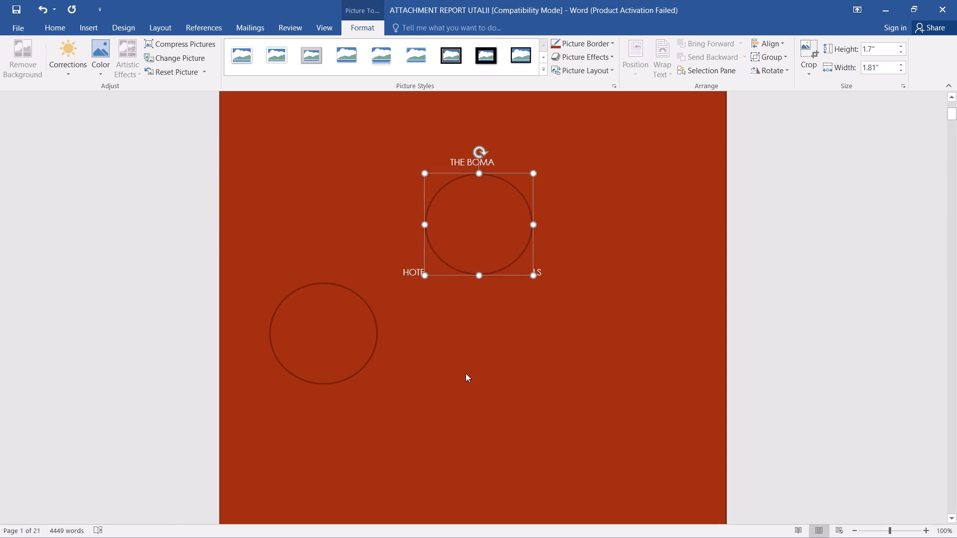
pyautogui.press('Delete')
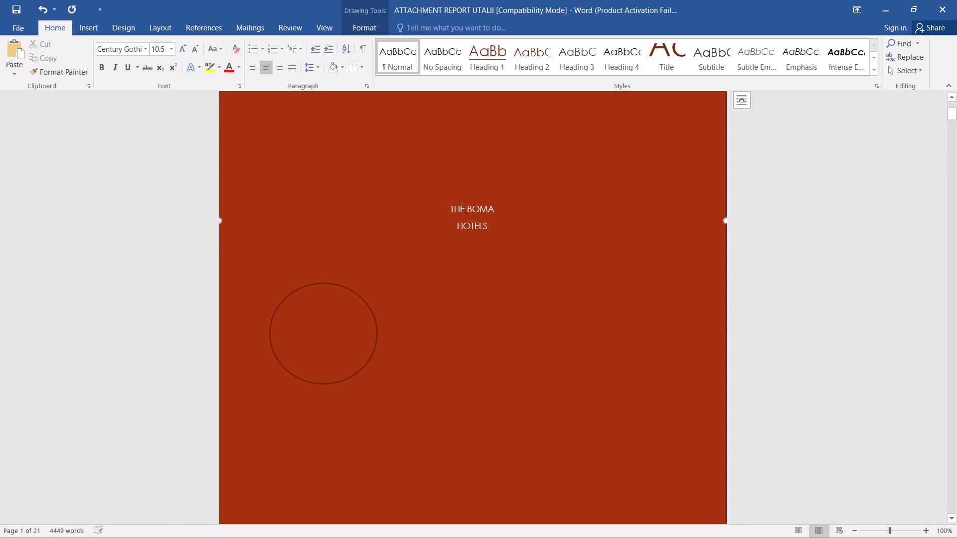
# Move the original connector circle across the cover to near the page's right edge, below the HOTELS text.
pyautogui.click(416, 334)
pyautogui.tripleClick(409, 345)
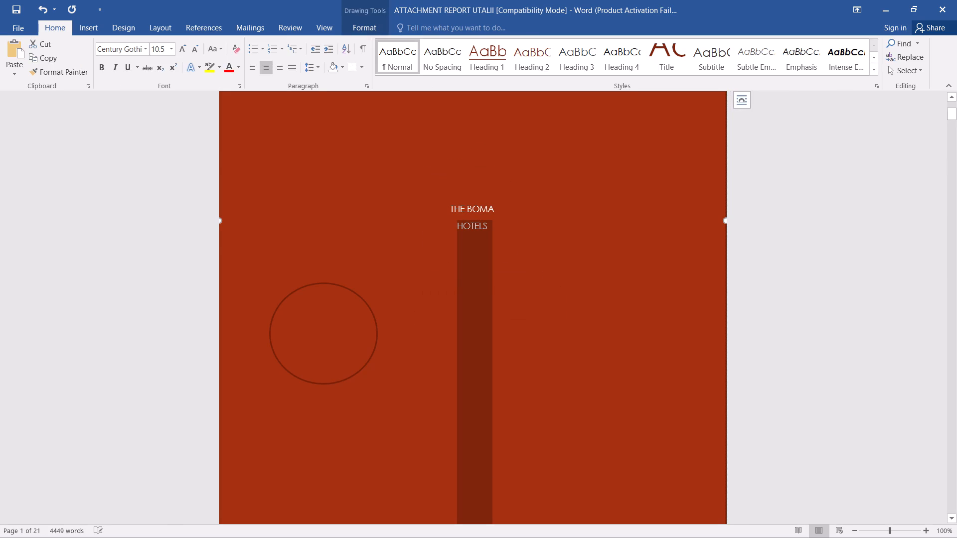
pyautogui.tripleClick(411, 349)
pyautogui.click(411, 351)
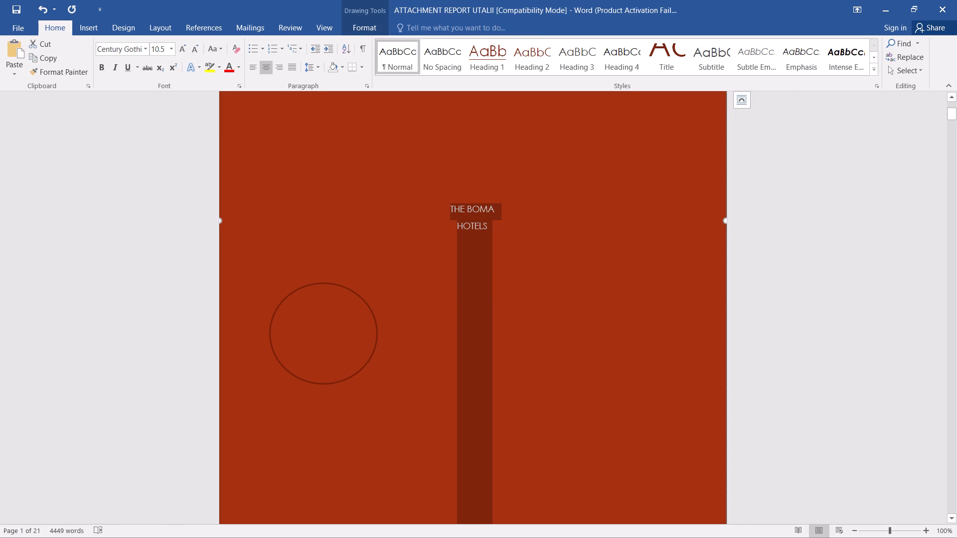
pyautogui.click(333, 415)
pyautogui.click(332, 421)
pyautogui.moveTo(338, 369); pyautogui.dragTo(674, 359)
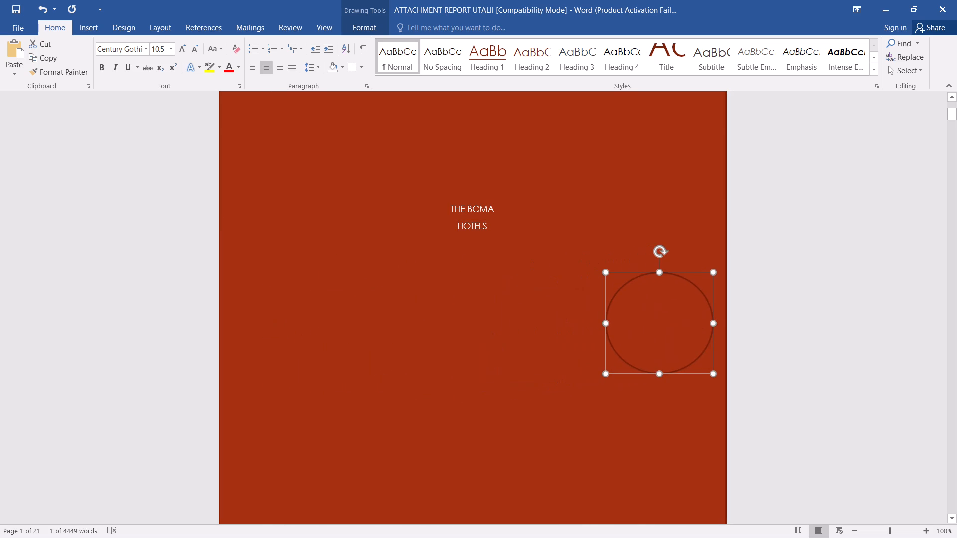
pyautogui.moveTo(674, 359); pyautogui.dragTo(667, 359)
# Duplicate the connector circle with source formatting kept, and place the copy at the page's left margin, roughly level with the original.
pyautogui.rightClick(661, 350)
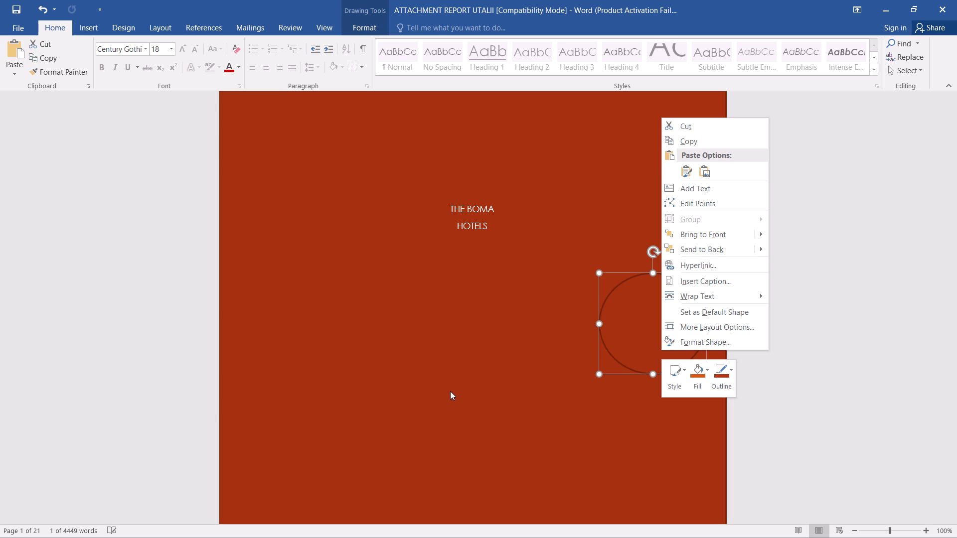
pyautogui.click(684, 140)
pyautogui.click(438, 343)
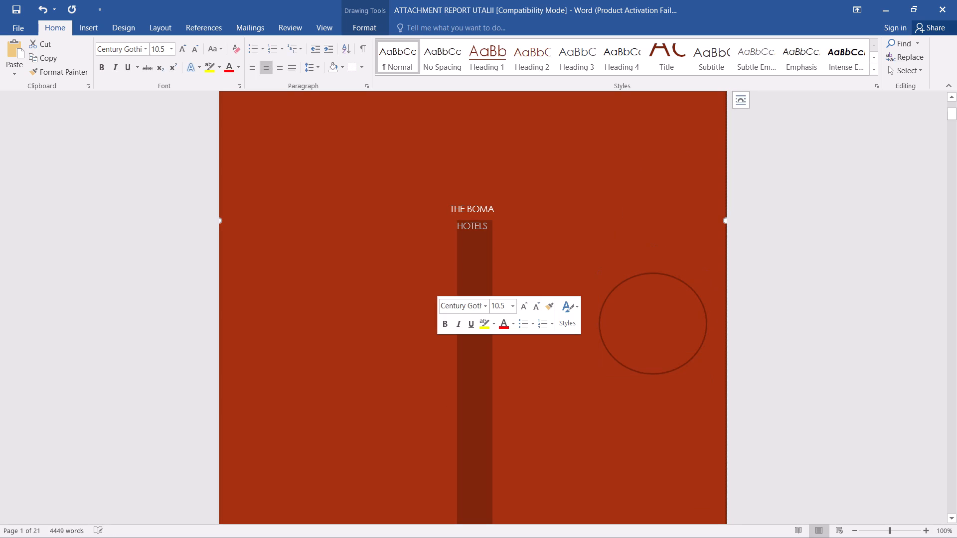
pyautogui.click(533, 344)
pyautogui.click(612, 322)
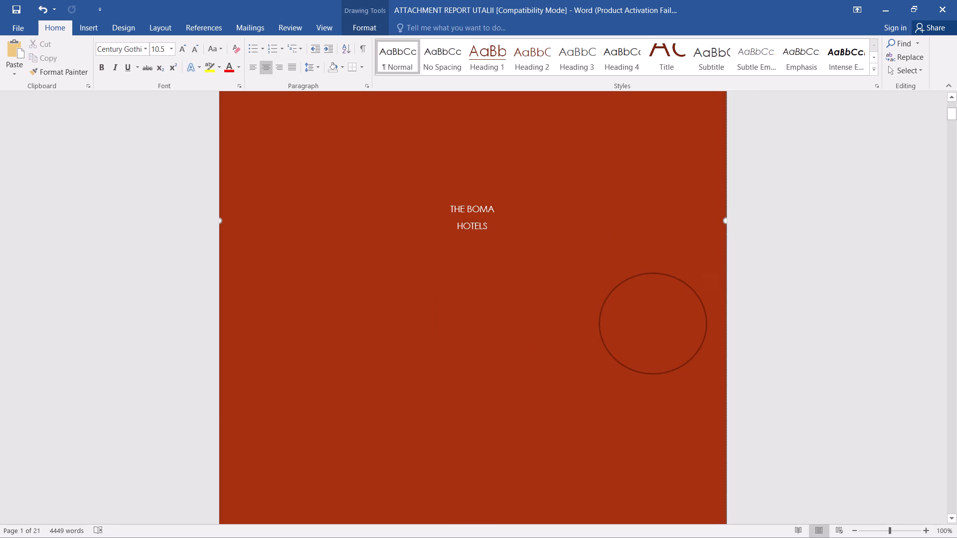
pyautogui.rightClick(612, 322)
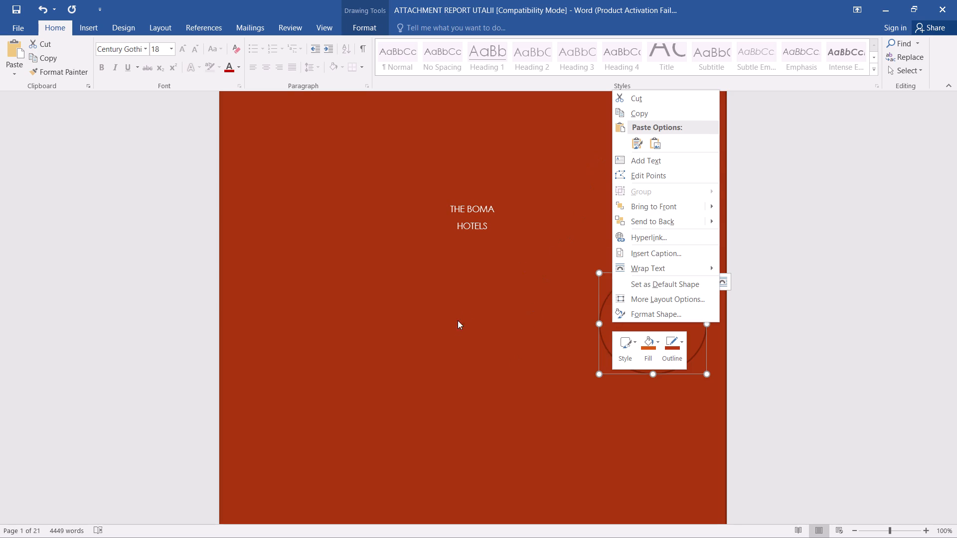
pyautogui.click(636, 144)
pyautogui.moveTo(661, 352); pyautogui.dragTo(510, 350)
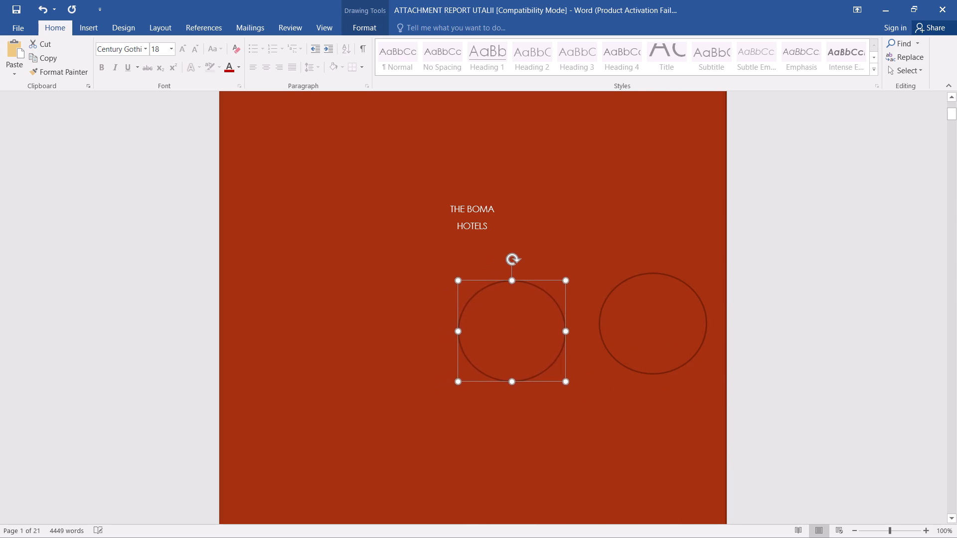
pyautogui.moveTo(510, 350); pyautogui.dragTo(312, 352)
# Paste another copy of the connector circle and place it between the two circles, centred below the HOTELS text.
pyautogui.click(320, 341)
pyautogui.rightClick(323, 338)
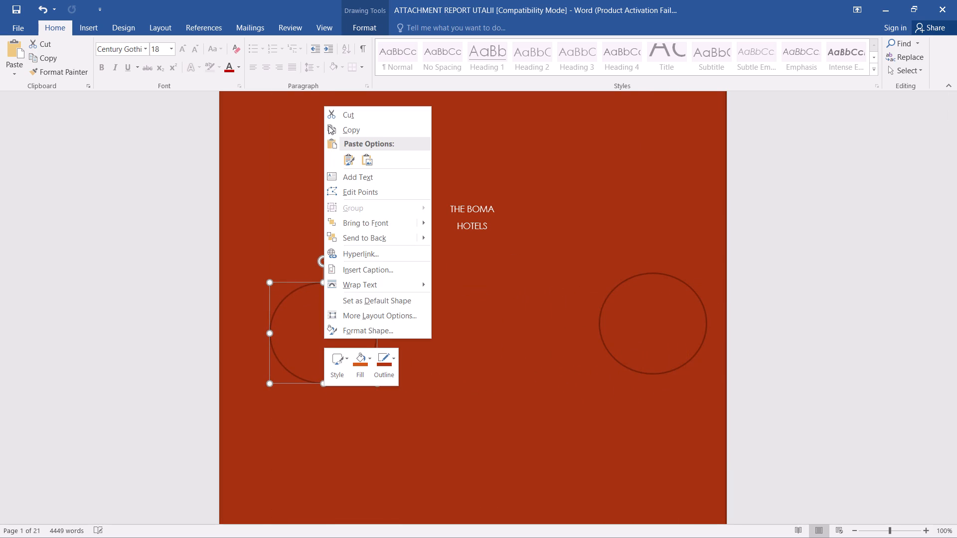
pyautogui.click(349, 156)
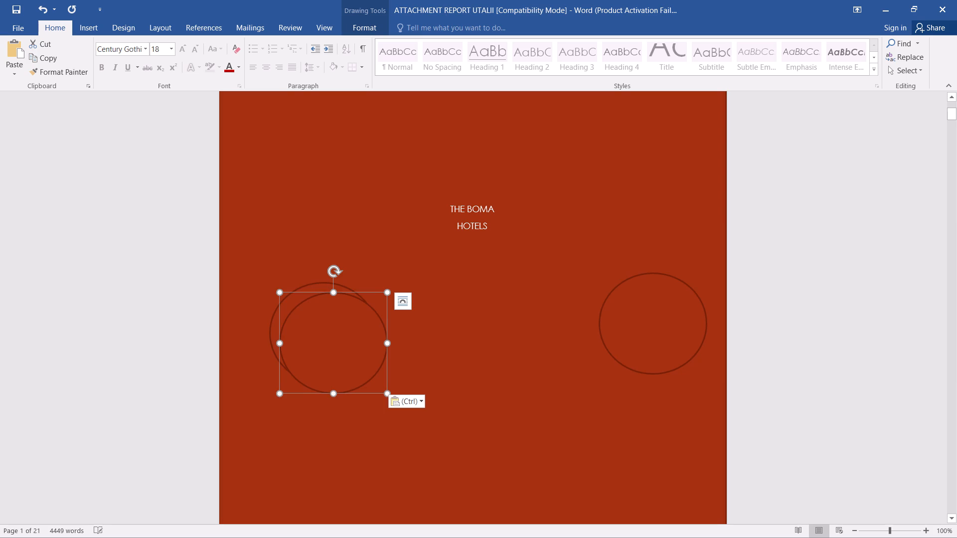
pyautogui.moveTo(372, 330); pyautogui.dragTo(521, 316)
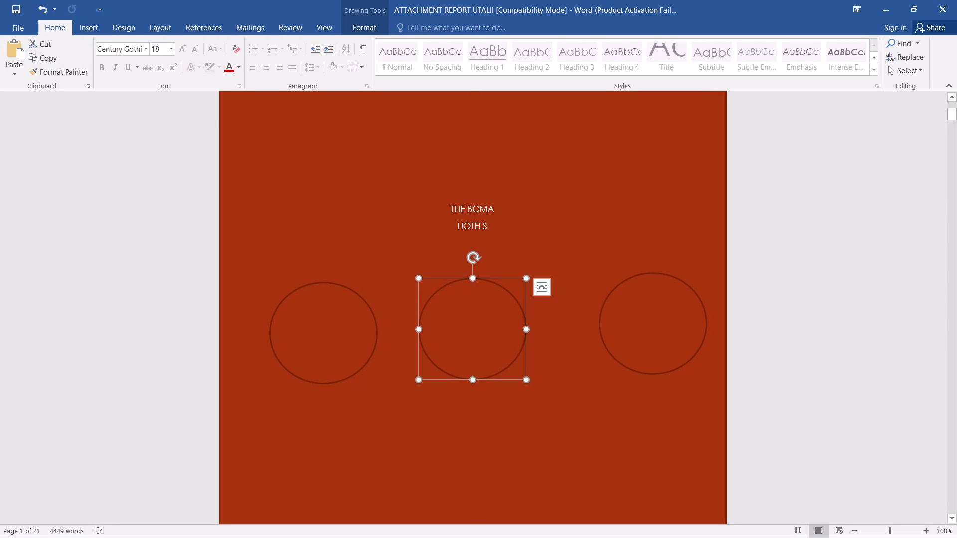
pyautogui.click(294, 436)
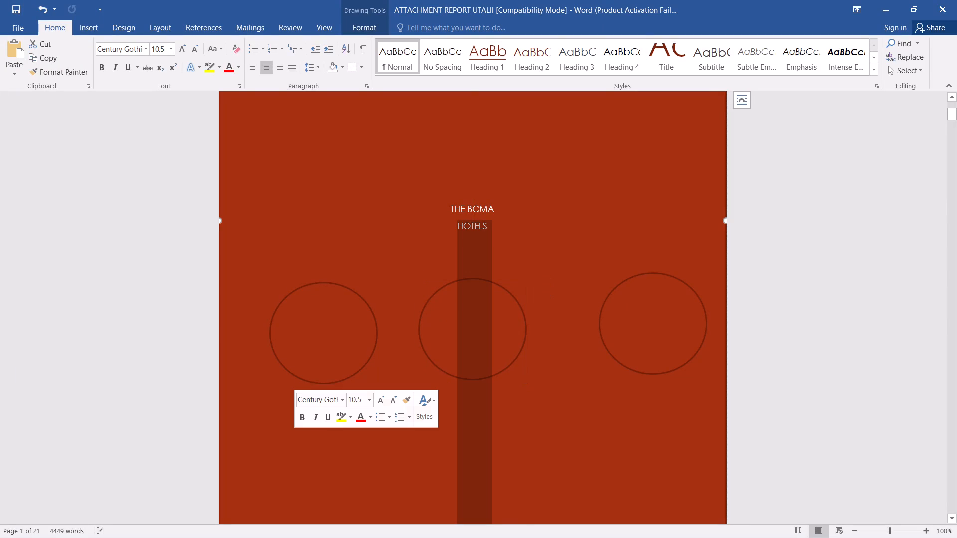
pyautogui.click(302, 437)
# Copy the photo of the hotel building on page 6 of the report.
pyautogui.click(315, 331)
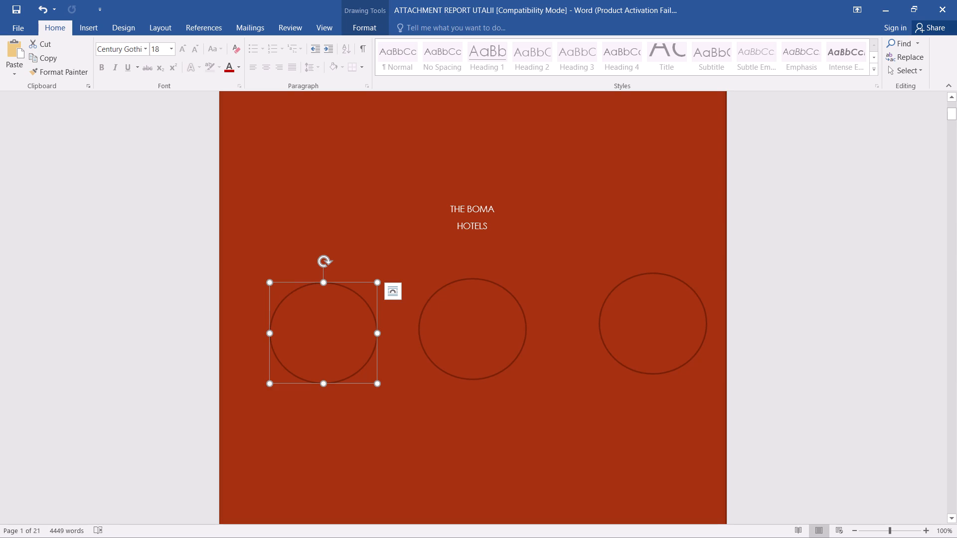
pyautogui.scroll(-20, 434, 229)
pyautogui.scroll(-15, 434, 229)
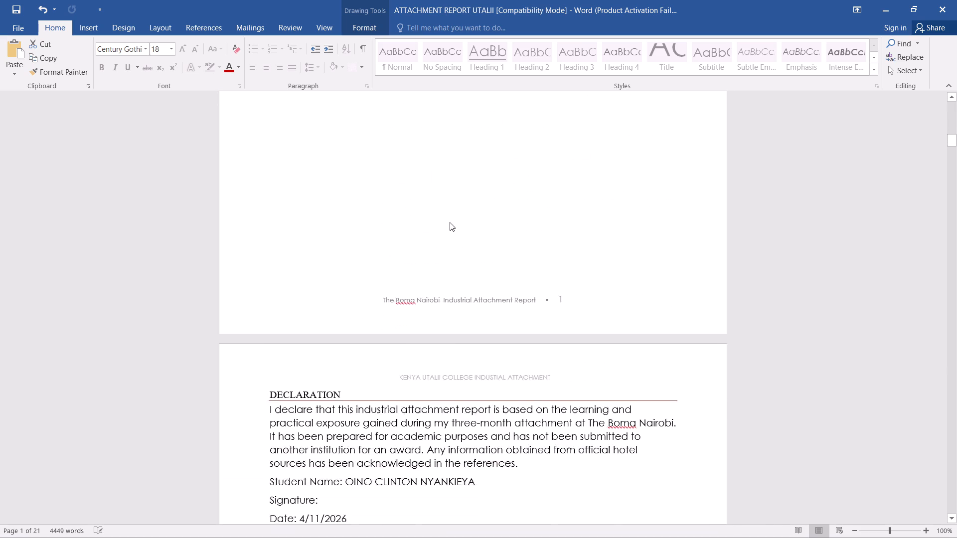
pyautogui.scroll(-20, 450, 222)
pyautogui.scroll(-14, 450, 222)
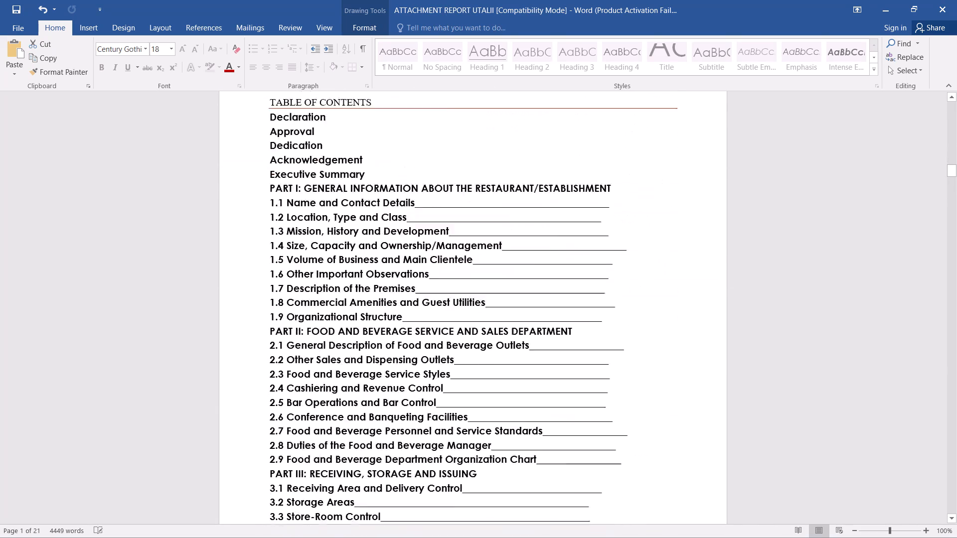
pyautogui.scroll(-20, 476, 219)
pyautogui.scroll(-14, 476, 219)
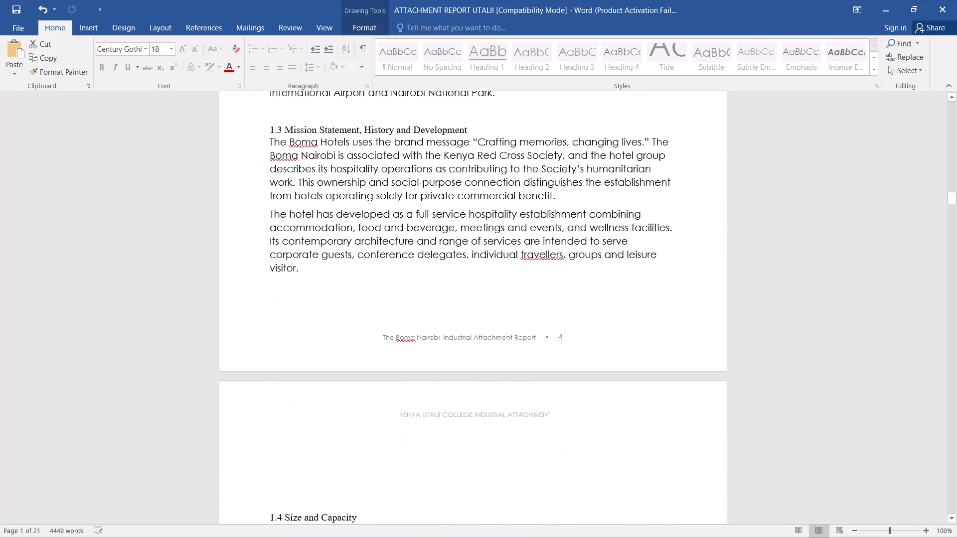
pyautogui.scroll(-20, 486, 210)
pyautogui.scroll(-11, 486, 210)
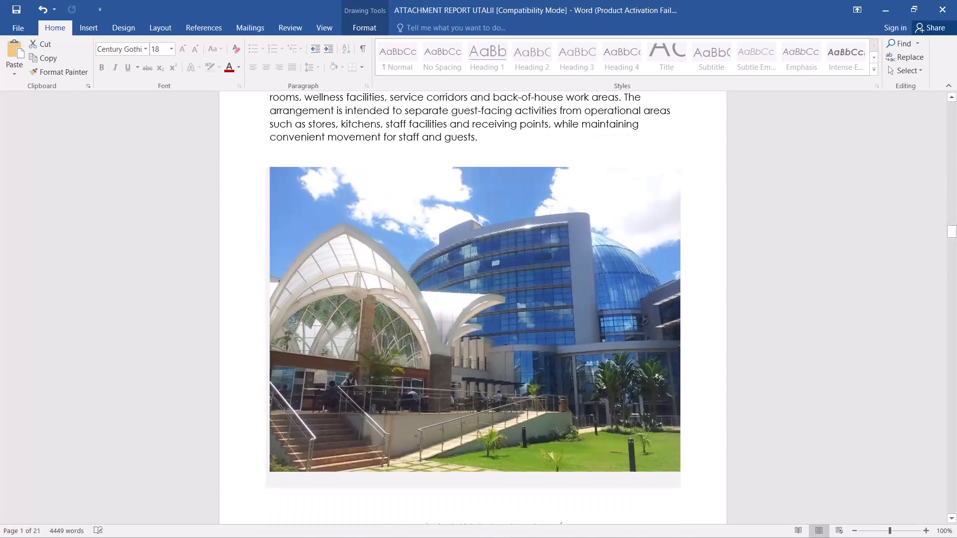
pyautogui.click(454, 324)
pyautogui.rightClick(454, 322)
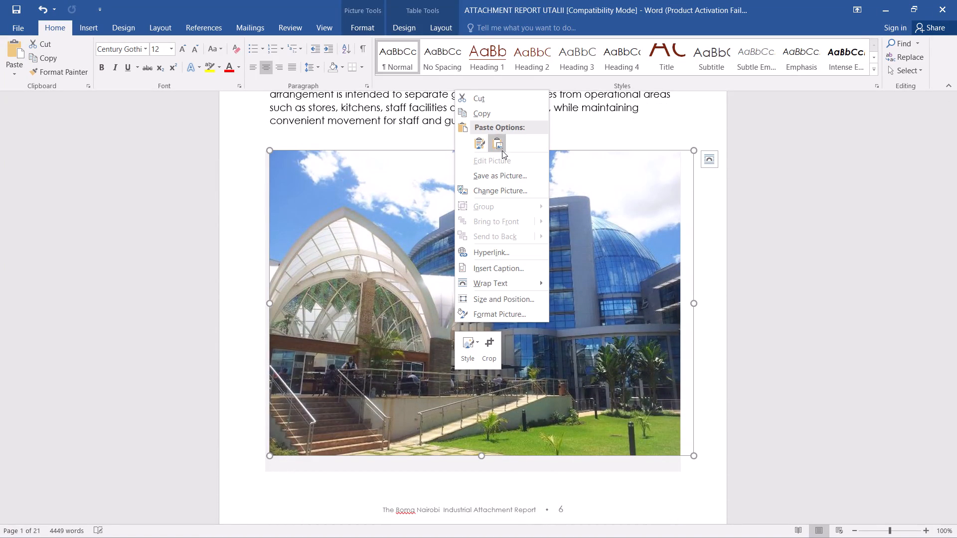
pyautogui.click(475, 113)
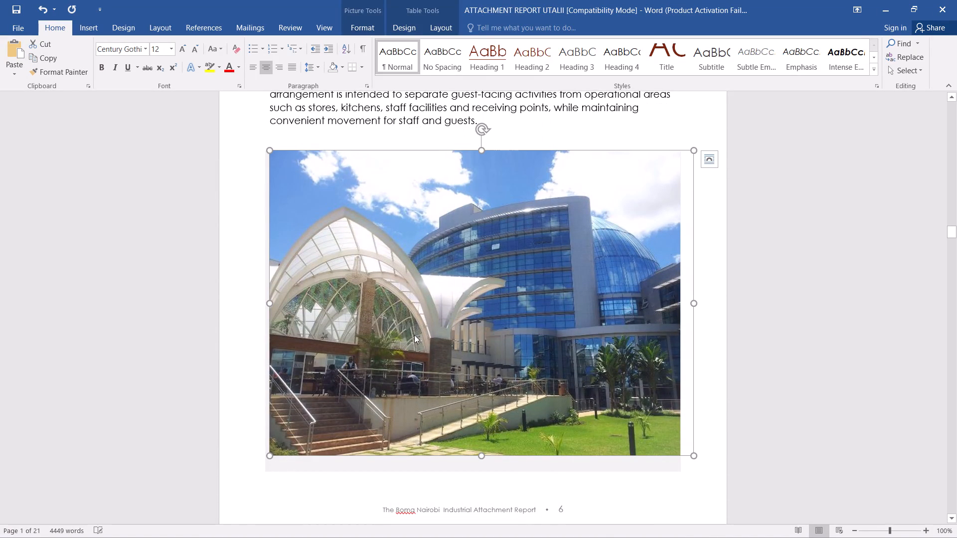
# Try to paste the copied hotel photo into the leftmost circle on the cover, keeping source formatting.
pyautogui.scroll(20, 414, 335)
pyautogui.scroll(15, 414, 335)
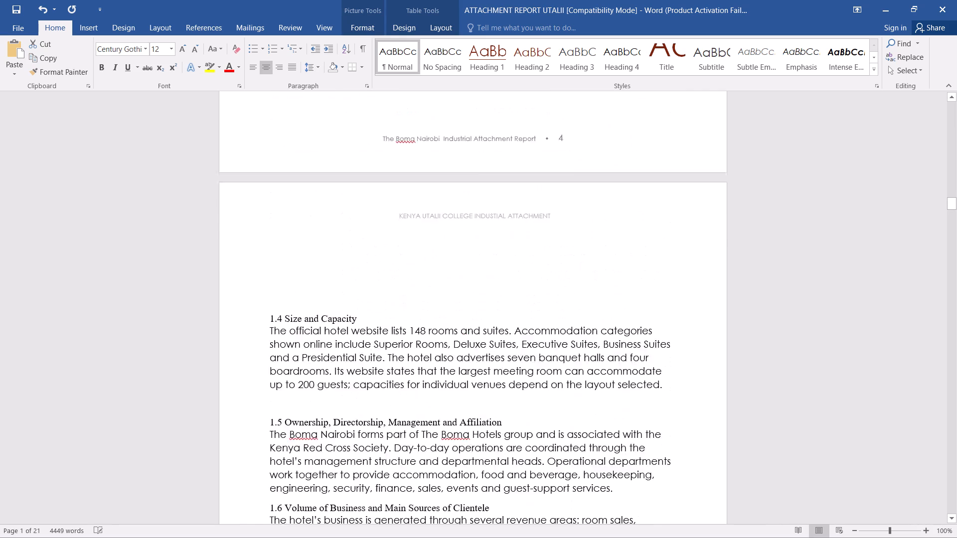
pyautogui.scroll(20, 413, 323)
pyautogui.scroll(19, 413, 323)
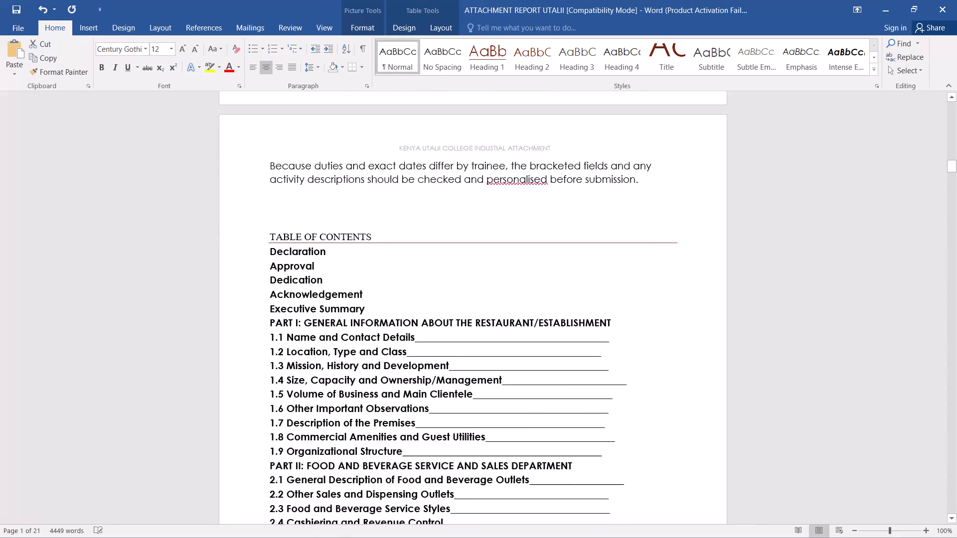
pyautogui.scroll(20, 413, 313)
pyautogui.scroll(19, 413, 313)
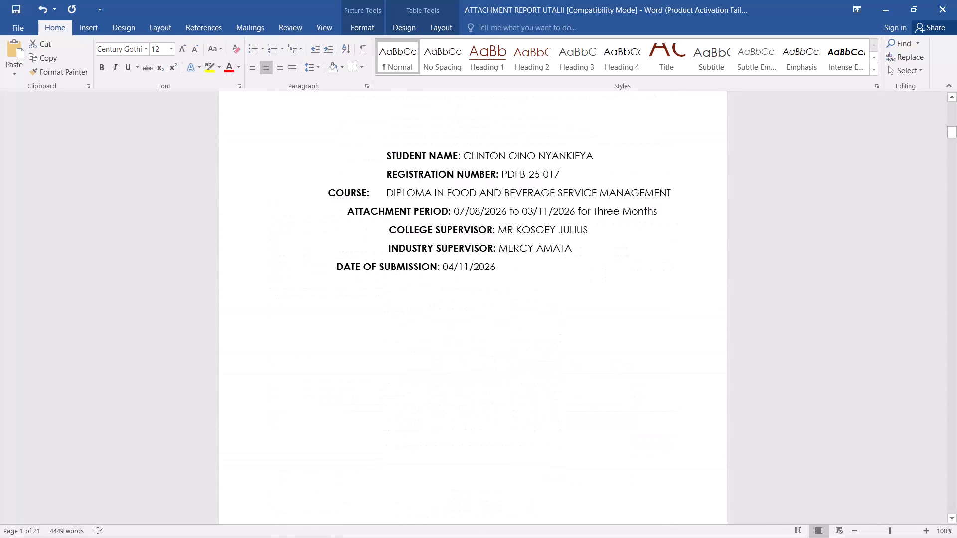
pyautogui.scroll(20, 411, 308)
pyautogui.scroll(2, 411, 308)
pyautogui.click(342, 360)
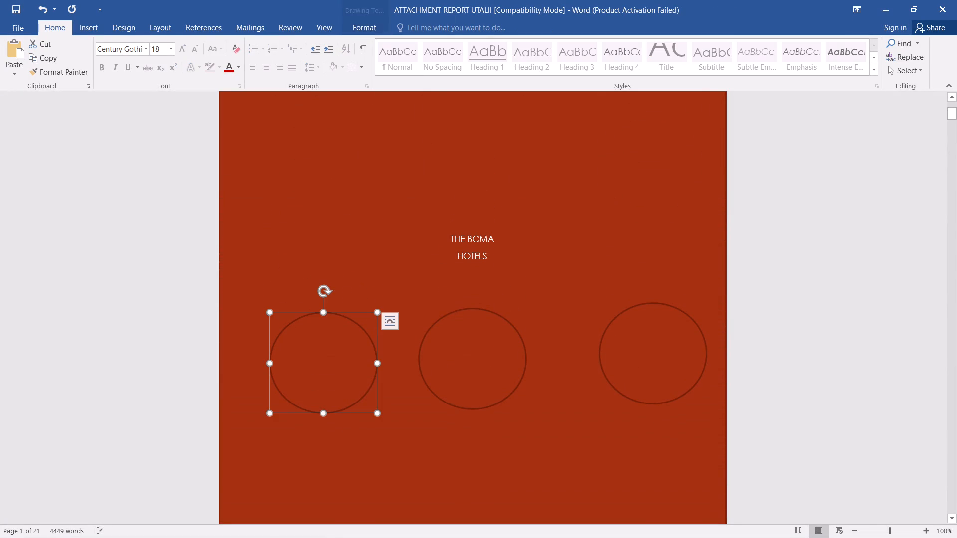
pyautogui.rightClick(341, 359)
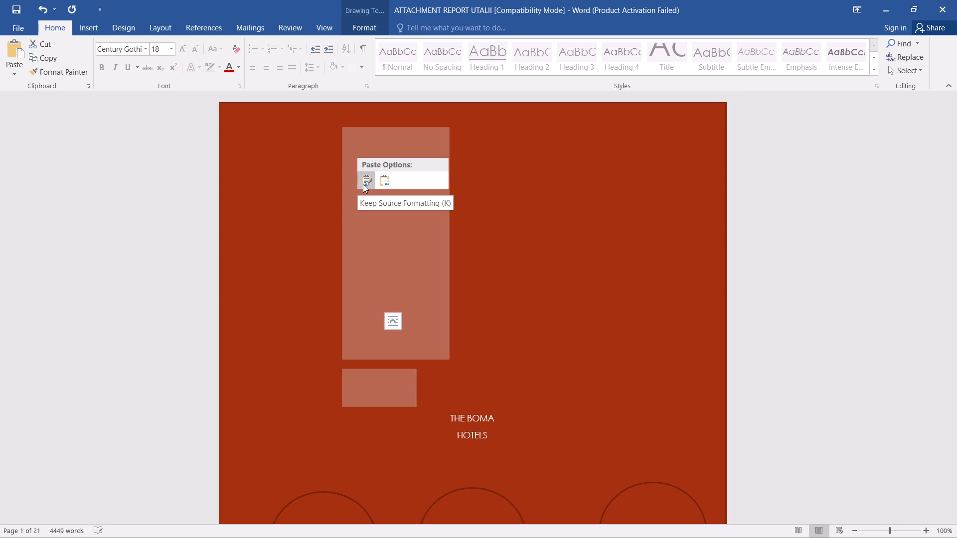
pyautogui.click(363, 184)
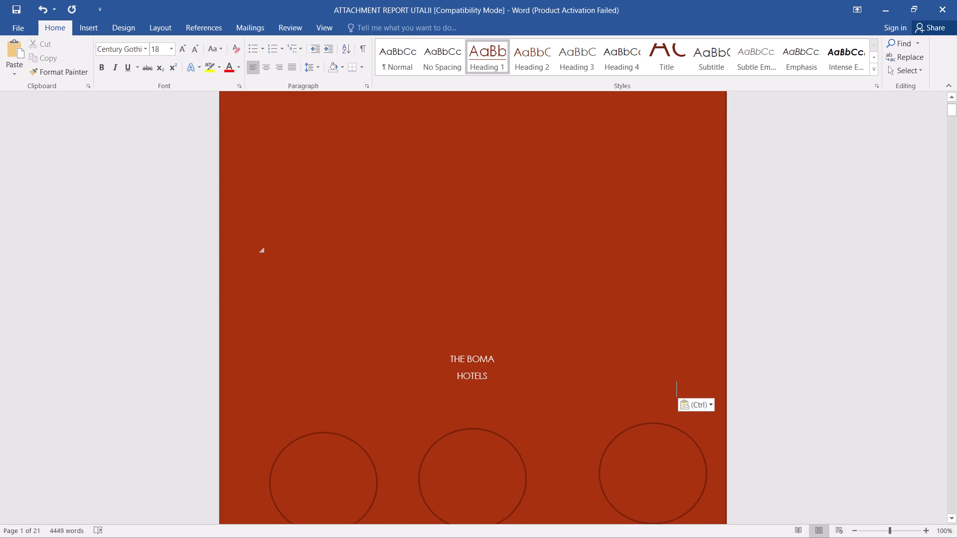
# Enlarge the leftmost circle by extending it towards the page's left edge and upwards towards the HOTELS text.
pyautogui.scroll(-12, 504, 349)
pyautogui.scroll(4, 516, 340)
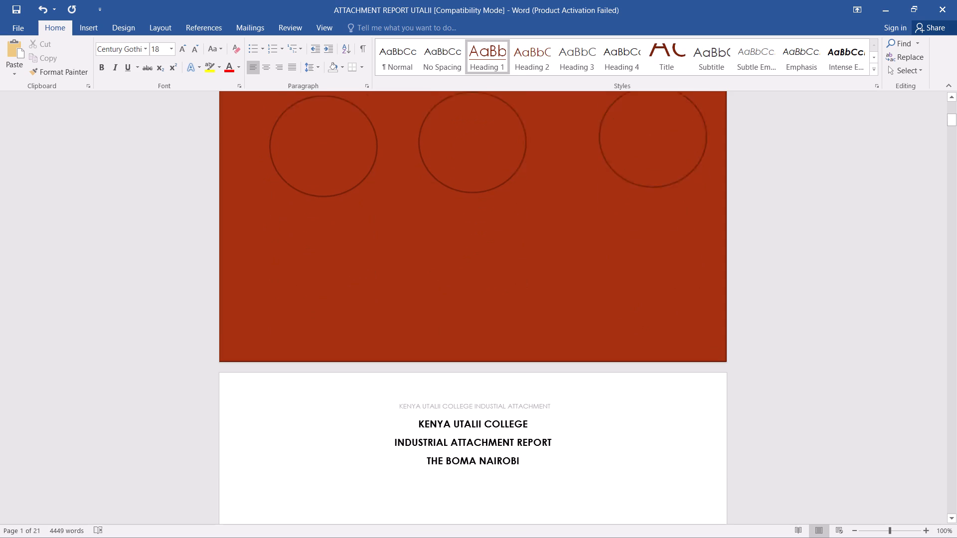
pyautogui.click(307, 259)
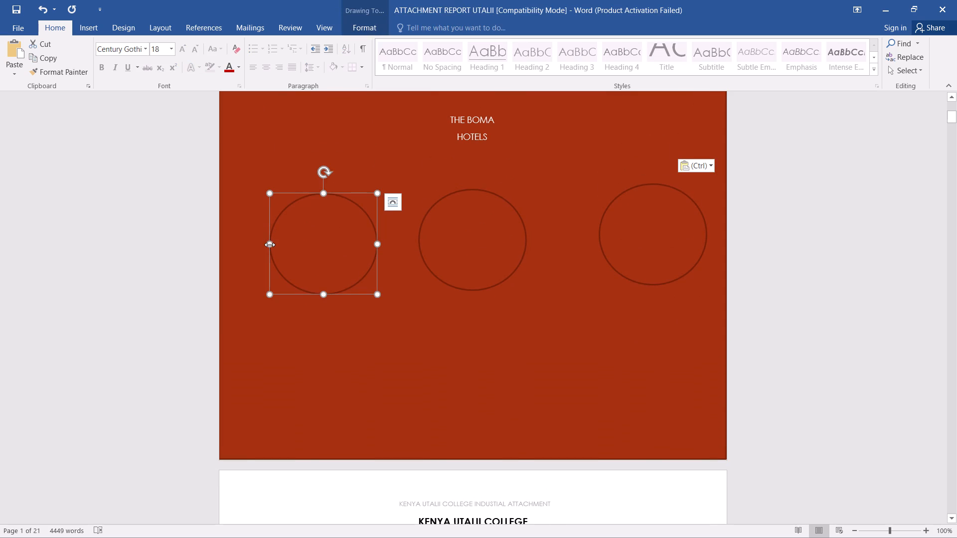
pyautogui.moveTo(270, 245); pyautogui.dragTo(239, 244)
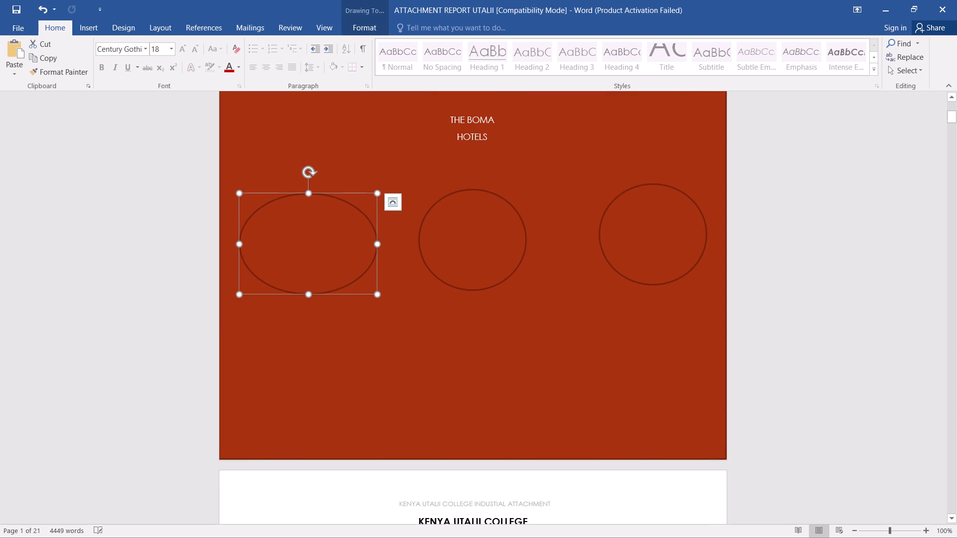
pyautogui.moveTo(307, 192); pyautogui.dragTo(312, 165)
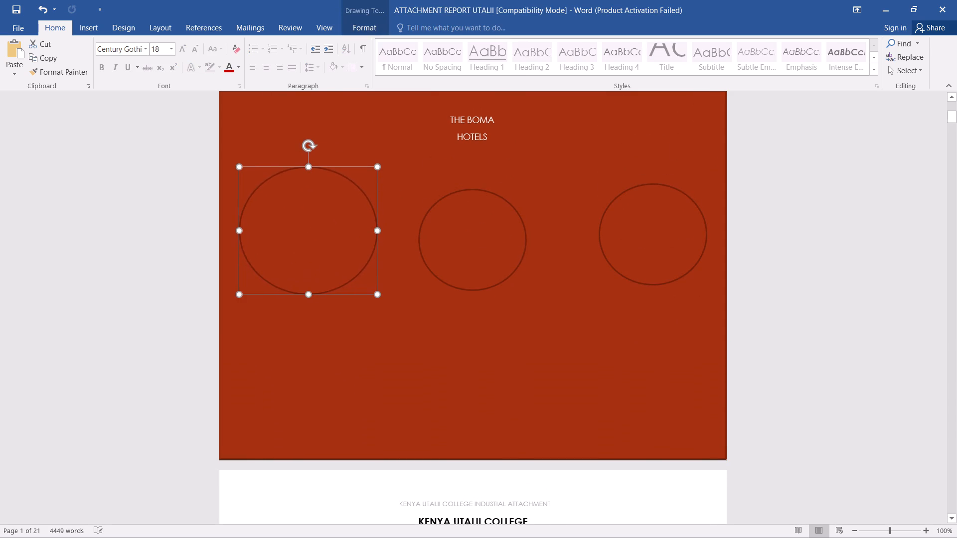
# Enlarge the leftmost circle further by extending its top, its bottom and the side facing the middle circle.
pyautogui.moveTo(312, 165); pyautogui.dragTo(312, 160)
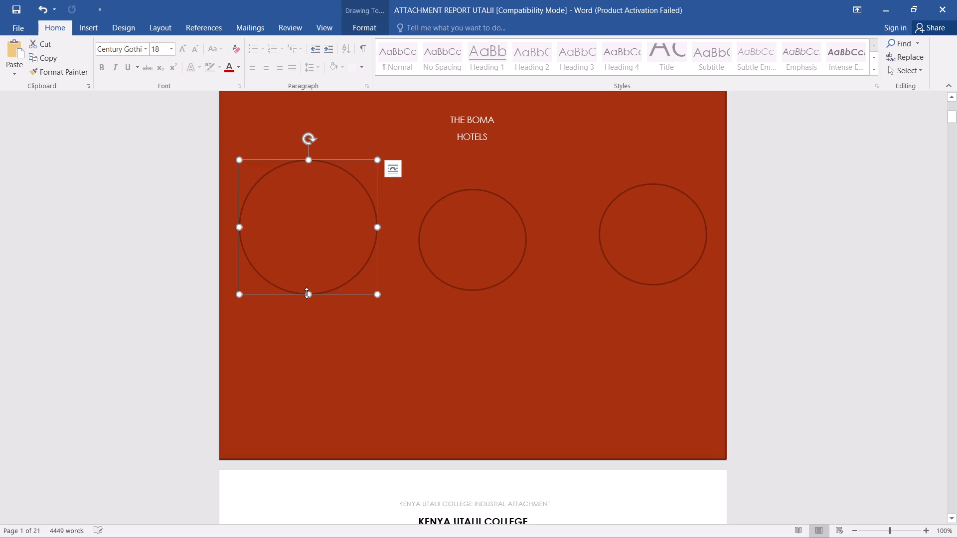
pyautogui.moveTo(307, 293); pyautogui.dragTo(306, 305)
pyautogui.moveTo(379, 232); pyautogui.dragTo(394, 231)
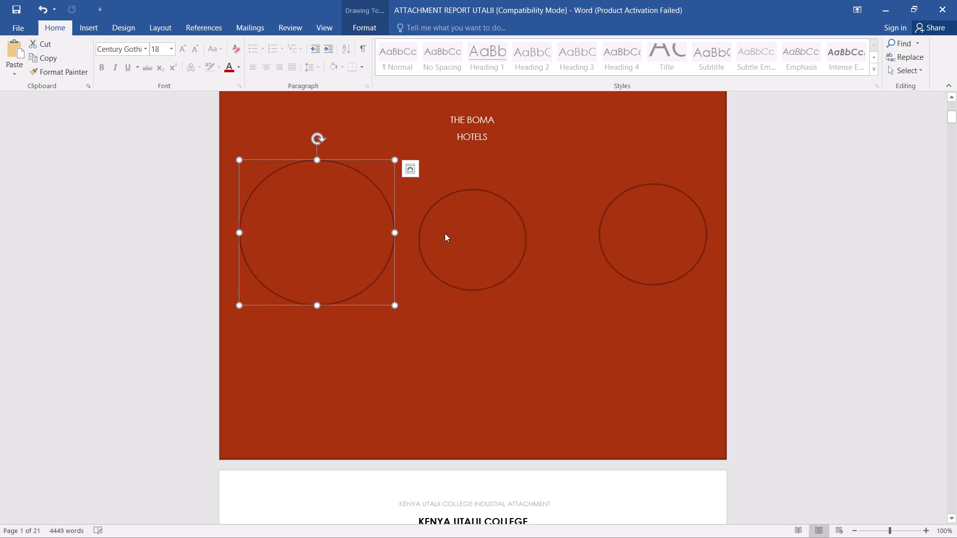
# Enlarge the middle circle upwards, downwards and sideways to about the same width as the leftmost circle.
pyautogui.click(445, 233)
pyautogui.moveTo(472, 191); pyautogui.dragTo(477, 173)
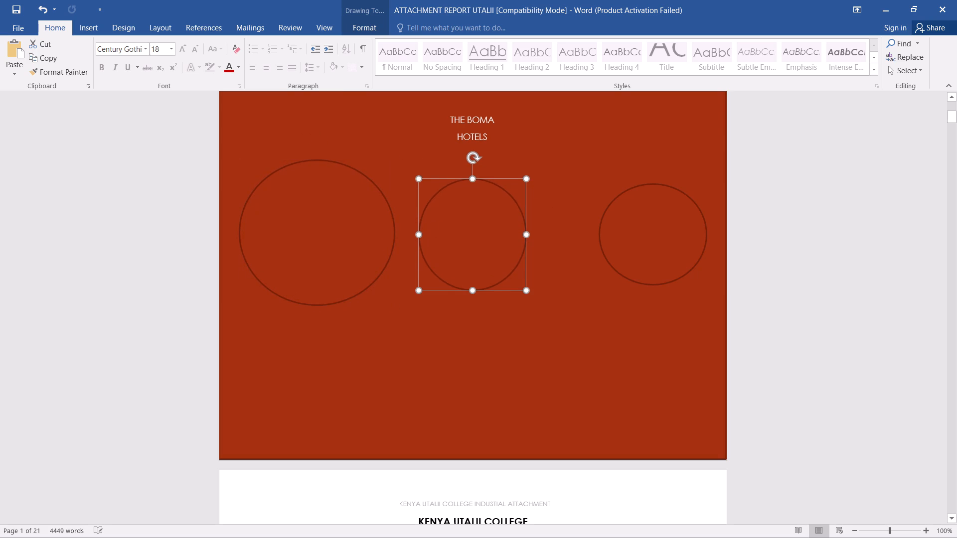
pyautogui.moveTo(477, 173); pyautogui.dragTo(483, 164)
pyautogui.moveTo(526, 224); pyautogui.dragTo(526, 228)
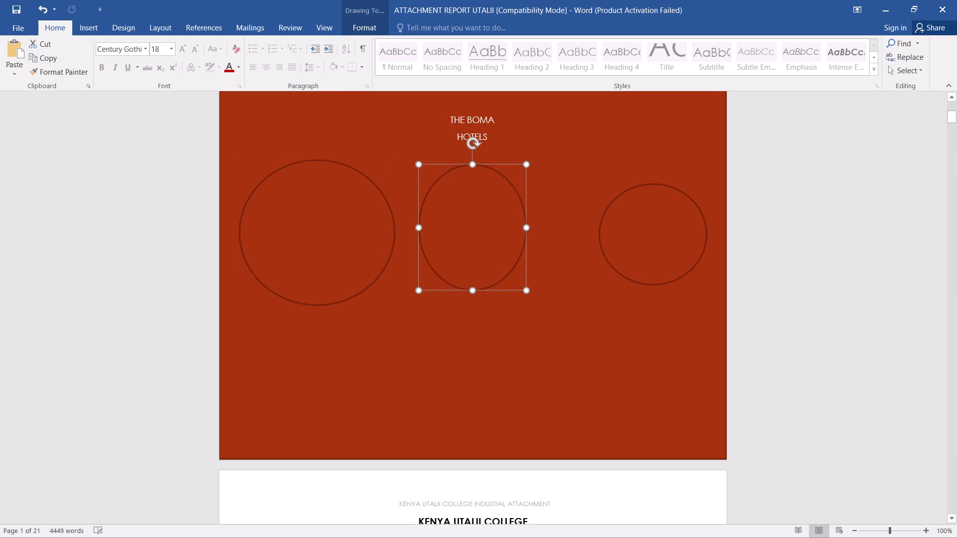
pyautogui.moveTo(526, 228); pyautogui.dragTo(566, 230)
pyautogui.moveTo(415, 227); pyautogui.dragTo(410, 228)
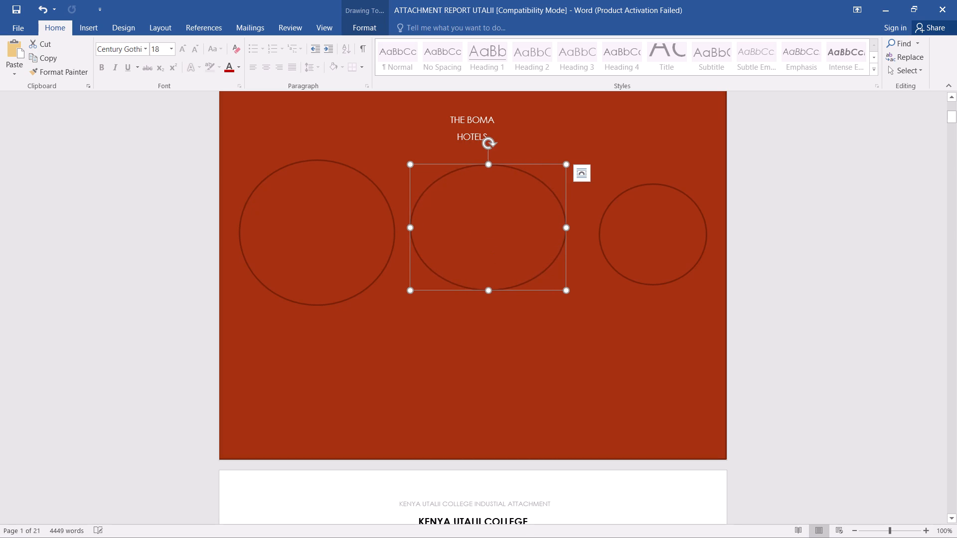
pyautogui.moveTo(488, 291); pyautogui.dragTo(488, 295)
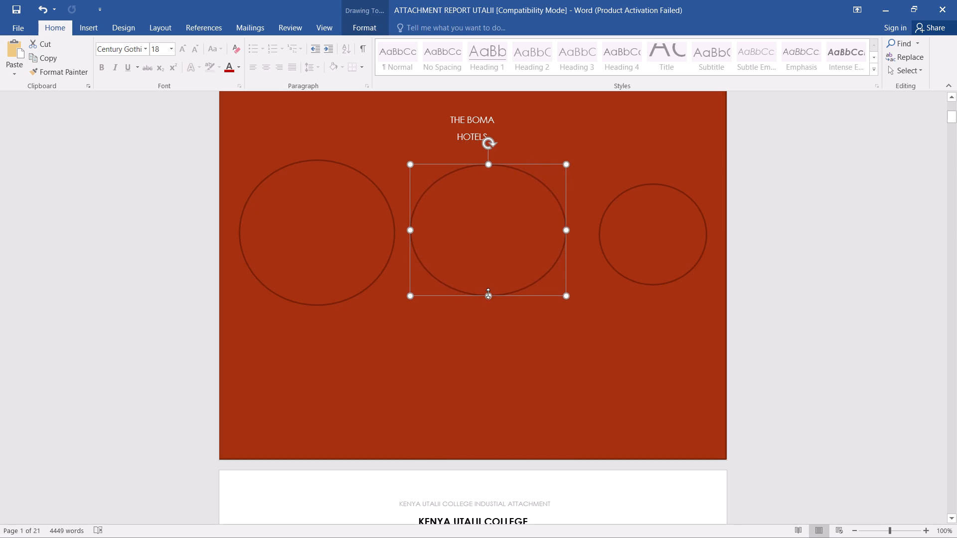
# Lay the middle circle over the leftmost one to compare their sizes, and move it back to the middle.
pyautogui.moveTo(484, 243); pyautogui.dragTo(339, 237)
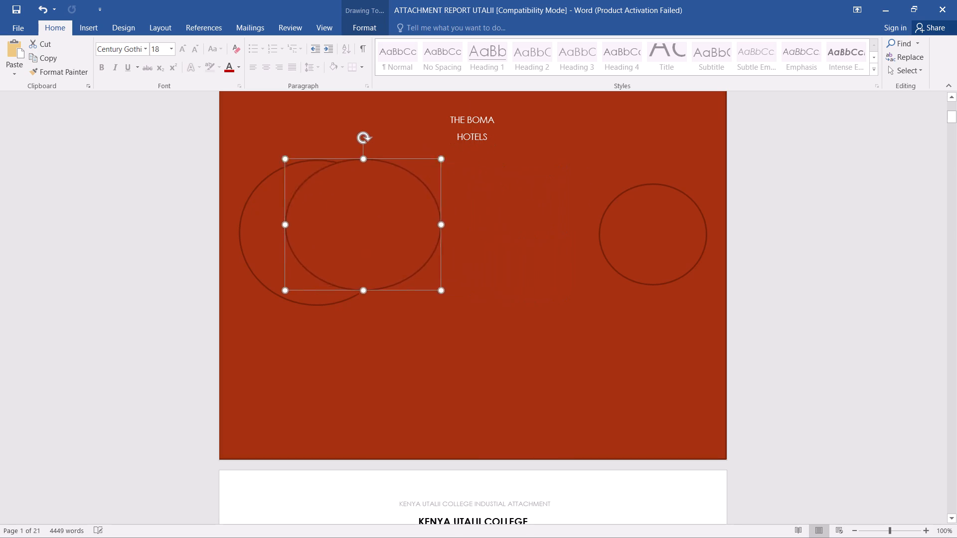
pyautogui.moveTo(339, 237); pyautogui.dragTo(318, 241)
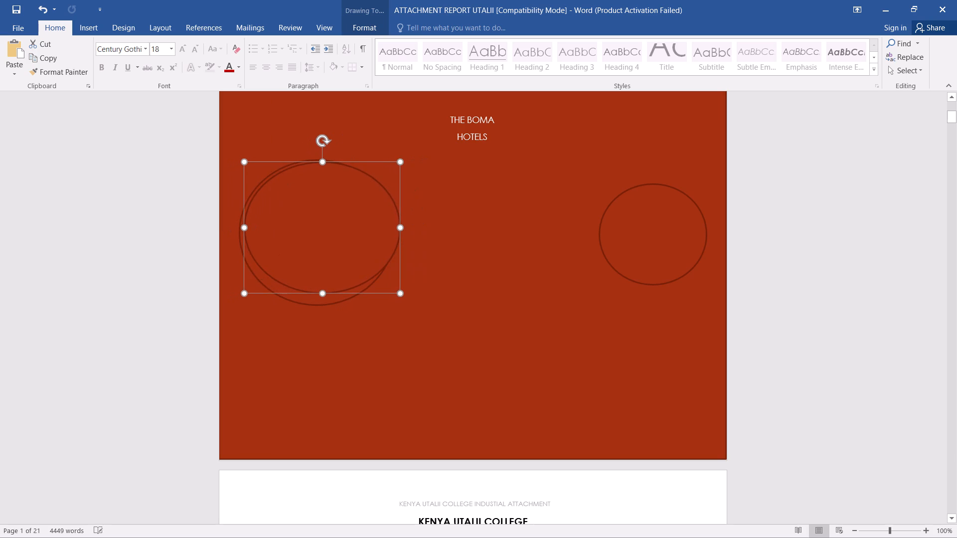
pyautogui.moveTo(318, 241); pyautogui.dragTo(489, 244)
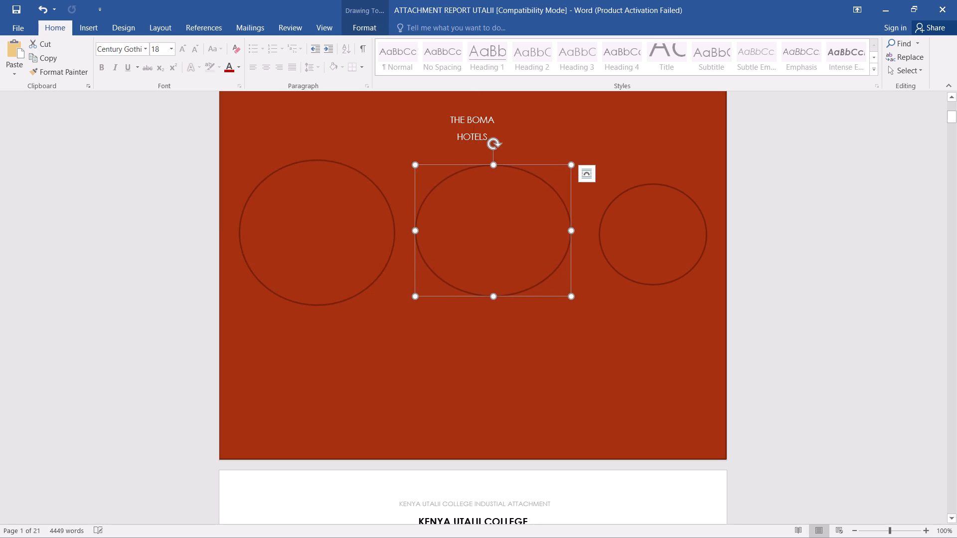
# Delete the middle and rightmost circles from the cover, keeping only the large leftmost circle.
pyautogui.press('Delete')
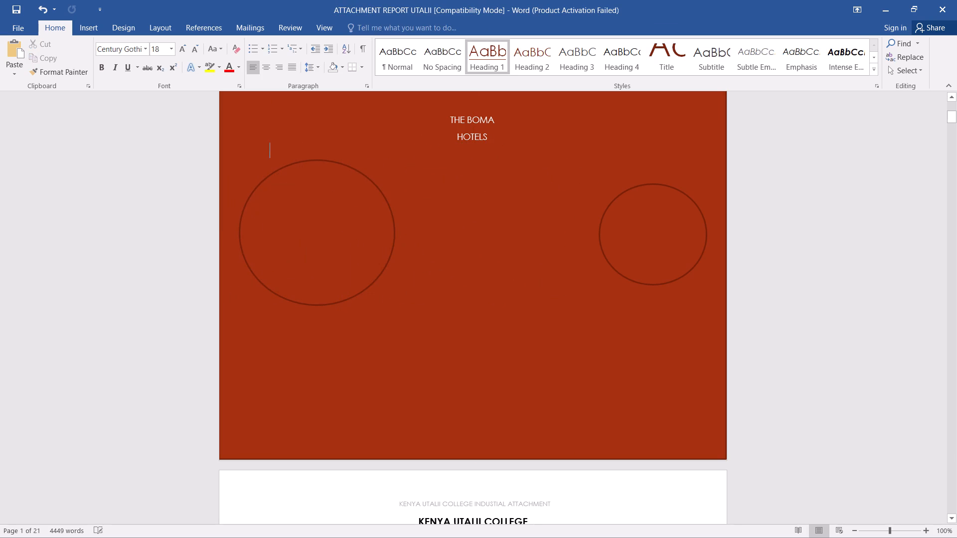
pyautogui.click(668, 241)
pyautogui.press('Delete')
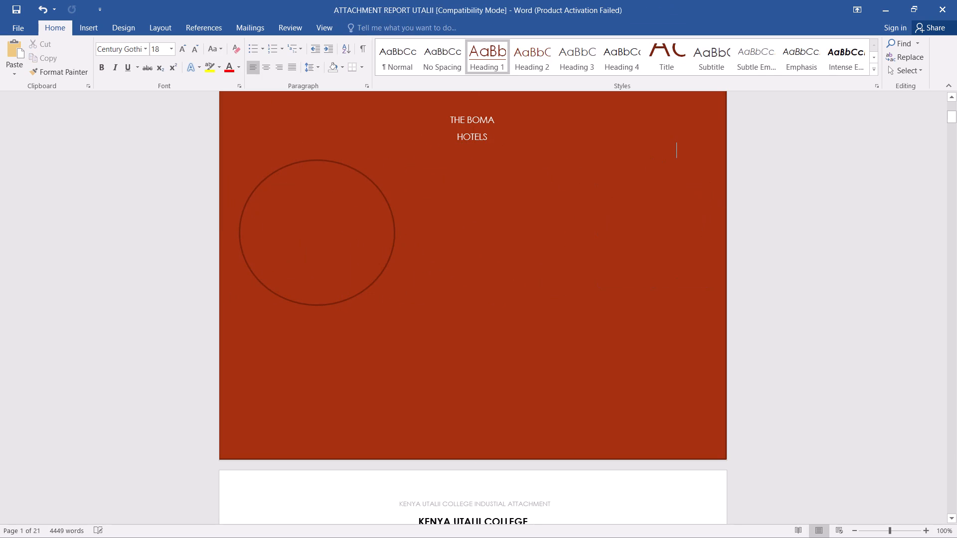
# Enlarge the remaining circle on all sides, extending it close to the page's left edge and further down the cover.
pyautogui.click(352, 274)
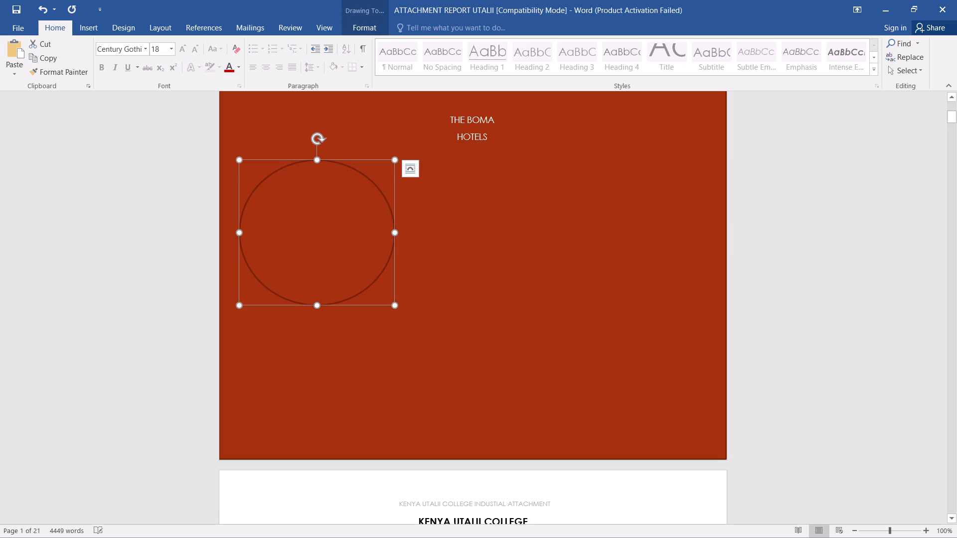
pyautogui.moveTo(395, 231); pyautogui.dragTo(413, 230)
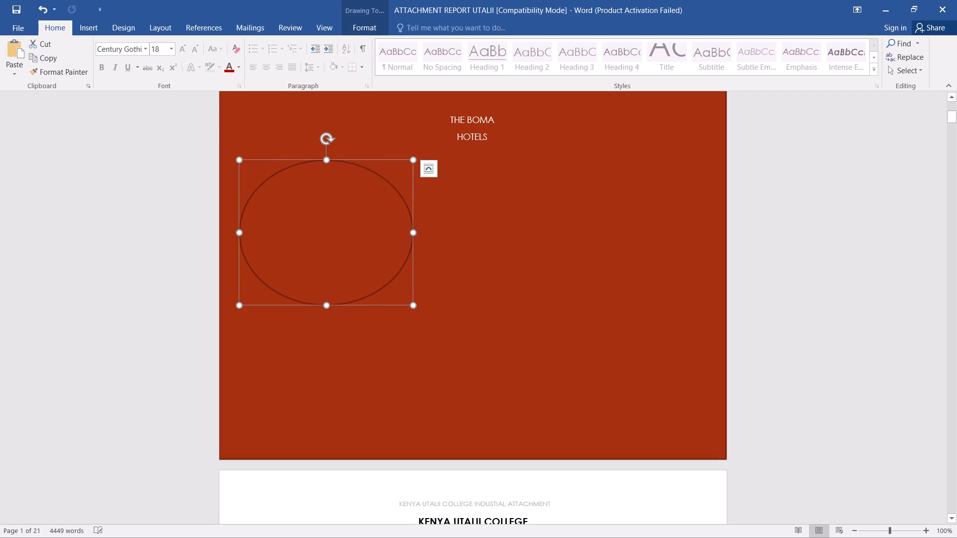
pyautogui.moveTo(328, 304); pyautogui.dragTo(328, 311)
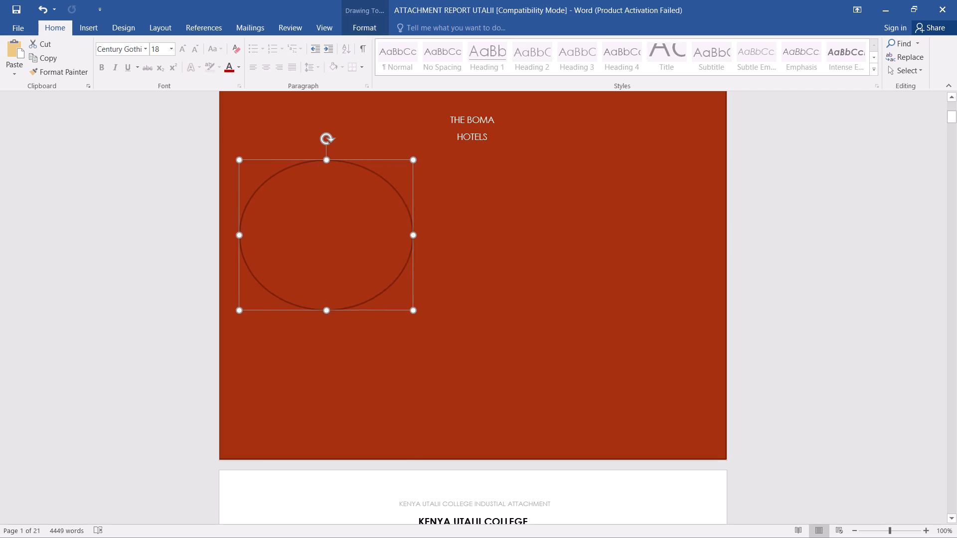
pyautogui.moveTo(328, 311); pyautogui.dragTo(329, 332)
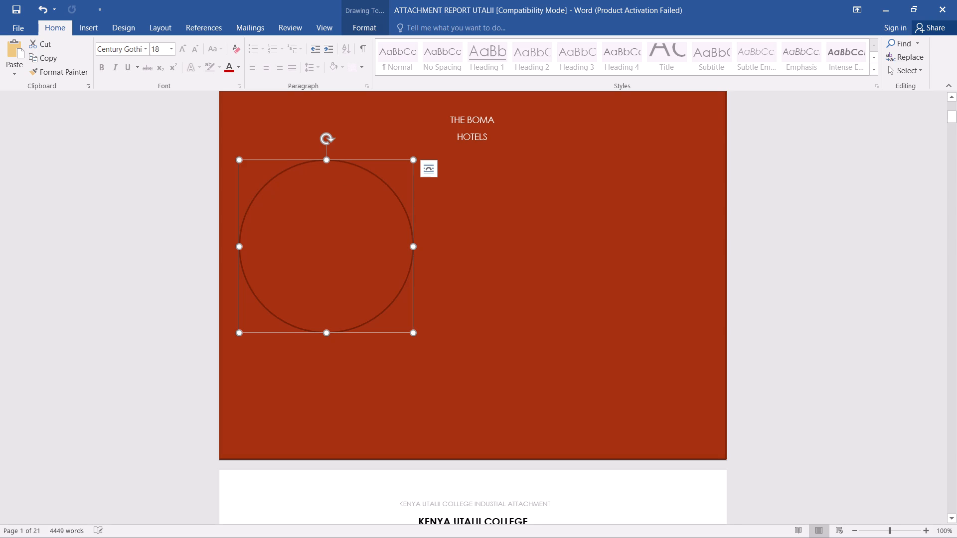
pyautogui.moveTo(241, 247); pyautogui.dragTo(235, 251)
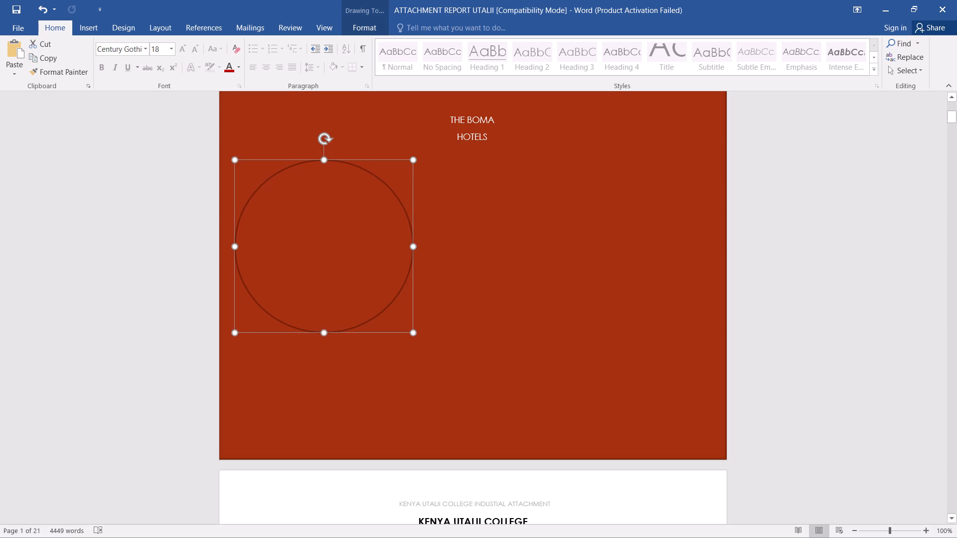
pyautogui.moveTo(235, 251); pyautogui.dragTo(230, 250)
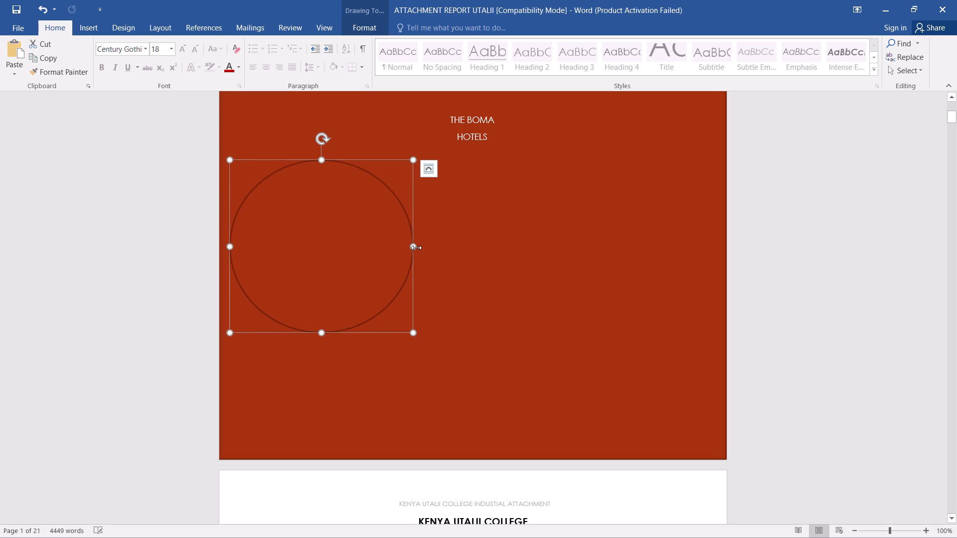
pyautogui.moveTo(416, 248); pyautogui.dragTo(430, 244)
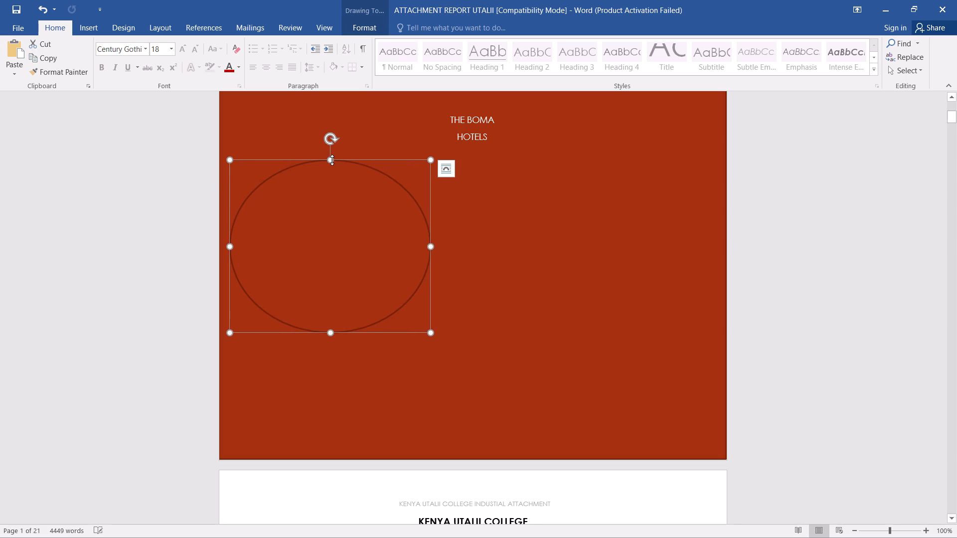
pyautogui.moveTo(331, 160); pyautogui.dragTo(334, 137)
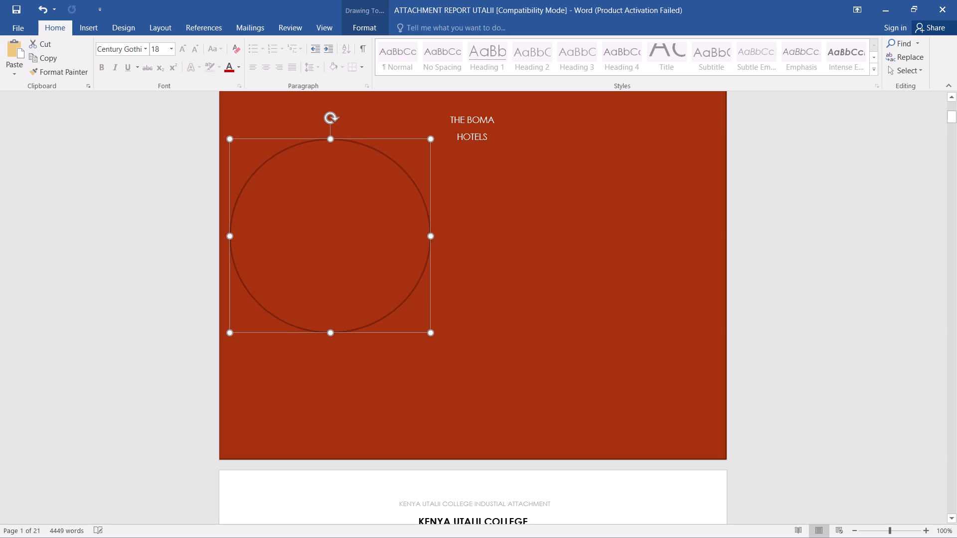
pyautogui.moveTo(334, 137); pyautogui.dragTo(334, 153)
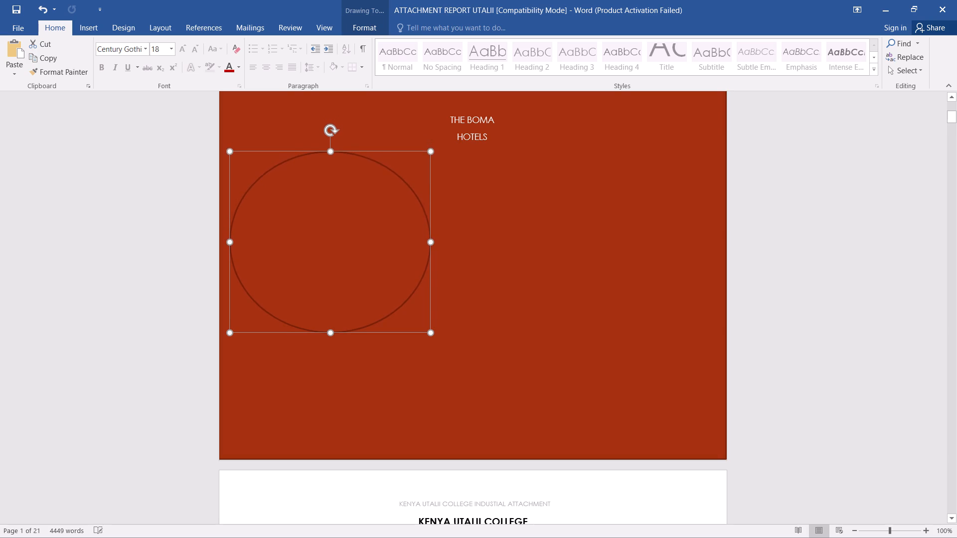
pyautogui.moveTo(334, 153); pyautogui.dragTo(334, 153)
pyautogui.moveTo(331, 333); pyautogui.dragTo(335, 366)
# Move the enlarged circle lower beside the page's left edge and widen it until it looks evenly round.
pyautogui.moveTo(328, 248); pyautogui.dragTo(331, 258)
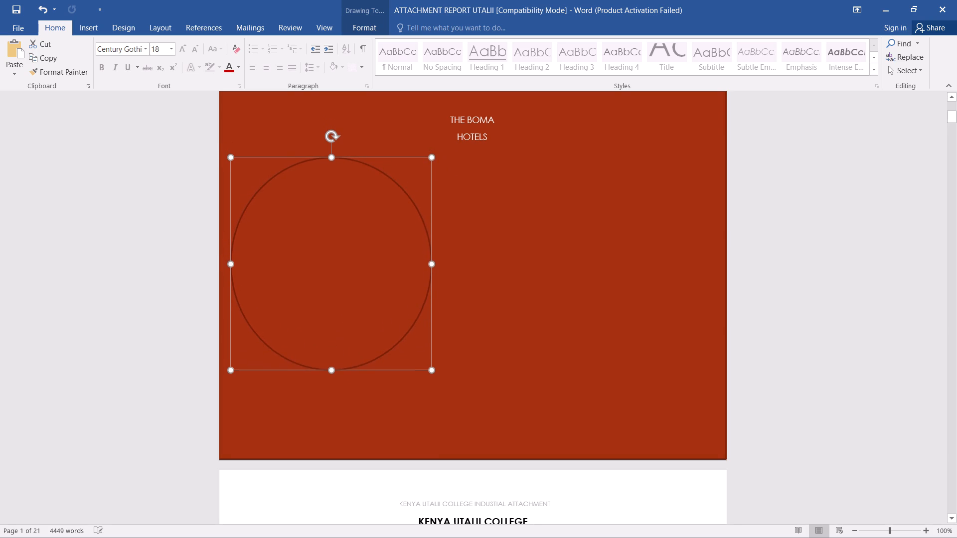
pyautogui.moveTo(331, 258); pyautogui.dragTo(323, 286)
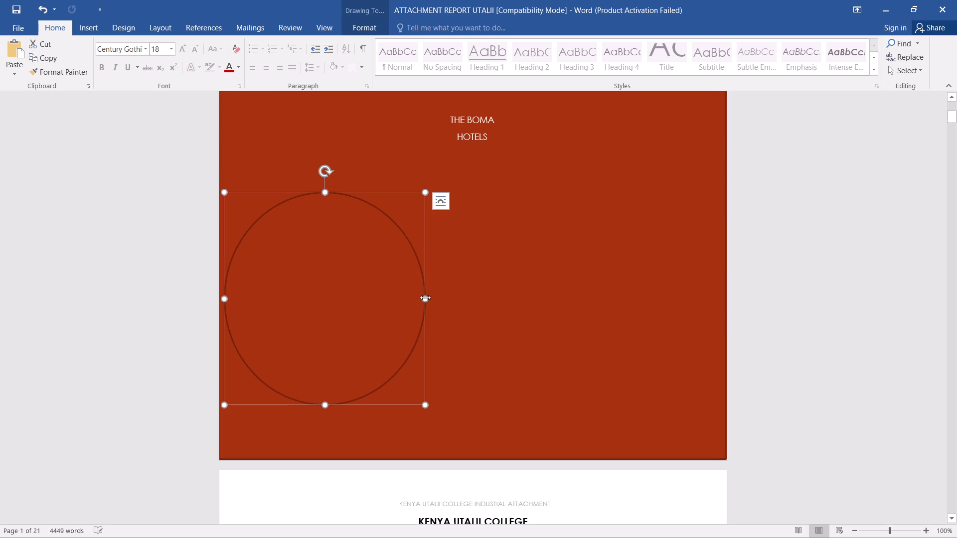
pyautogui.moveTo(421, 299); pyautogui.dragTo(441, 294)
pyautogui.click(391, 296)
pyautogui.click(364, 290)
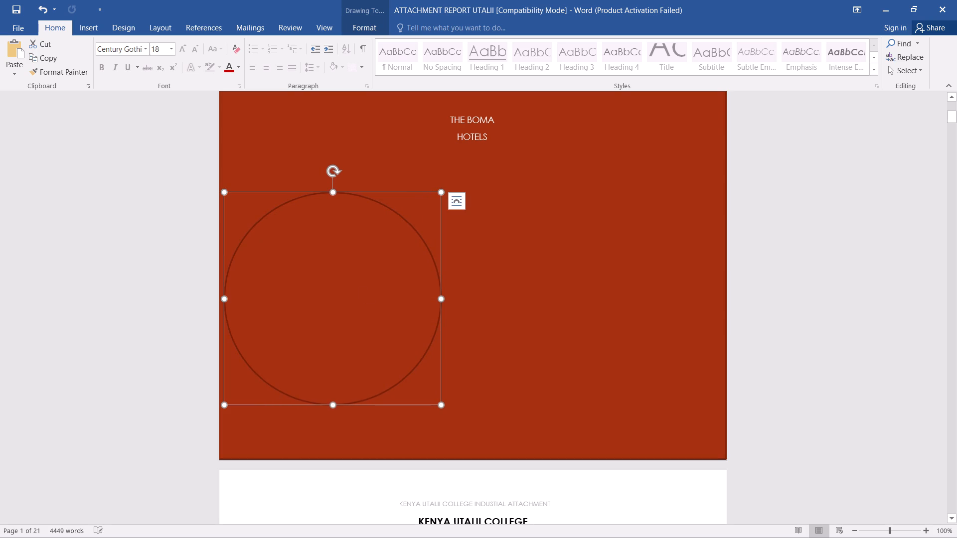
# Duplicate the large circle and place the copy to its right at about the same height, leaving a small gap between them.
pyautogui.rightClick(362, 291)
pyautogui.click(388, 317)
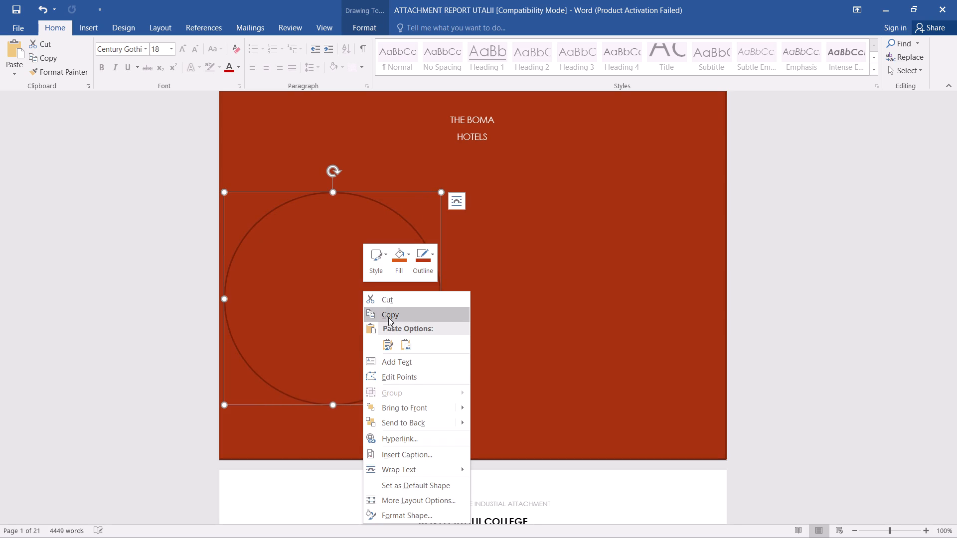
pyautogui.rightClick(378, 312)
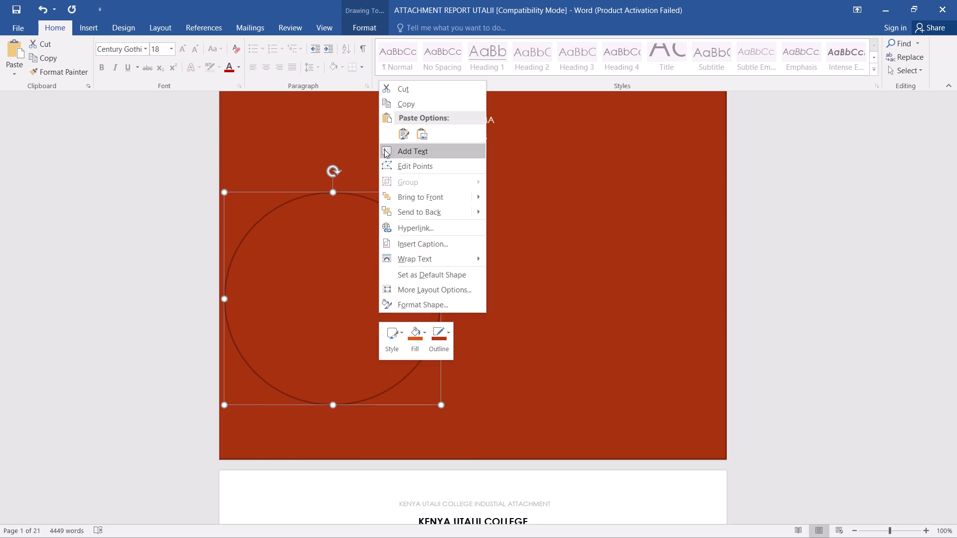
pyautogui.click(405, 128)
pyautogui.moveTo(365, 292); pyautogui.dragTo(387, 291)
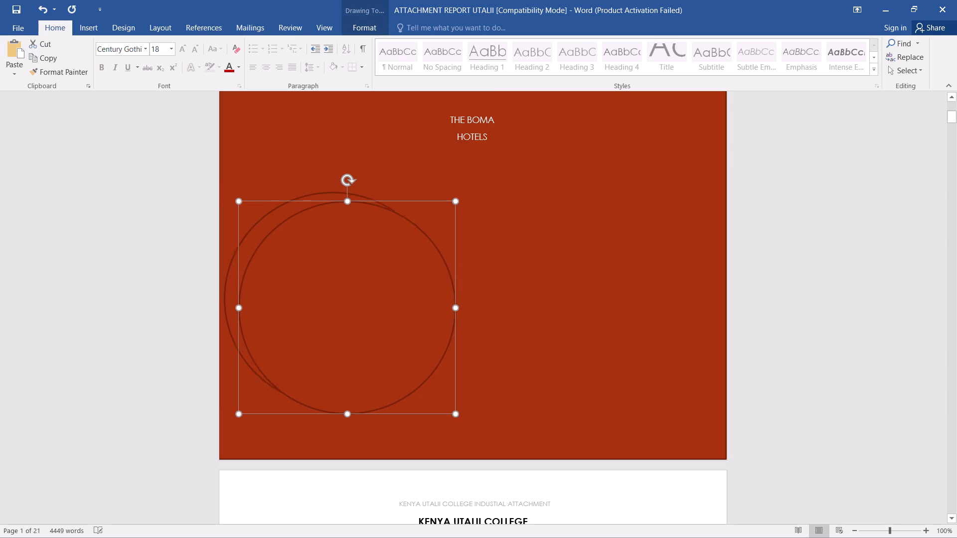
pyautogui.moveTo(387, 291); pyautogui.dragTo(593, 284)
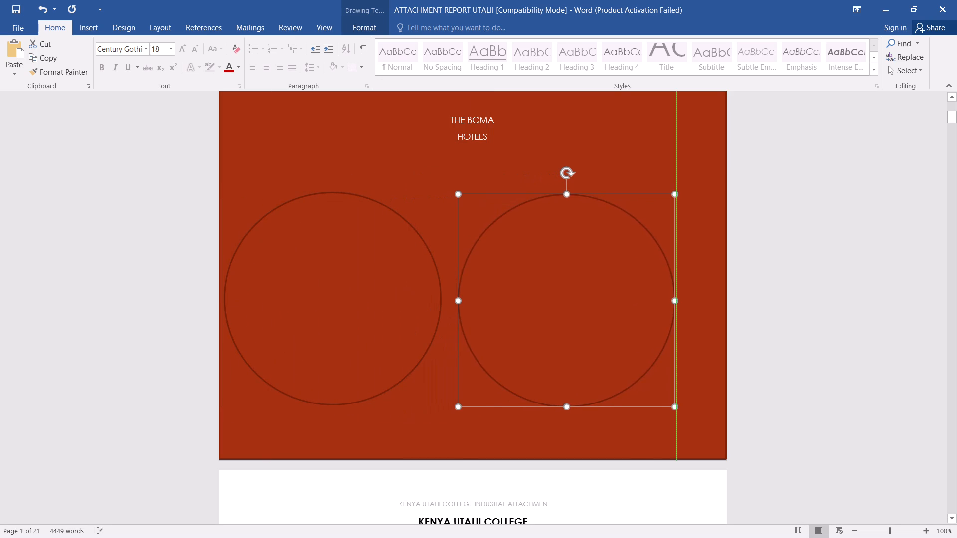
pyautogui.moveTo(593, 284); pyautogui.dragTo(597, 282)
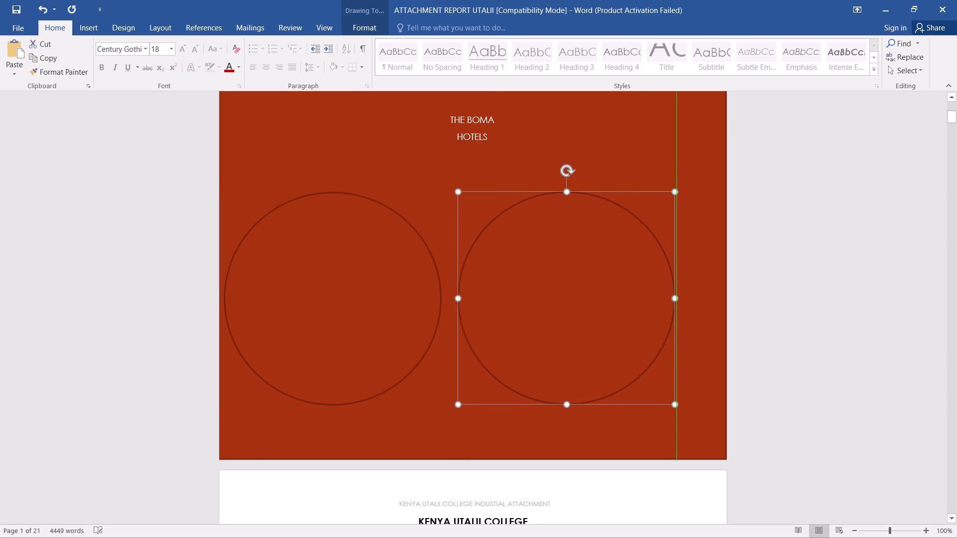
pyautogui.moveTo(597, 282); pyautogui.dragTo(581, 279)
# Reposition the left circle against the page's left edge, slightly lower than the right circle.
pyautogui.click(335, 297)
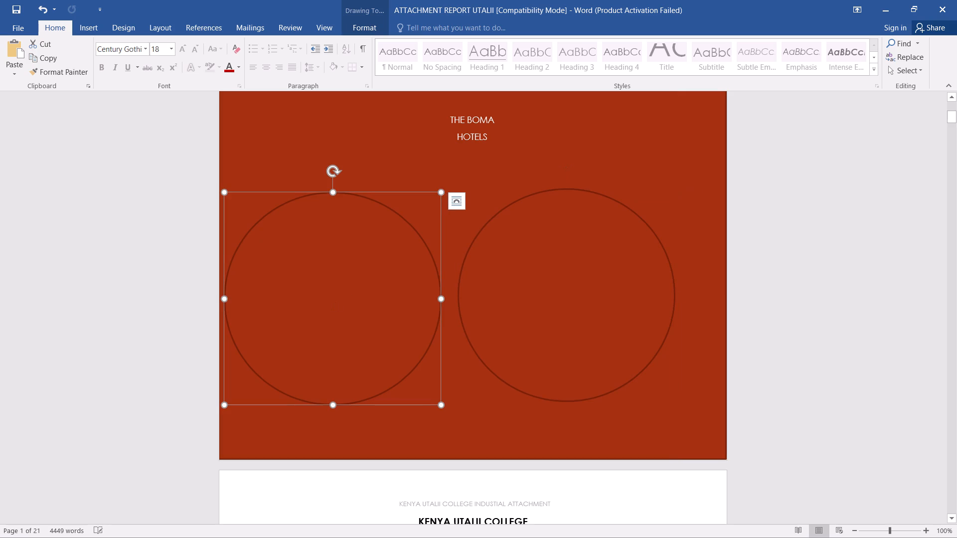
pyautogui.moveTo(330, 283); pyautogui.dragTo(335, 279)
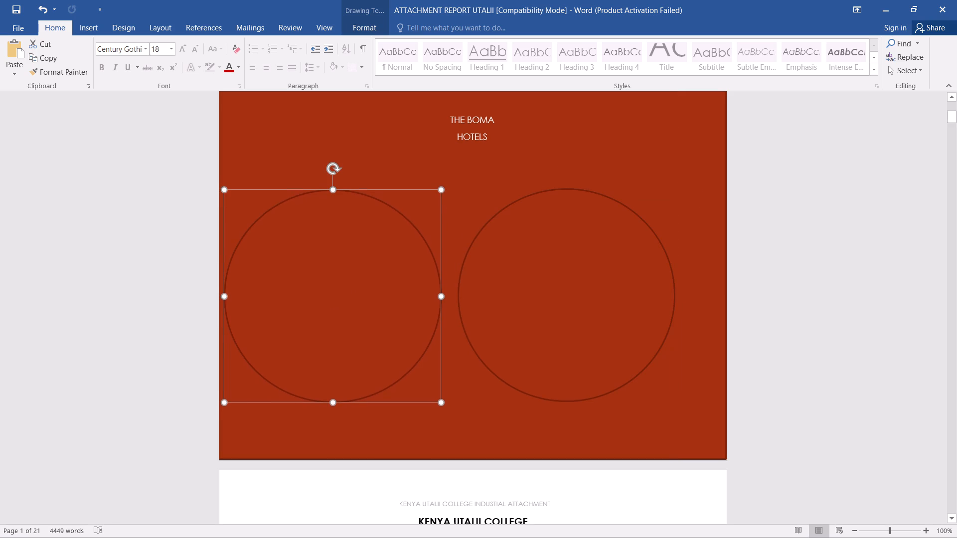
pyautogui.moveTo(335, 279); pyautogui.dragTo(305, 279)
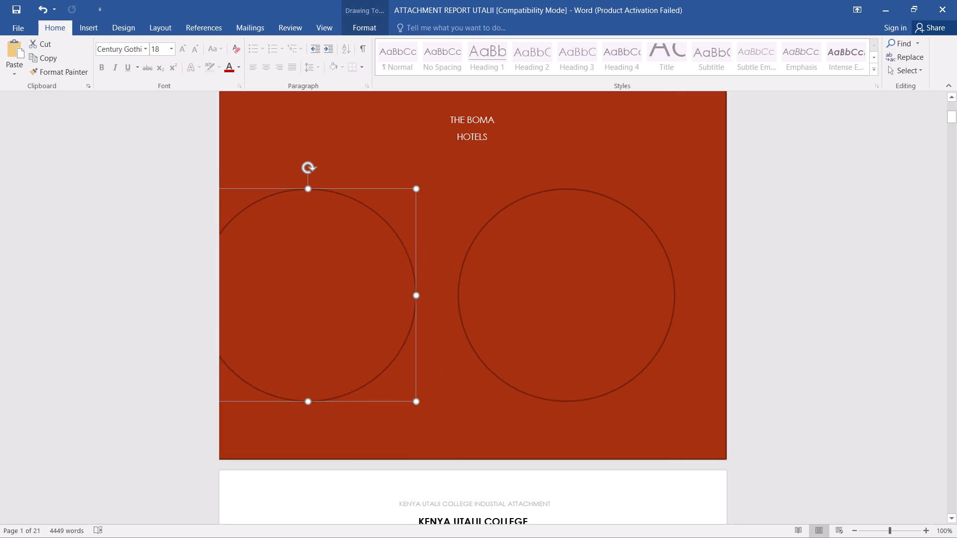
pyautogui.moveTo(305, 279); pyautogui.dragTo(339, 283)
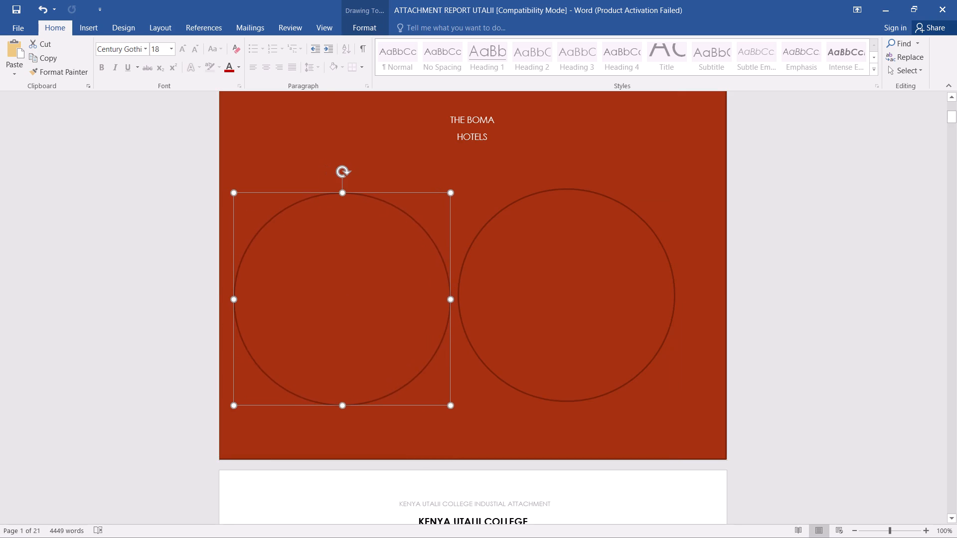
pyautogui.moveTo(339, 283); pyautogui.dragTo(331, 284)
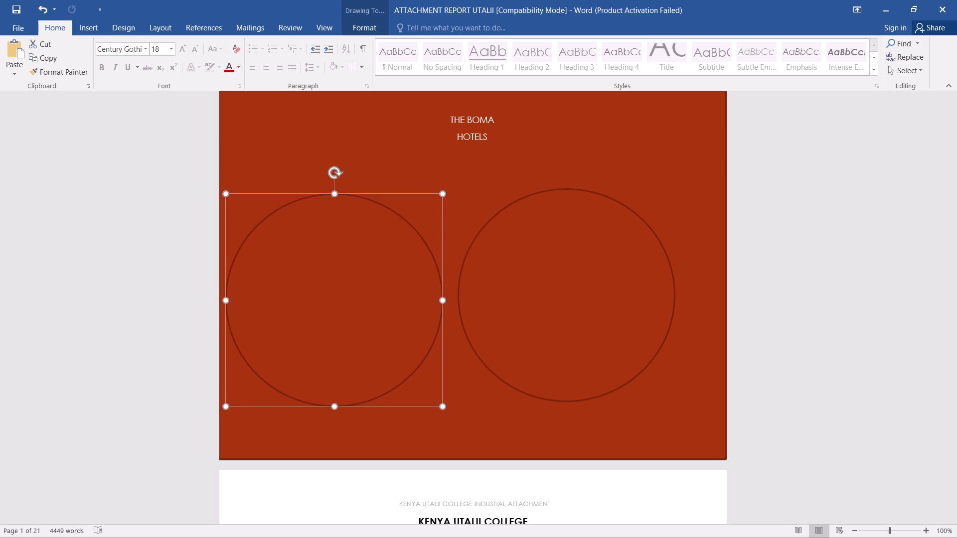
pyautogui.moveTo(331, 284); pyautogui.dragTo(327, 289)
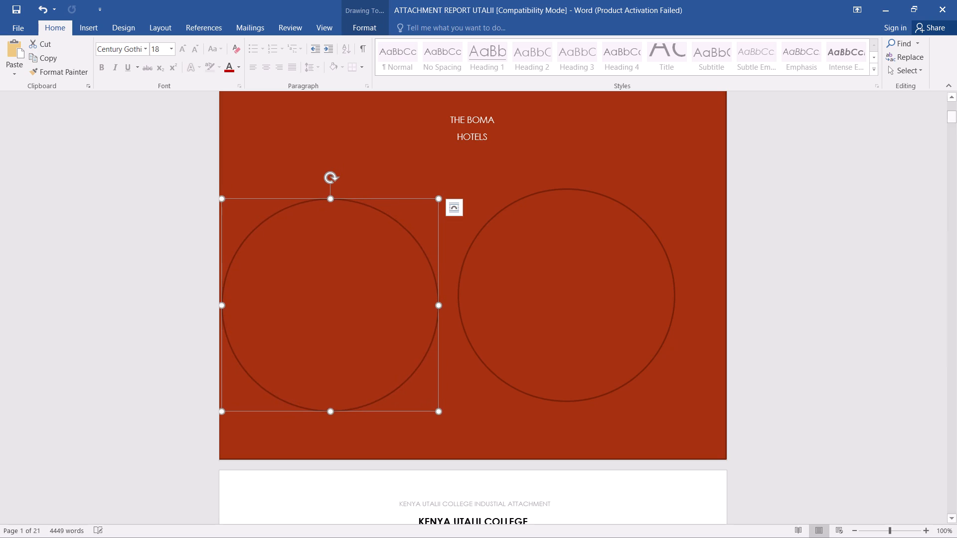
# Raise the left circle on the cover so it sits almost level with the right circle, against the page's left edge.
pyautogui.click(537, 313)
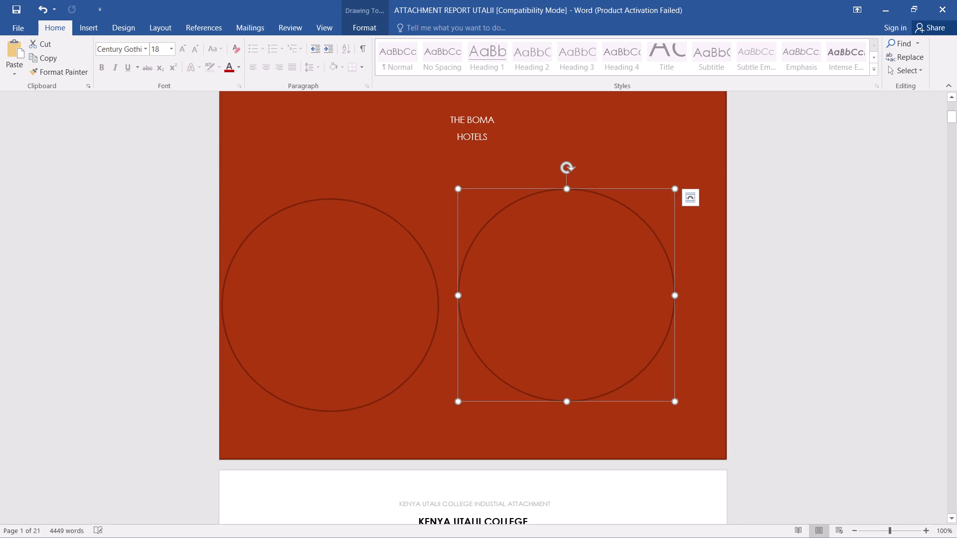
pyautogui.click(394, 190)
pyautogui.click(635, 161)
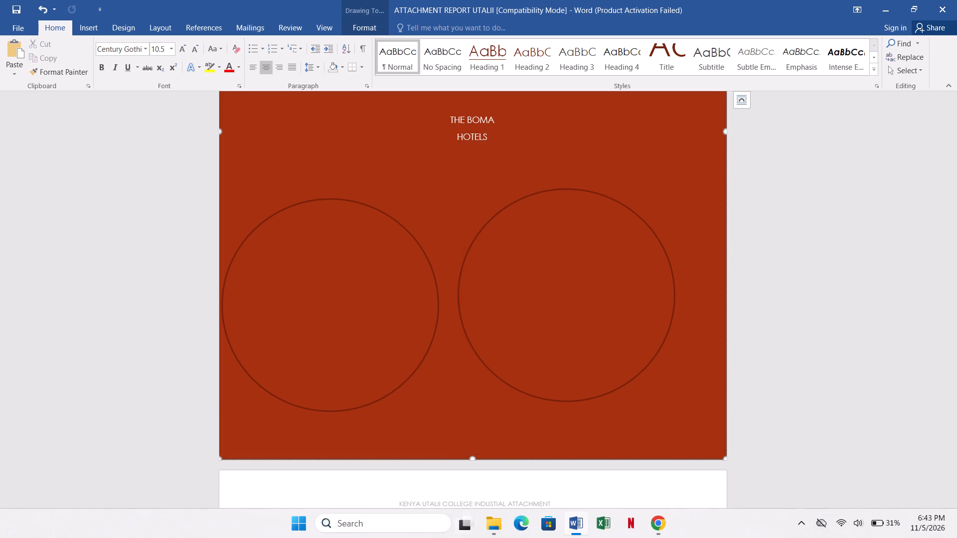
pyautogui.click(386, 294)
pyautogui.moveTo(377, 292); pyautogui.dragTo(375, 282)
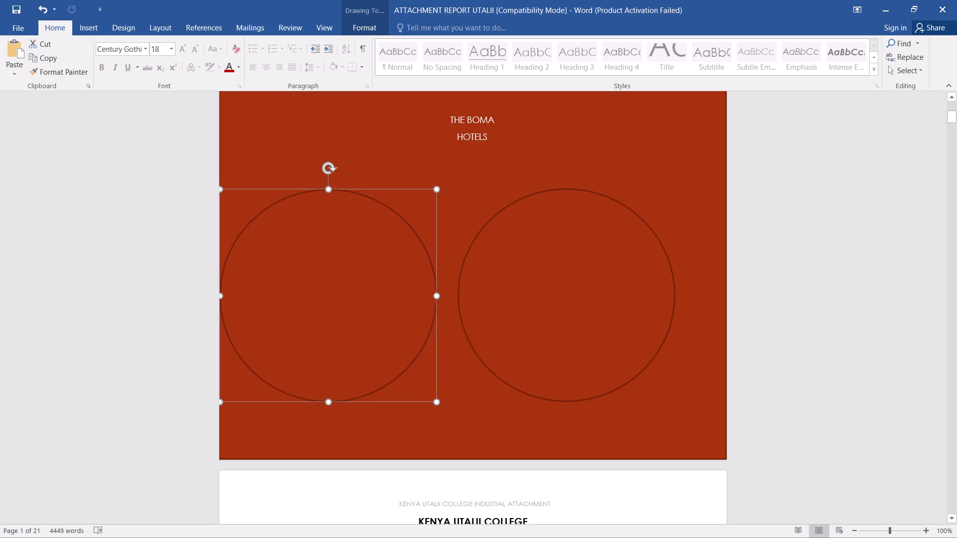
pyautogui.moveTo(375, 282); pyautogui.dragTo(375, 284)
pyautogui.click(590, 371)
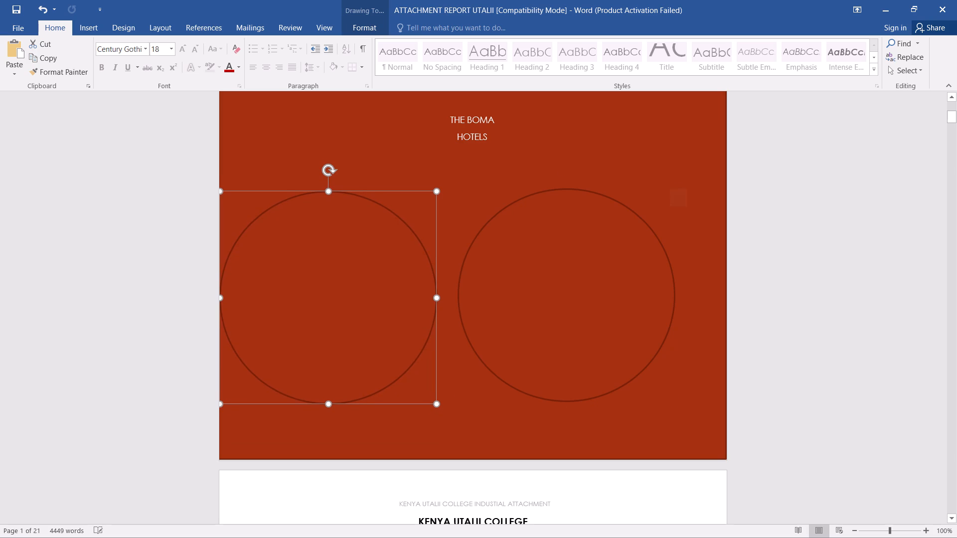
pyautogui.click(827, 411)
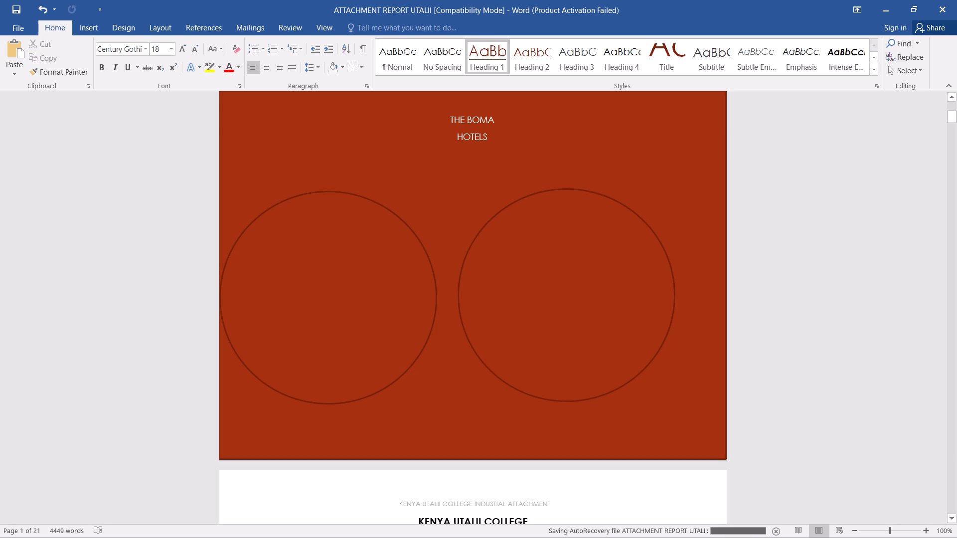
# Shrink the hotel building photo under 1.8 Description of the Premises to less than half its width and height.
pyautogui.moveTo(951, 118); pyautogui.dragTo(956, 145)
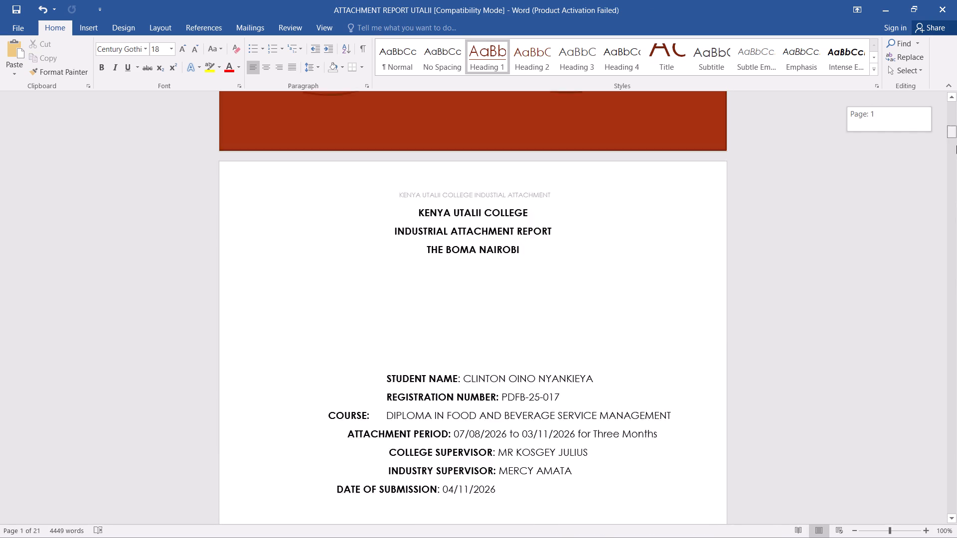
pyautogui.moveTo(956, 145); pyautogui.dragTo(956, 238)
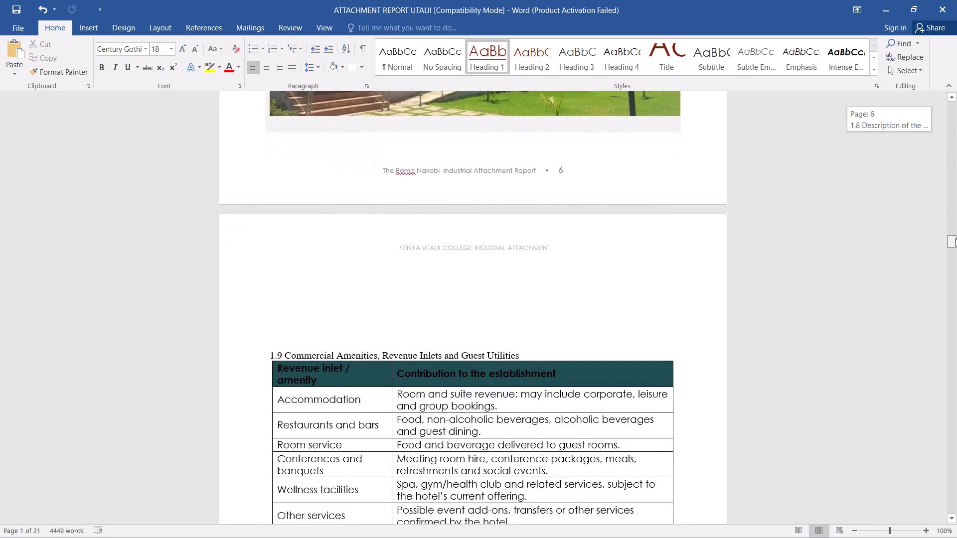
pyautogui.moveTo(956, 238); pyautogui.dragTo(955, 235)
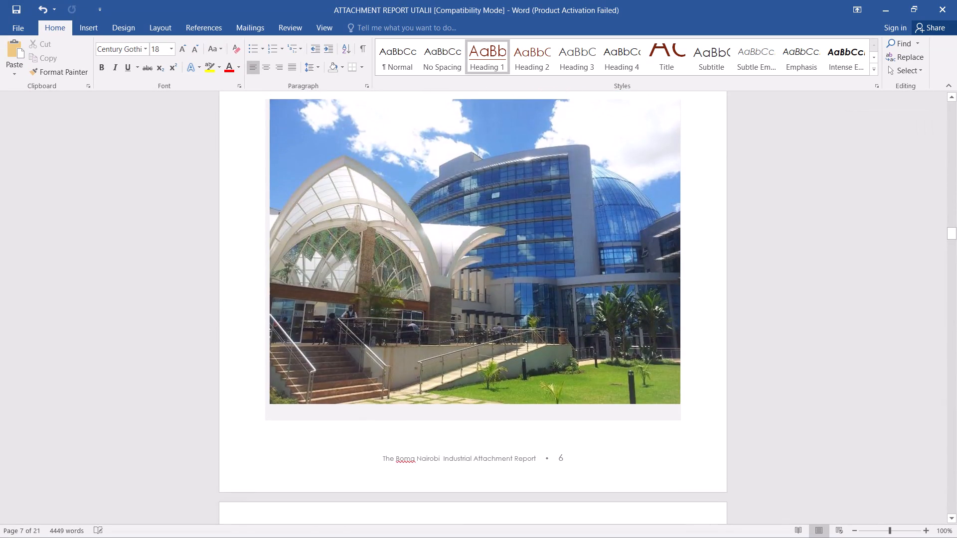
pyautogui.scroll(2, 454, 341)
pyautogui.click(473, 338)
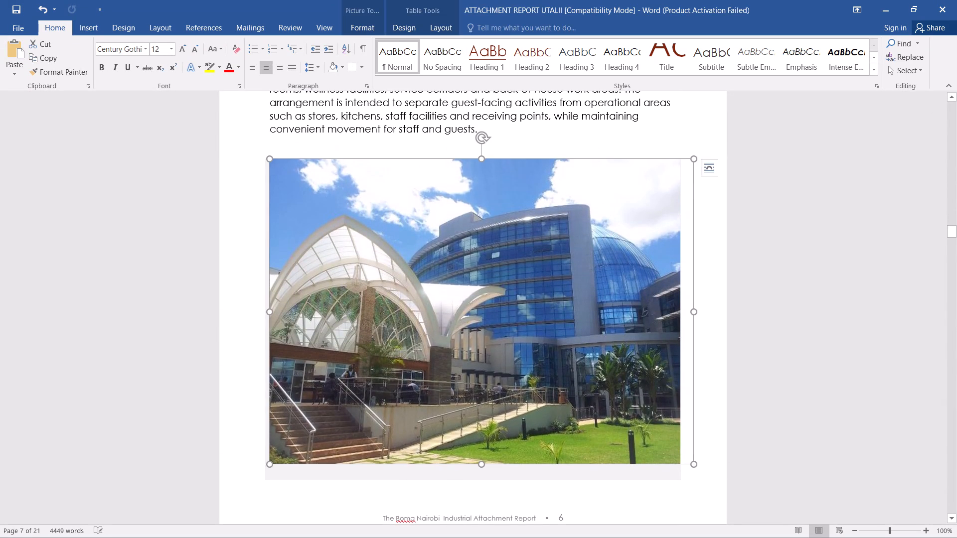
pyautogui.moveTo(694, 313); pyautogui.dragTo(635, 329)
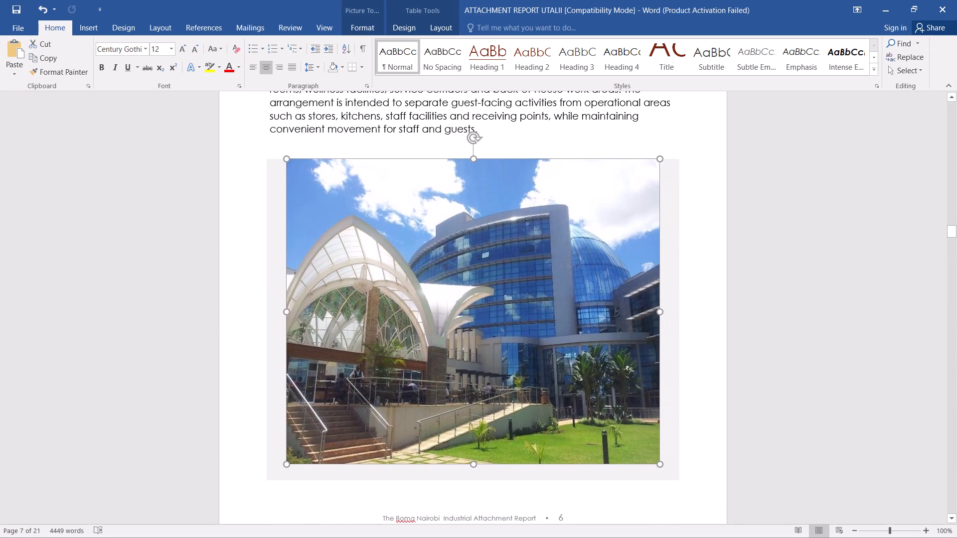
pyautogui.moveTo(635, 329); pyautogui.dragTo(534, 348)
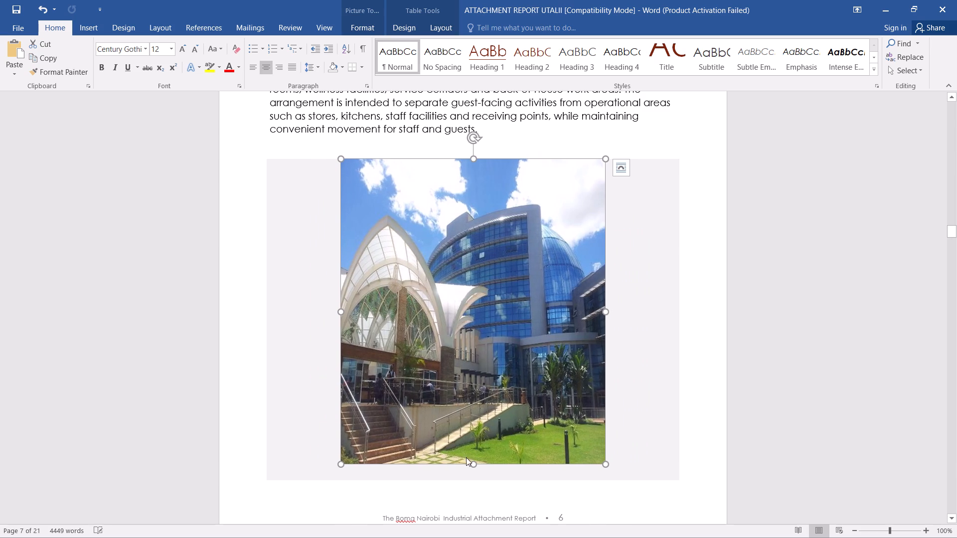
pyautogui.click(476, 462)
pyautogui.moveTo(476, 463); pyautogui.dragTo(475, 409)
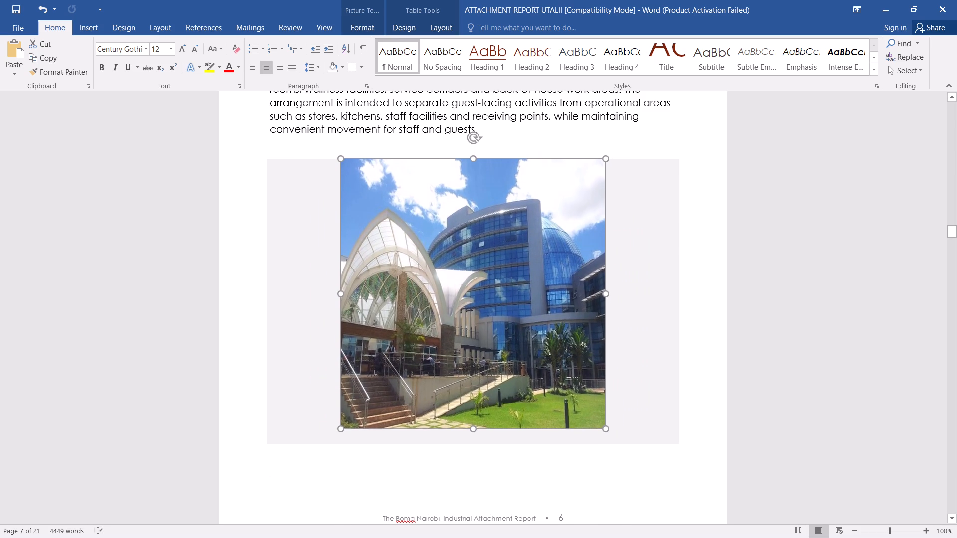
pyautogui.moveTo(475, 409); pyautogui.dragTo(475, 379)
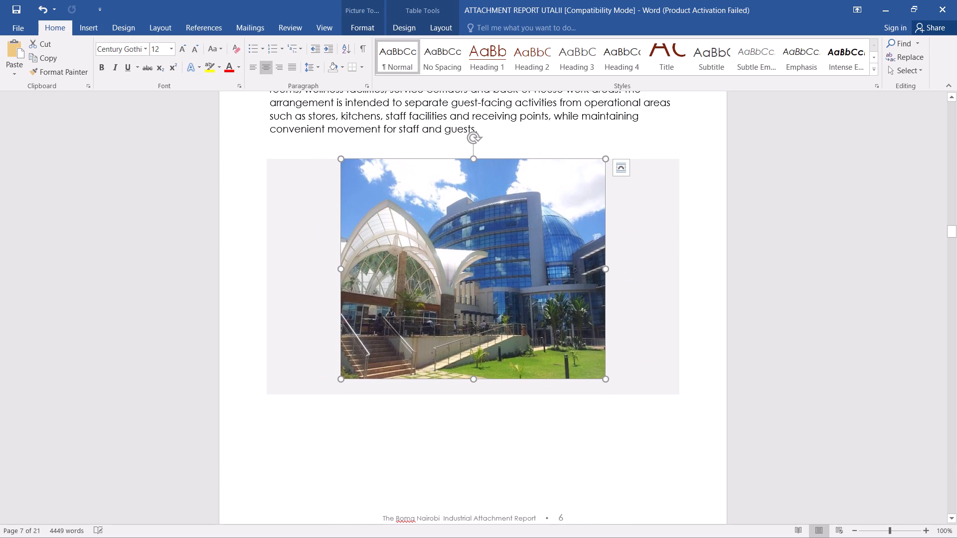
pyautogui.moveTo(339, 158); pyautogui.dragTo(347, 189)
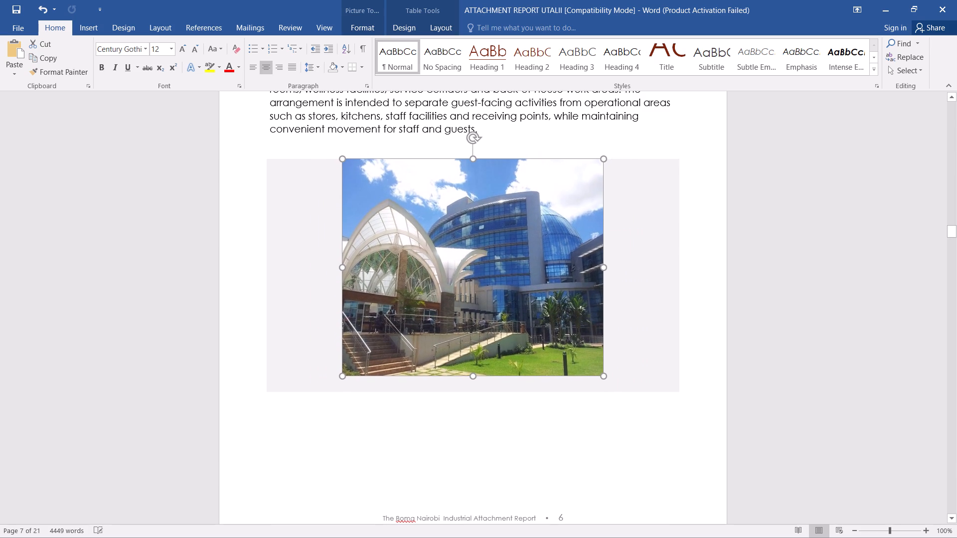
pyautogui.moveTo(347, 189); pyautogui.dragTo(403, 209)
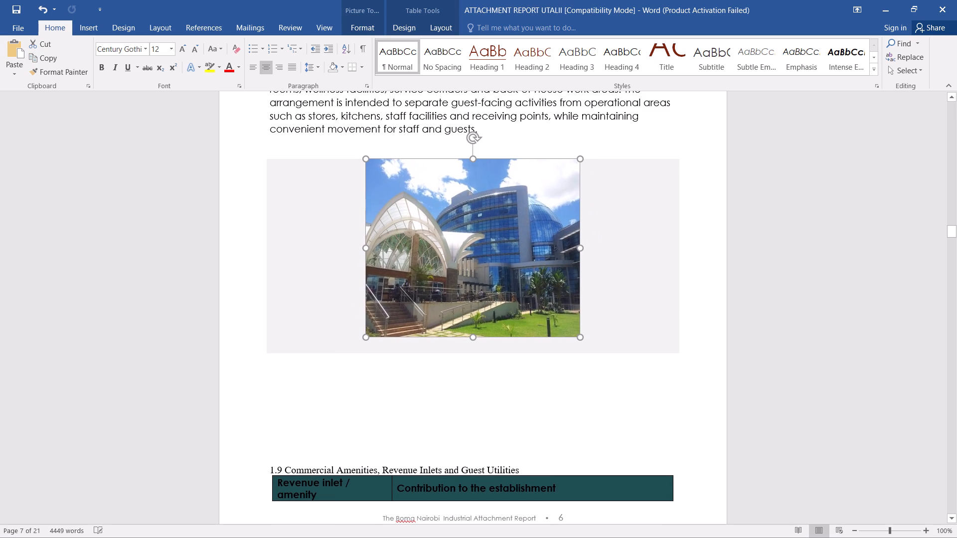
pyautogui.moveTo(403, 209); pyautogui.dragTo(434, 247)
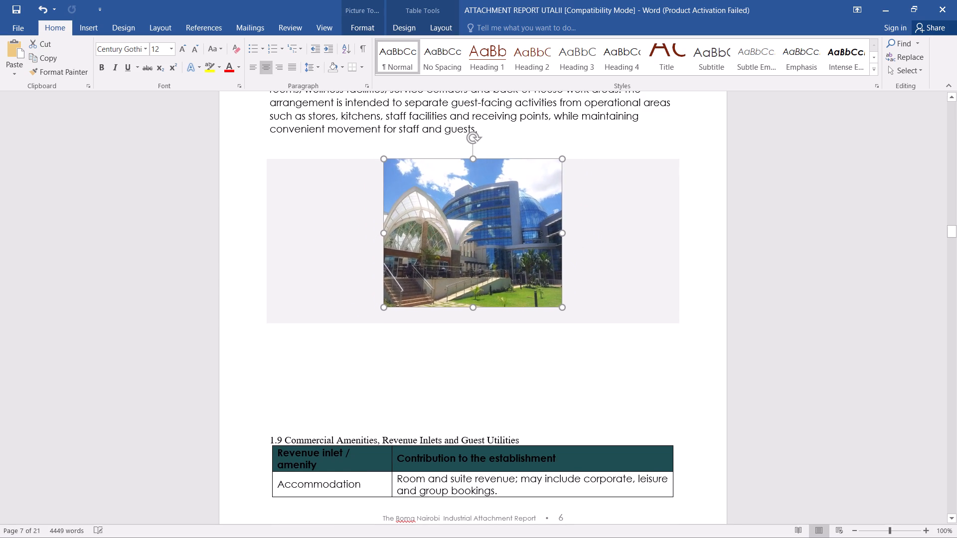
pyautogui.moveTo(434, 247); pyautogui.dragTo(438, 255)
# Copy the reduced hotel photo and paste it on the cover page at the left circle, keeping source formatting.
pyautogui.click(460, 240)
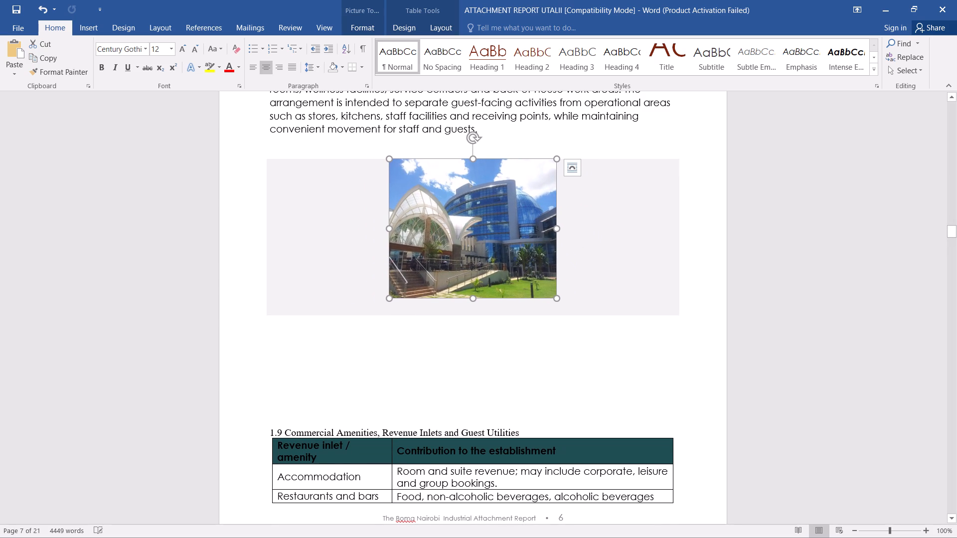
pyautogui.rightClick(460, 240)
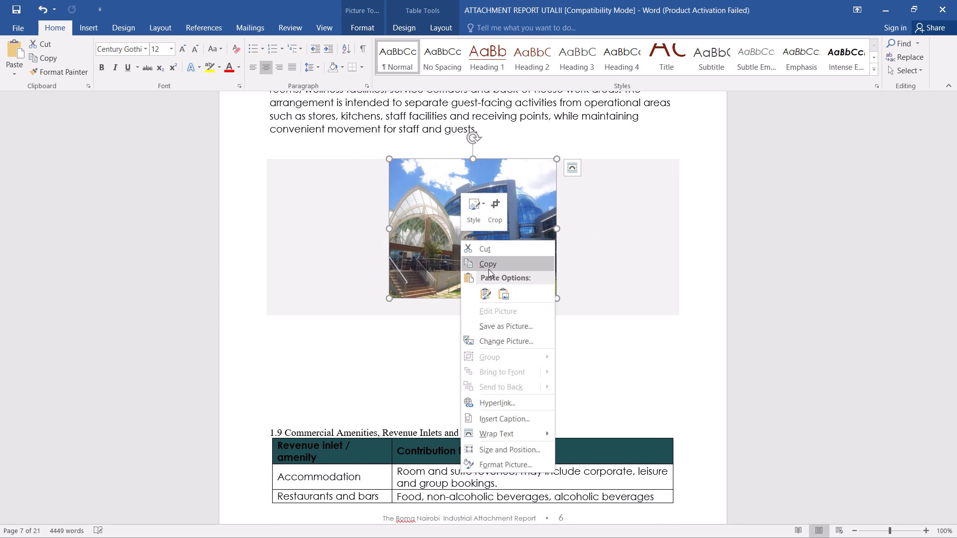
pyautogui.click(488, 269)
pyautogui.scroll(9, 461, 276)
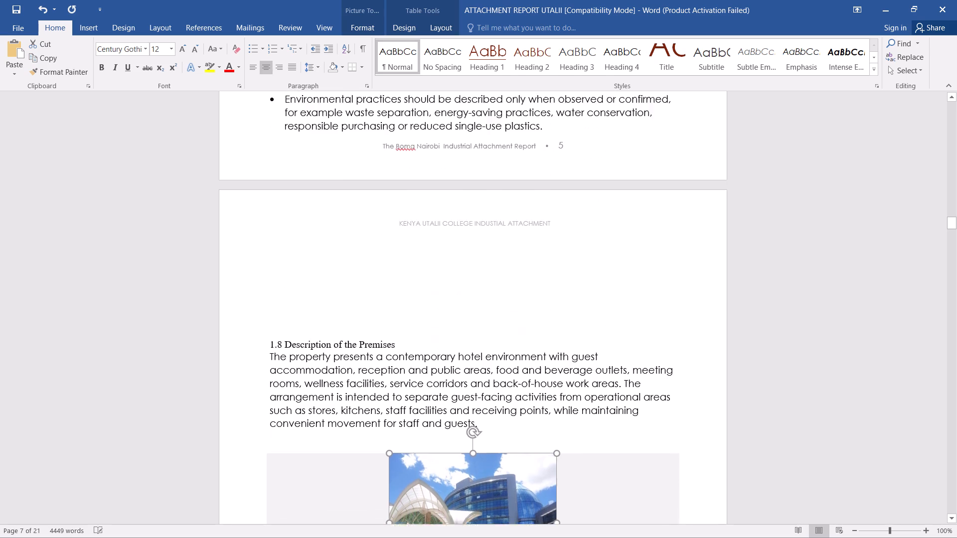
pyautogui.scroll(20, 461, 276)
pyautogui.scroll(13, 461, 276)
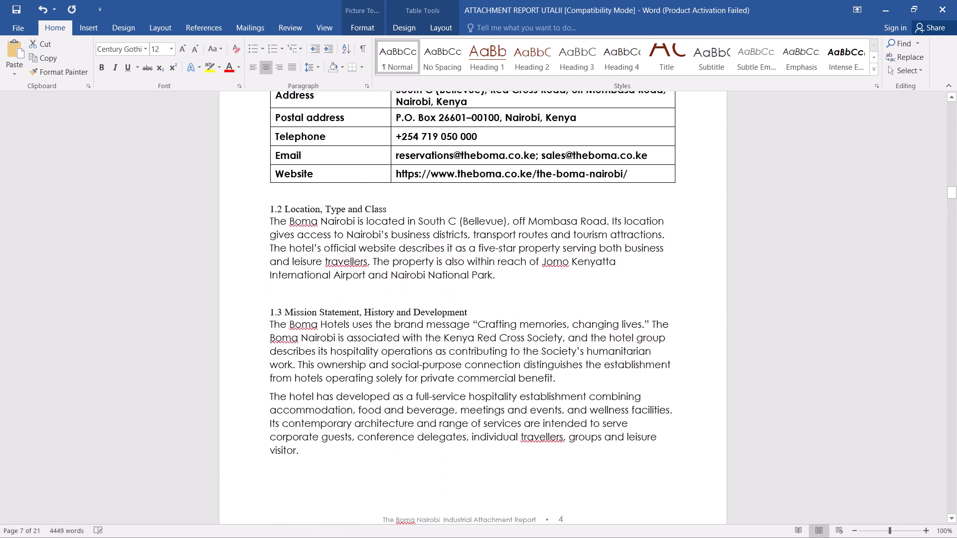
pyautogui.scroll(20, 449, 263)
pyautogui.scroll(13, 449, 263)
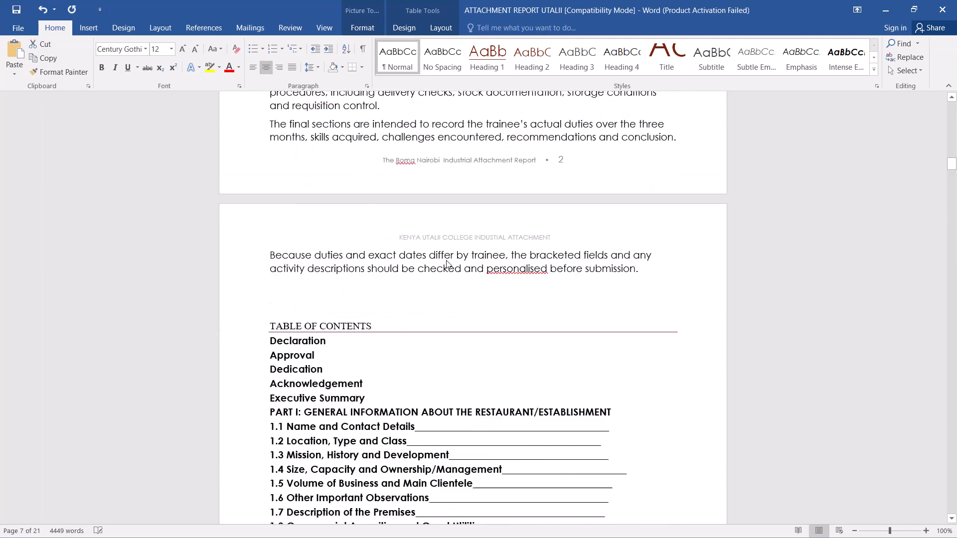
pyautogui.scroll(20, 446, 260)
pyautogui.scroll(13, 446, 260)
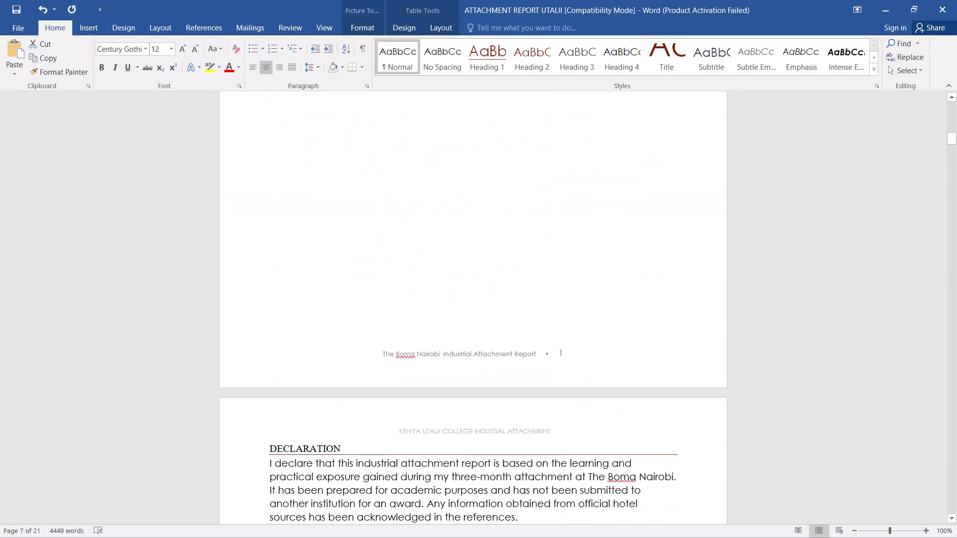
pyautogui.scroll(20, 447, 259)
pyautogui.scroll(2, 447, 259)
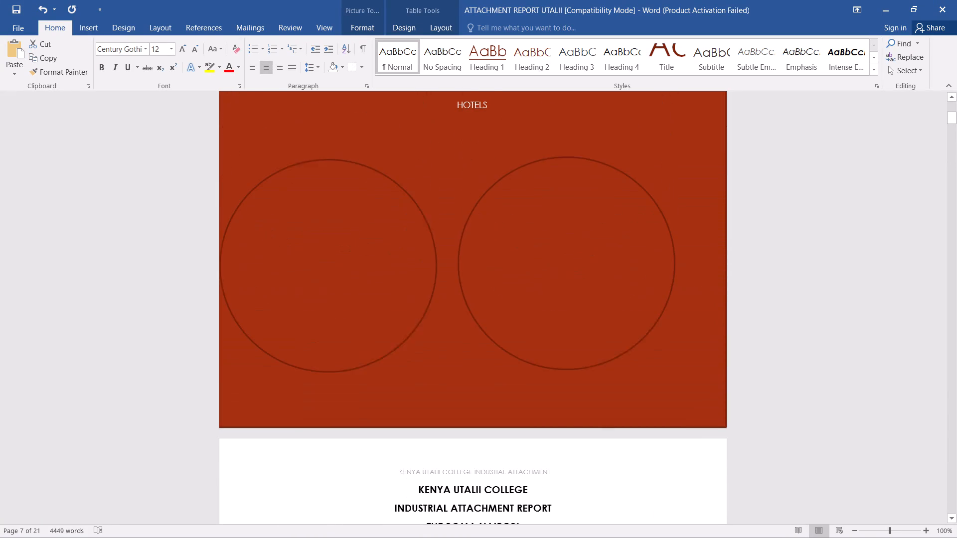
pyautogui.click(344, 284)
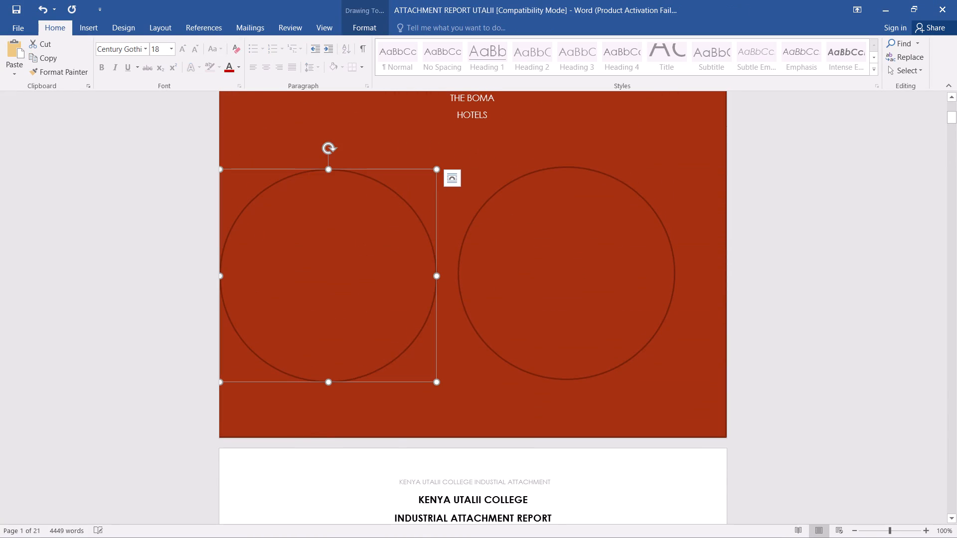
pyautogui.rightClick(293, 270)
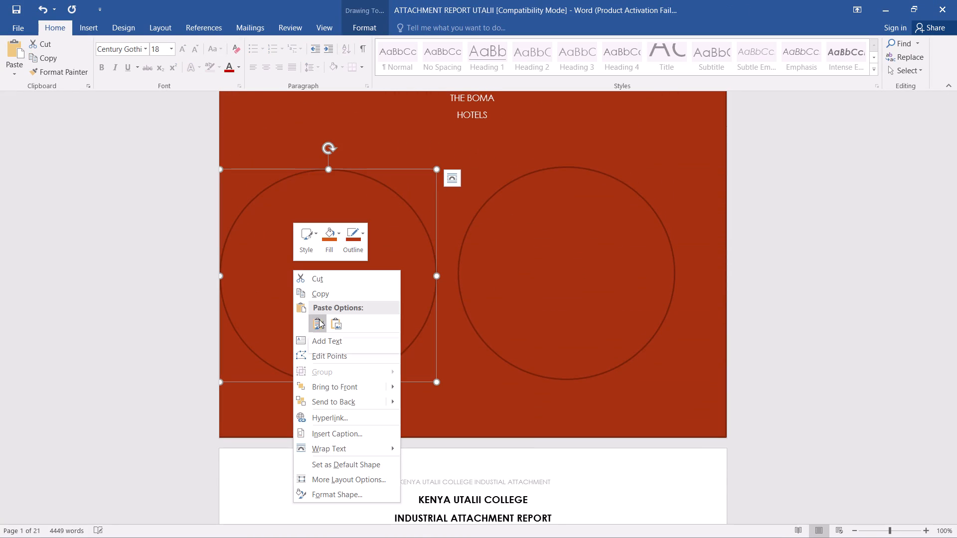
pyautogui.click(319, 319)
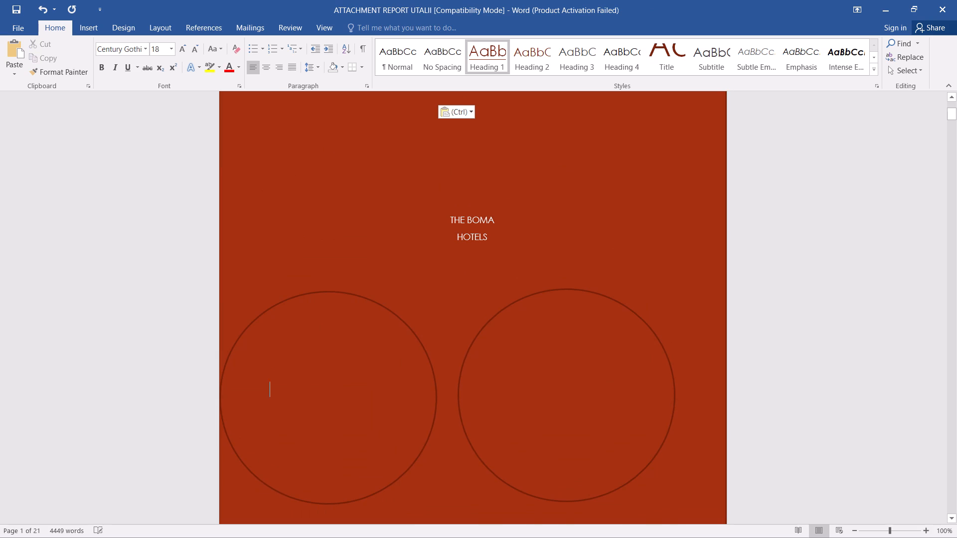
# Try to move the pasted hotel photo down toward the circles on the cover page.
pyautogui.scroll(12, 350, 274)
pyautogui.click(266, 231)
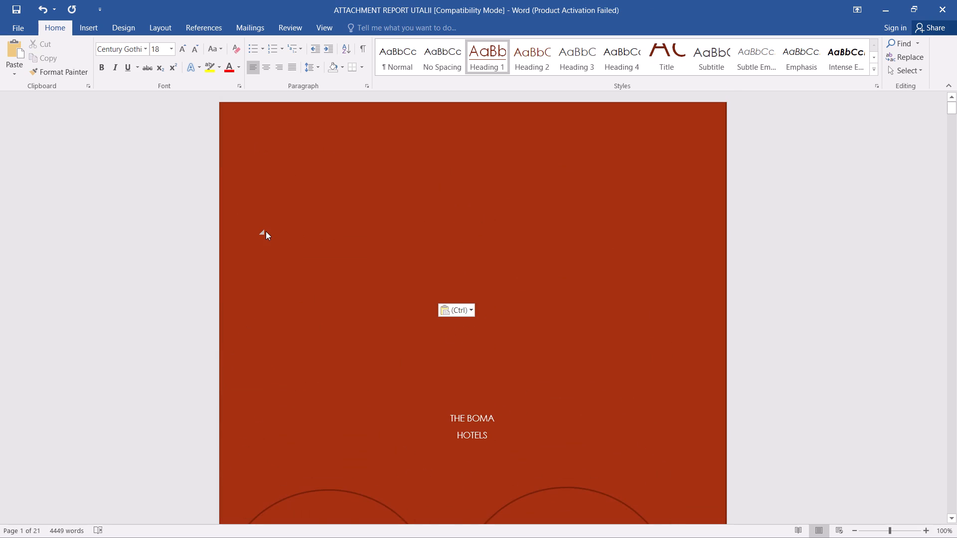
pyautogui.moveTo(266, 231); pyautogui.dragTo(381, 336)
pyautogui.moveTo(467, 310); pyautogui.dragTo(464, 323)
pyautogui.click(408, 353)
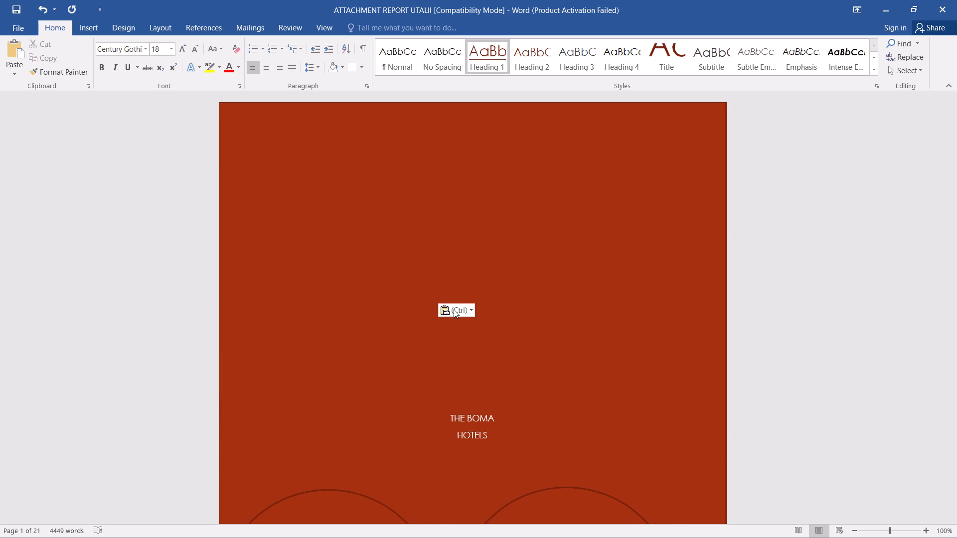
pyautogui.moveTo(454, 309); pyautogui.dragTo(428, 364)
# Insert the picture "boma hotel Nairobi" from the Downloads folder on the cover page.
pyautogui.scroll(-8, 407, 353)
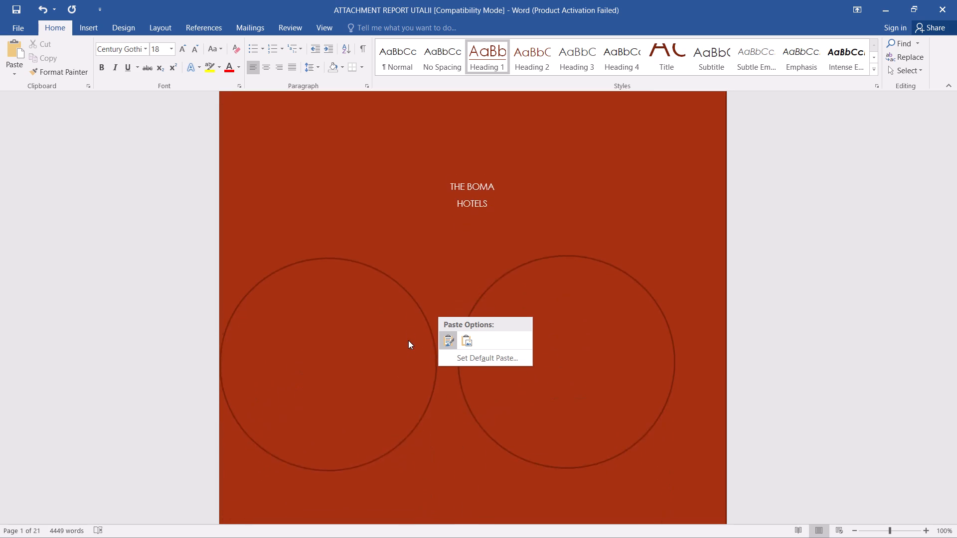
pyautogui.scroll(-7, 408, 340)
pyautogui.click(358, 209)
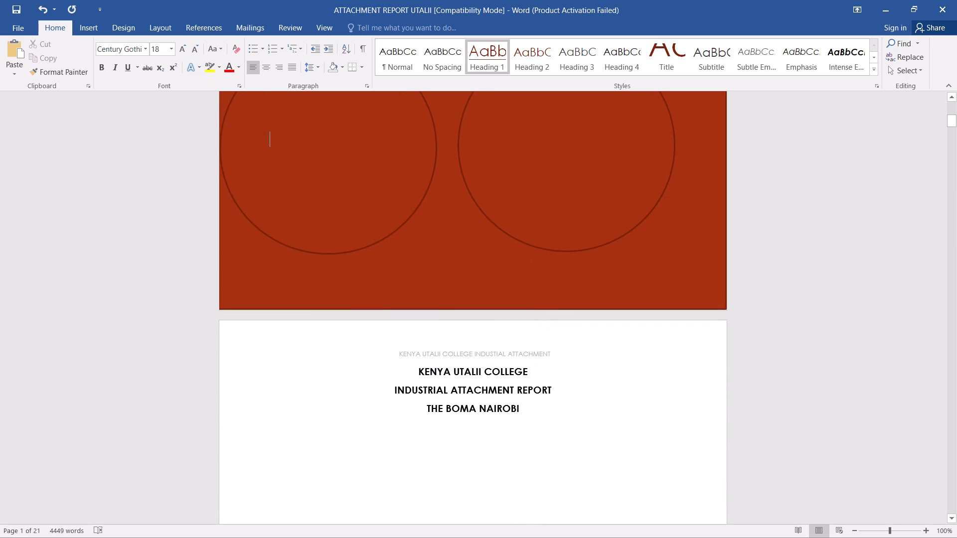
pyautogui.click(92, 24)
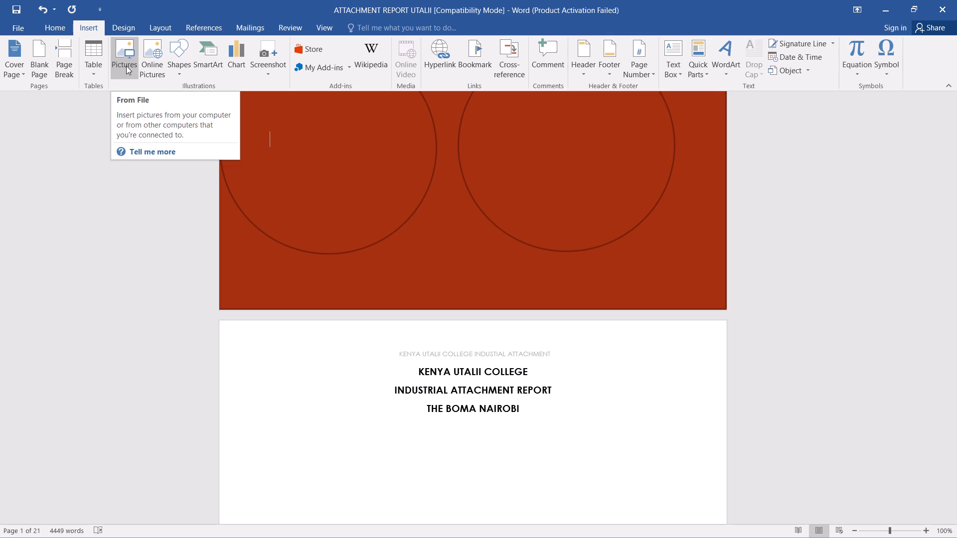
pyautogui.click(126, 66)
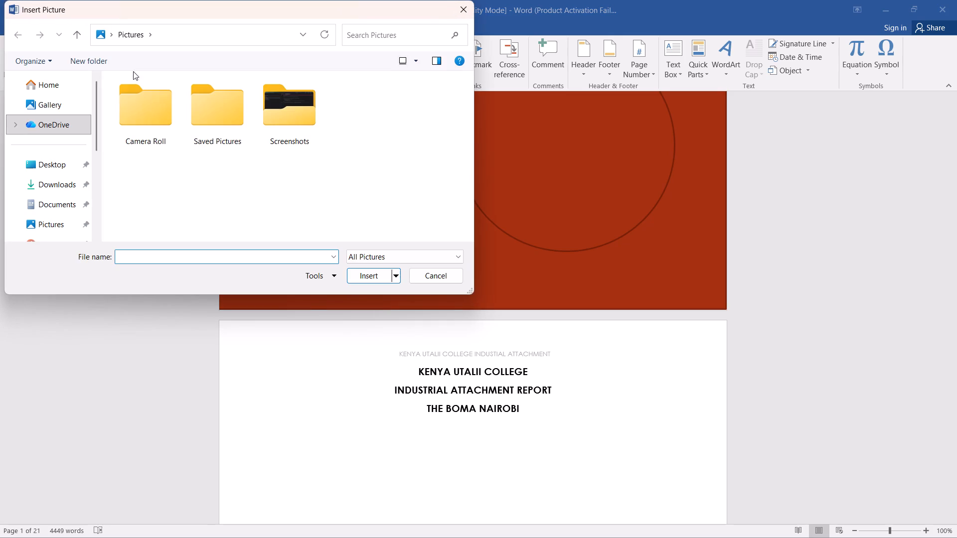
pyautogui.click(71, 189)
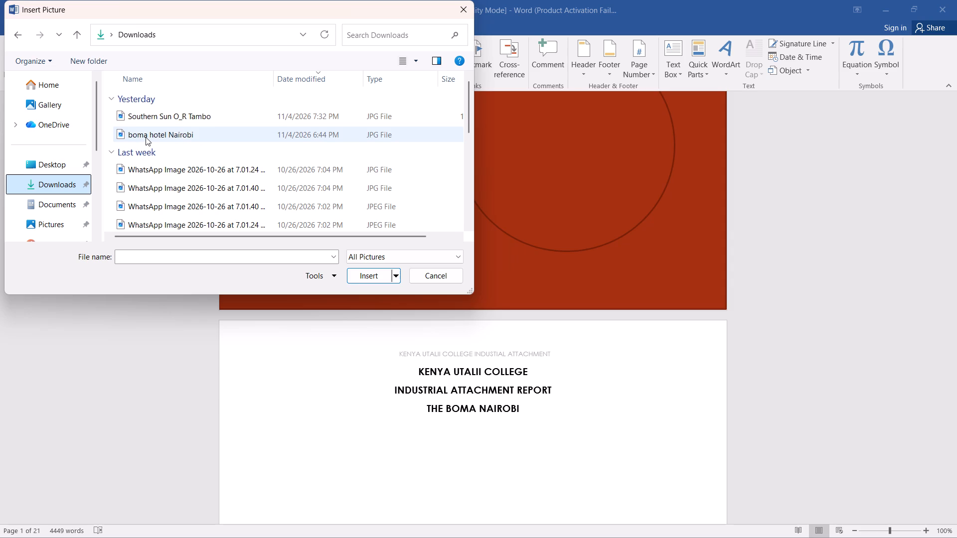
pyautogui.click(146, 137)
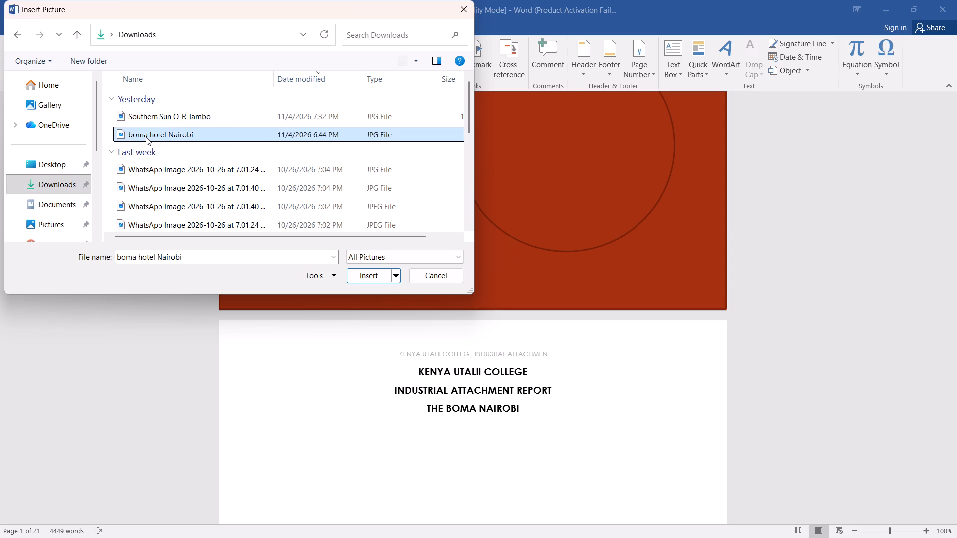
pyautogui.click(372, 276)
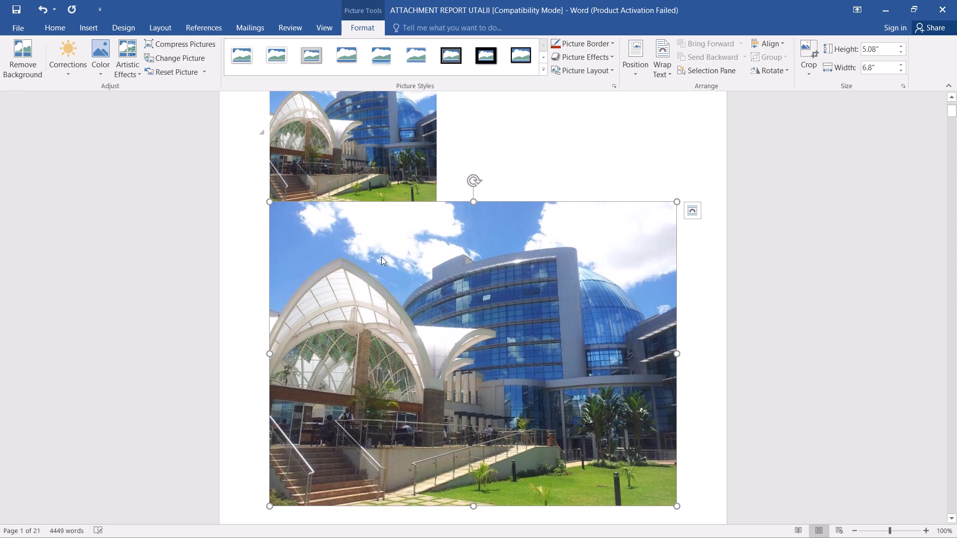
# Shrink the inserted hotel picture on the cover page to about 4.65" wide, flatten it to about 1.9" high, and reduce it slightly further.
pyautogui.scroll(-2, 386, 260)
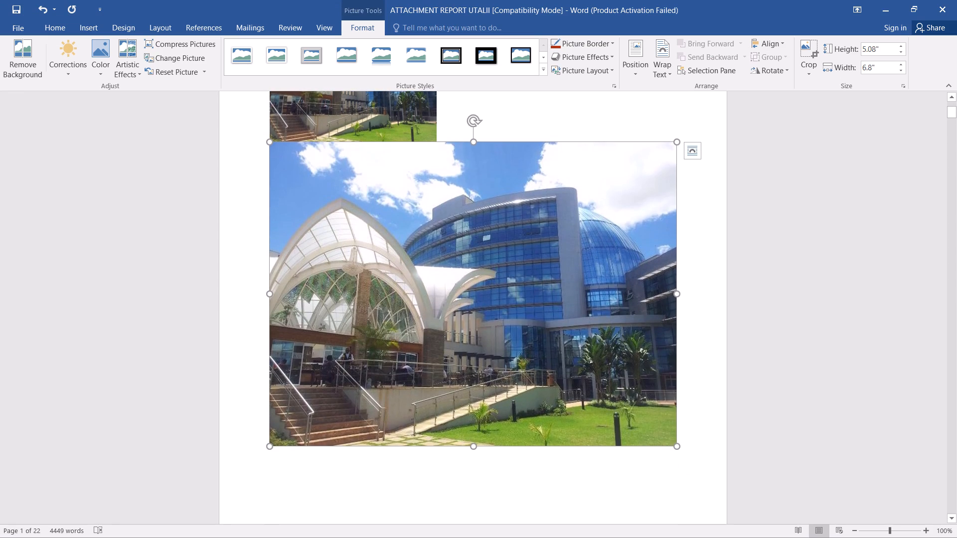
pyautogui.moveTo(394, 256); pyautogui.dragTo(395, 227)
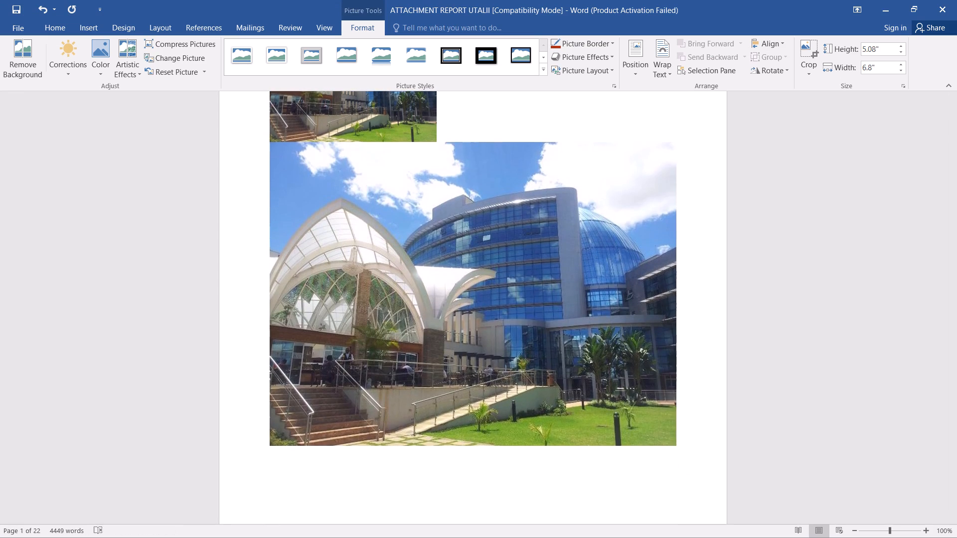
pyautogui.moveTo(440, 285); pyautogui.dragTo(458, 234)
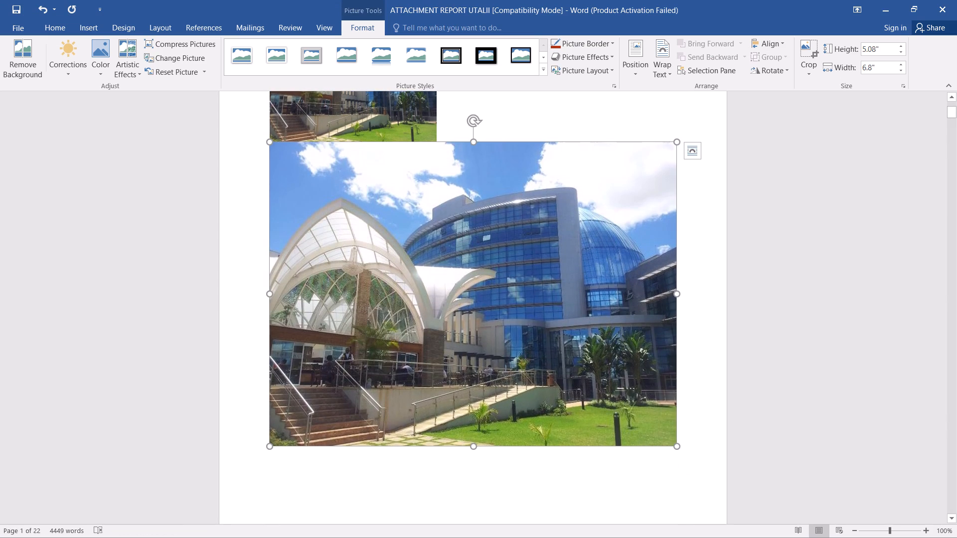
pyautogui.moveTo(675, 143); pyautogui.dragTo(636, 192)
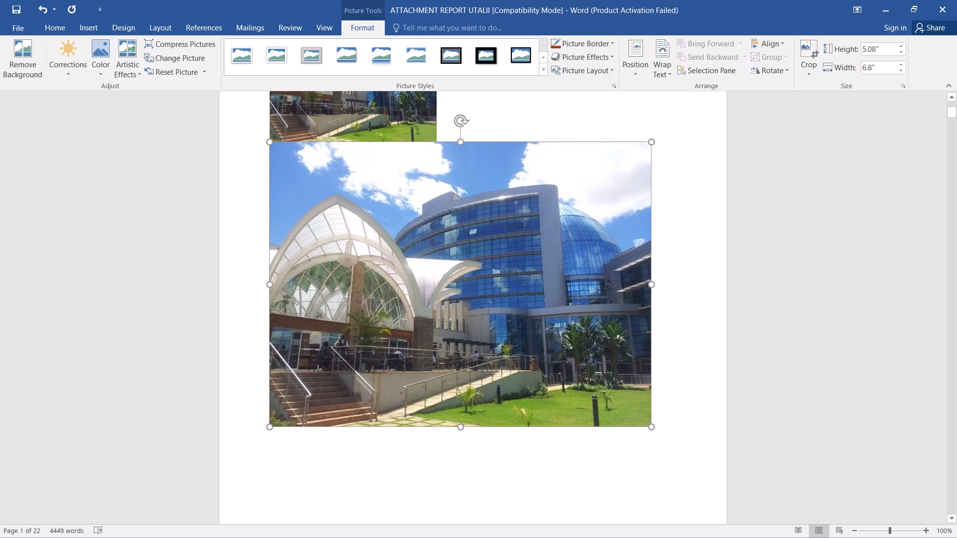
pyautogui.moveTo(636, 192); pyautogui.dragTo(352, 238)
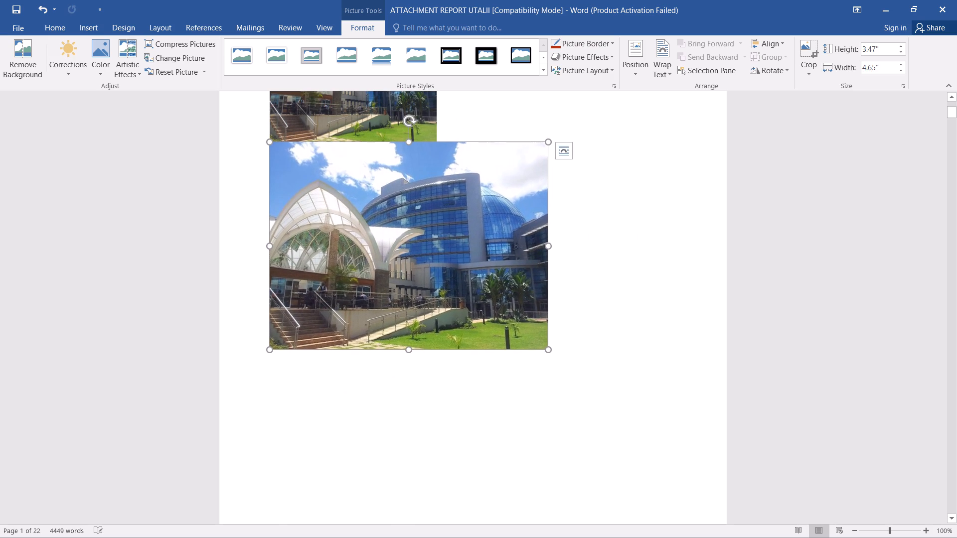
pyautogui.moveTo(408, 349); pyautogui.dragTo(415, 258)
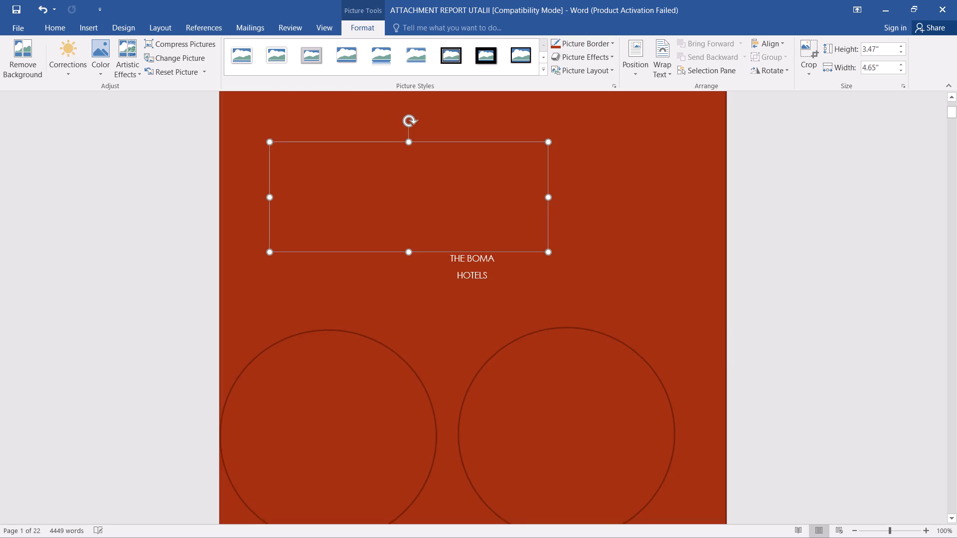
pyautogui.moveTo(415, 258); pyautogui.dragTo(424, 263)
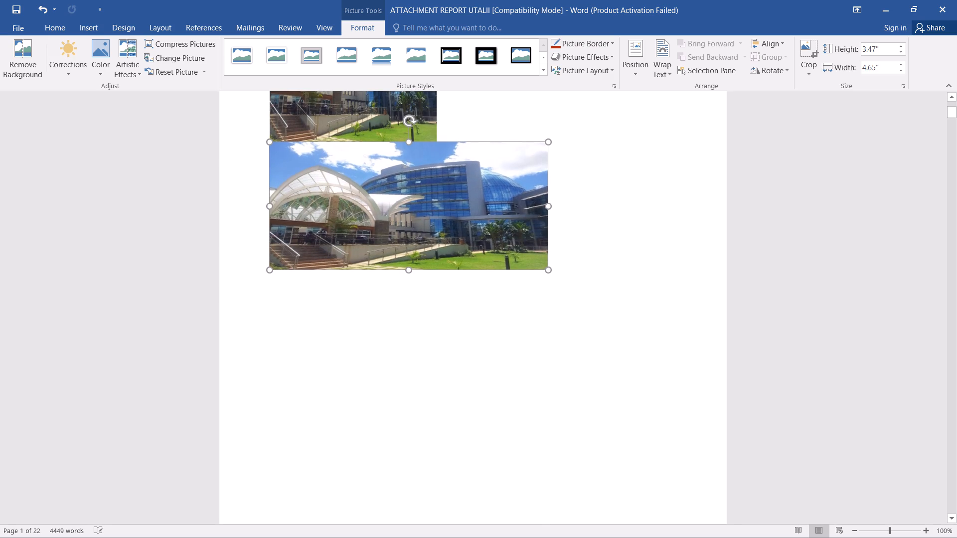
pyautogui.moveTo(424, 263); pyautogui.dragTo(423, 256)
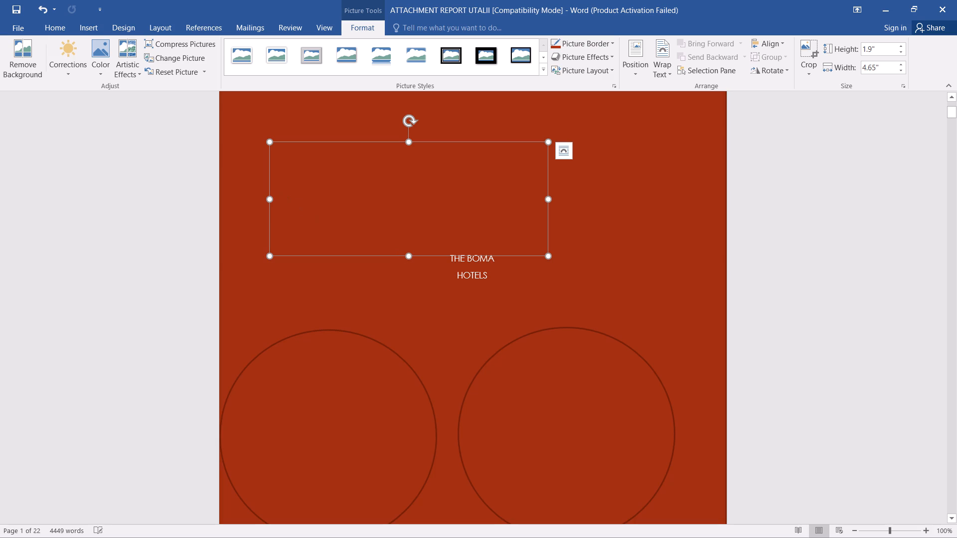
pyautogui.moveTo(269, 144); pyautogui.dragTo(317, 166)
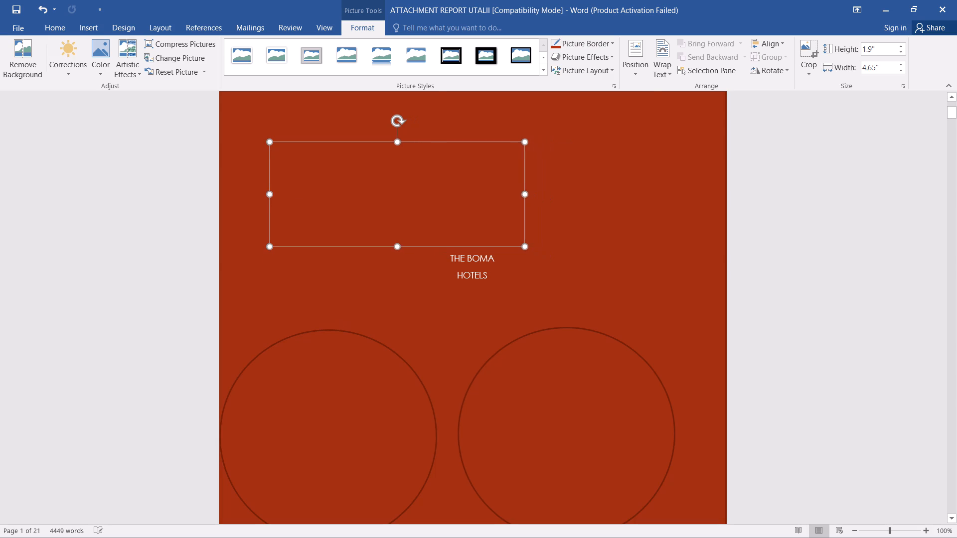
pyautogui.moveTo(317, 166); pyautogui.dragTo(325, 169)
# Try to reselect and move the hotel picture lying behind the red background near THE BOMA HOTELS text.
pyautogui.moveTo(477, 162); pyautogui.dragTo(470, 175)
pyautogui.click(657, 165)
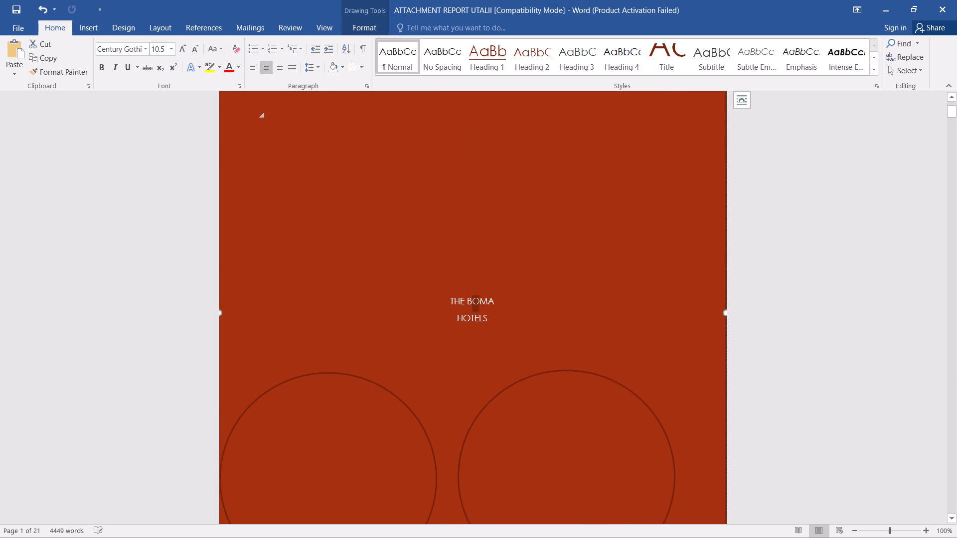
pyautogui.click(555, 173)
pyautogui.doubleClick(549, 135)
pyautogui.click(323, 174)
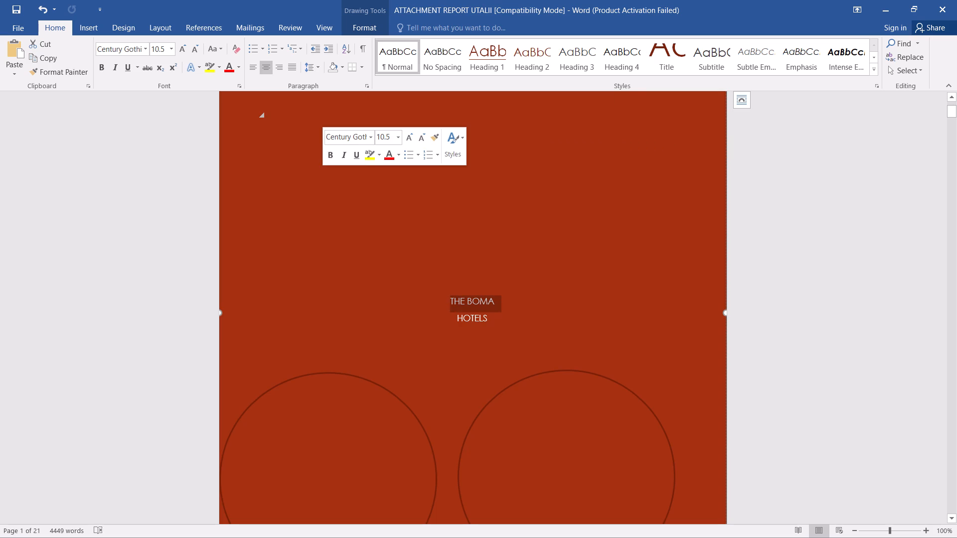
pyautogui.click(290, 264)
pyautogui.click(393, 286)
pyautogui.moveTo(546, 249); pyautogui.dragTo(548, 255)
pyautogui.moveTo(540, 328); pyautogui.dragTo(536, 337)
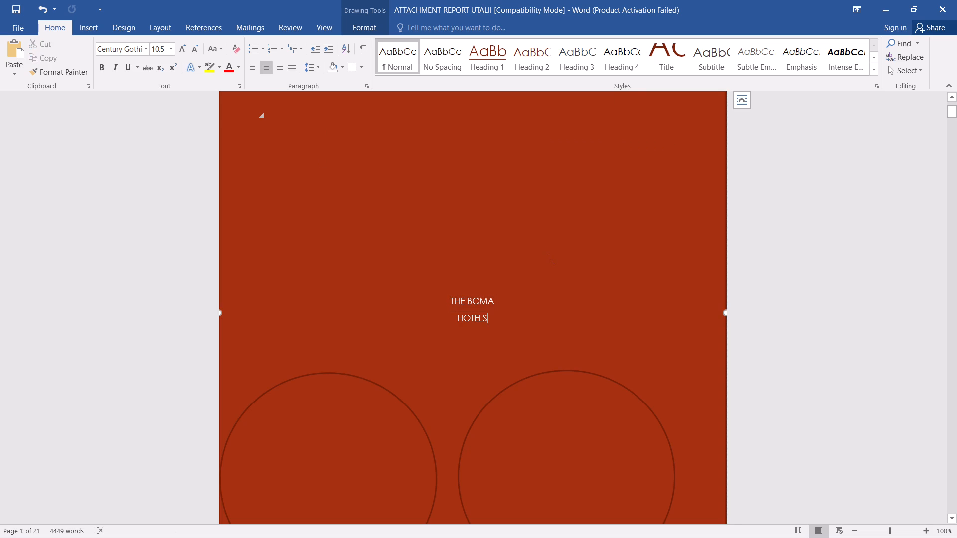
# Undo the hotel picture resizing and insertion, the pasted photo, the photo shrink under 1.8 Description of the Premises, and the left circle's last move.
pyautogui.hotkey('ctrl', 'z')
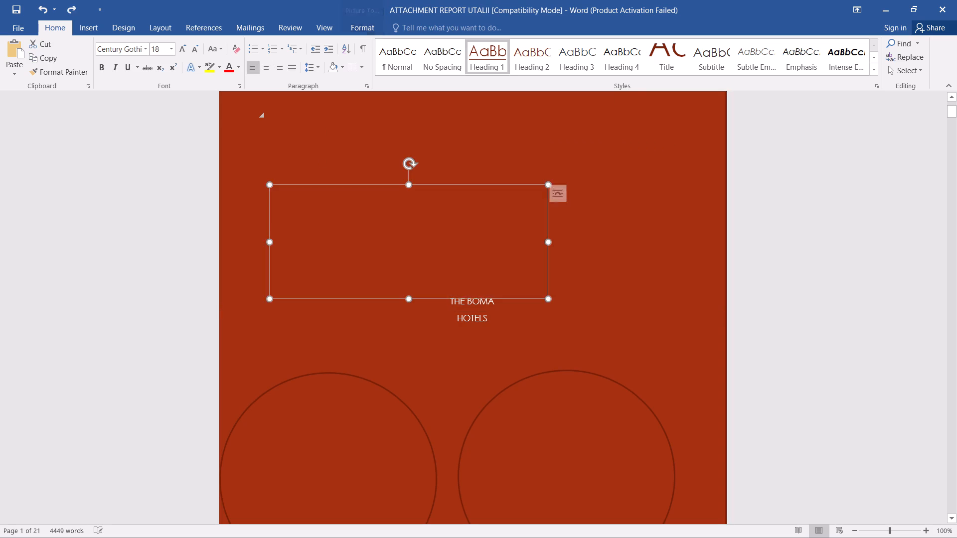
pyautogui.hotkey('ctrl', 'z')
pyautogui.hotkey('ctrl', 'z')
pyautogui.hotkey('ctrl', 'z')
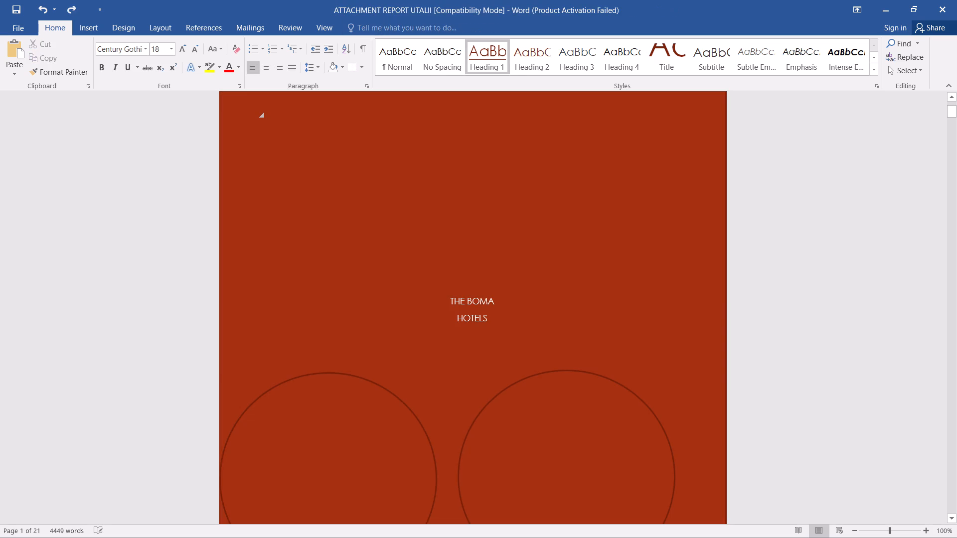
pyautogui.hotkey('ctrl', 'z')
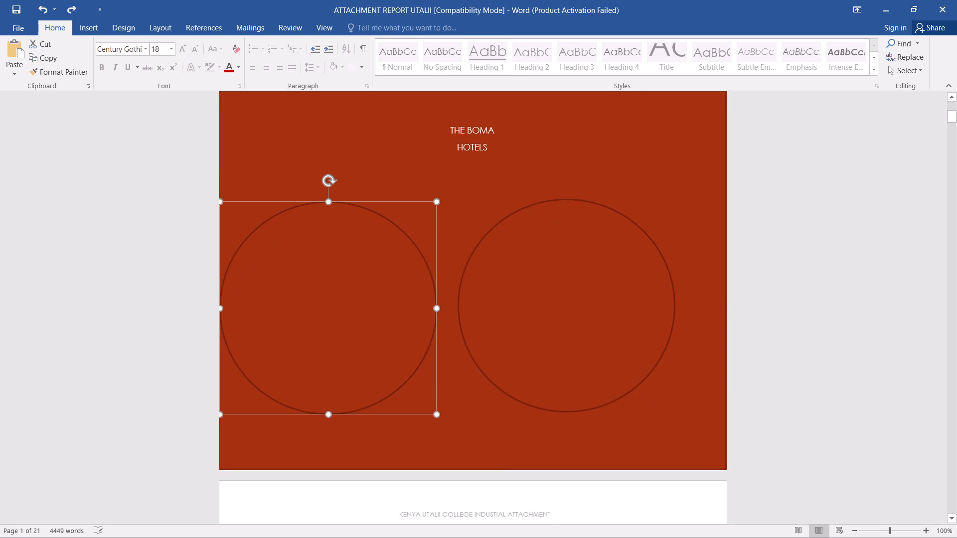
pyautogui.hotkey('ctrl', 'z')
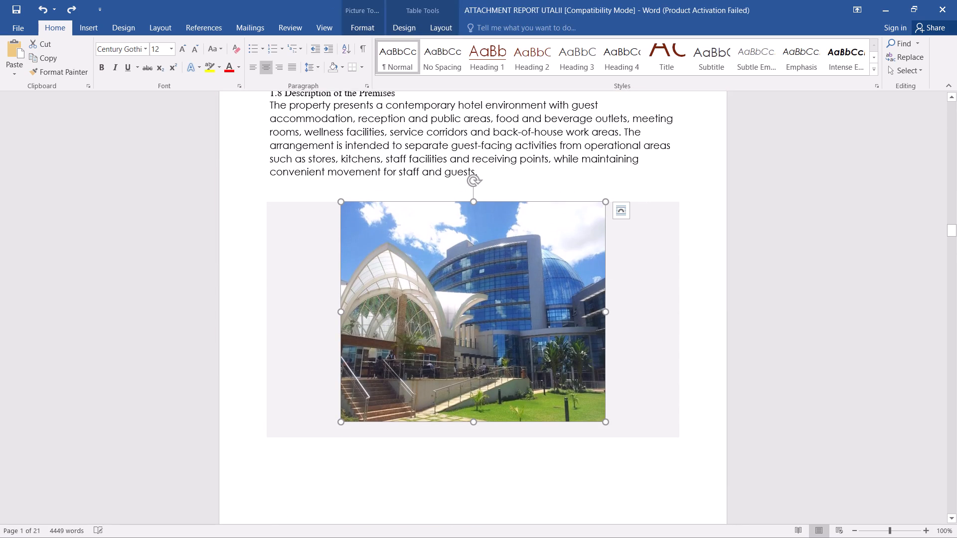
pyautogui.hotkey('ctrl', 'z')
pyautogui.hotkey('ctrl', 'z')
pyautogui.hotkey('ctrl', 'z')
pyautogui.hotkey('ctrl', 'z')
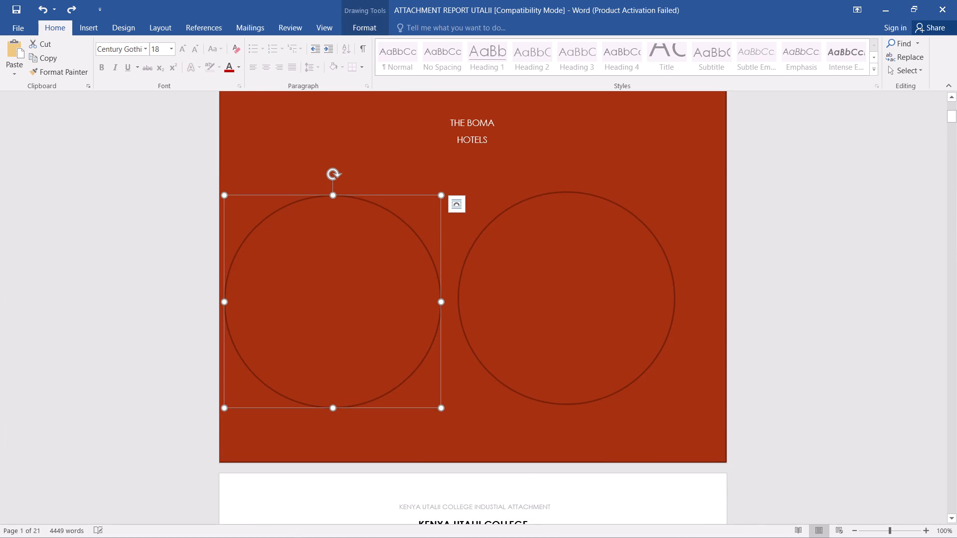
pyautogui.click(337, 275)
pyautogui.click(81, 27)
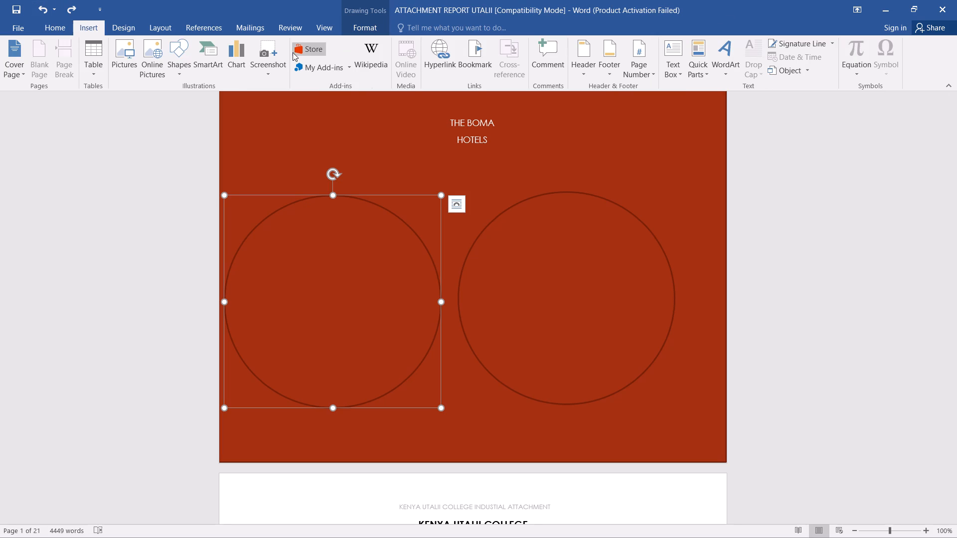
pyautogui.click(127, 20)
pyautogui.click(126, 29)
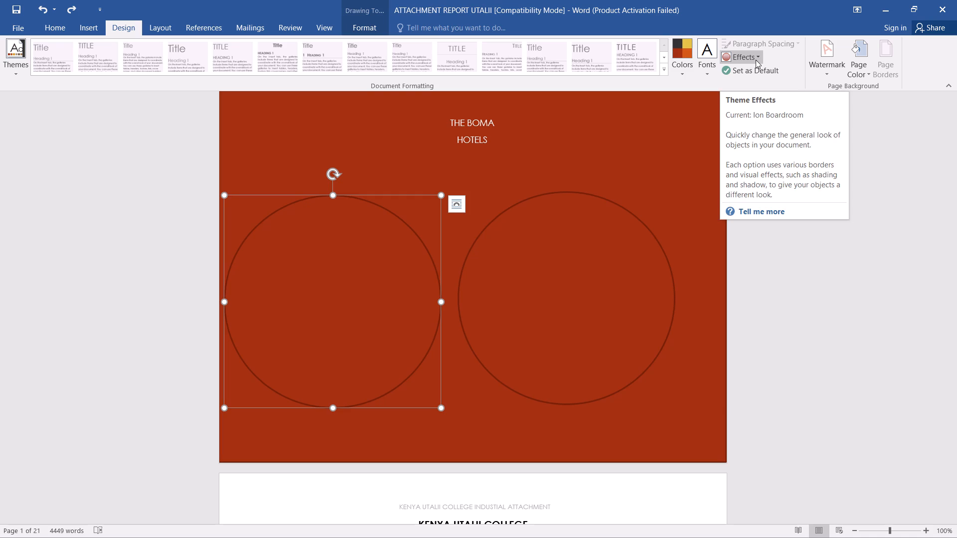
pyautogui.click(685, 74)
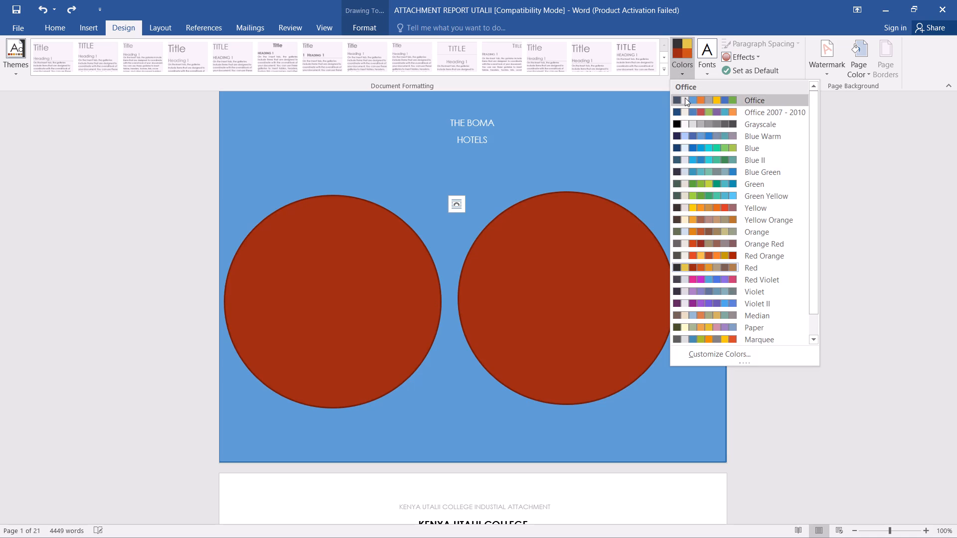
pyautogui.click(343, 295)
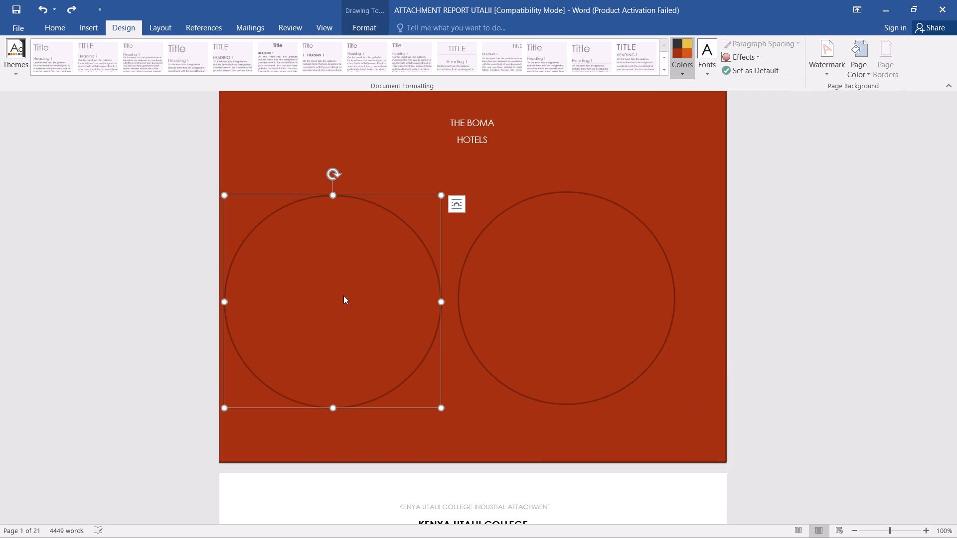
# Select the left circle on the cover page and open the document's theme color sets.
pyautogui.tripleClick(349, 294)
pyautogui.click(350, 294)
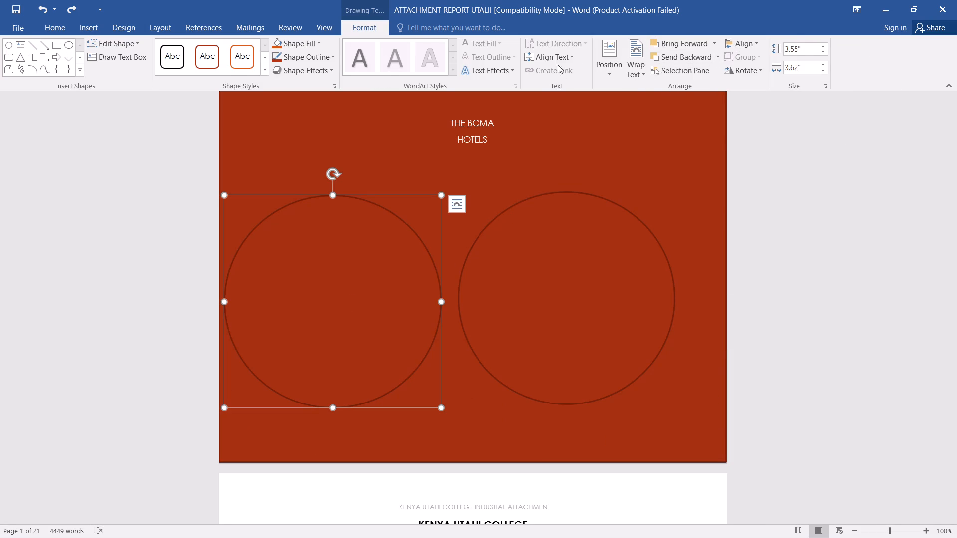
pyautogui.click(125, 26)
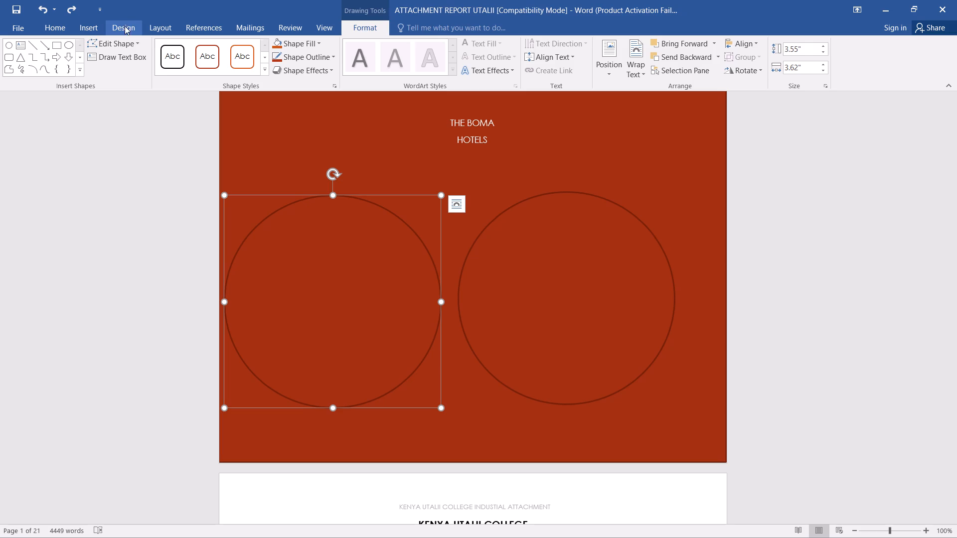
pyautogui.click(687, 71)
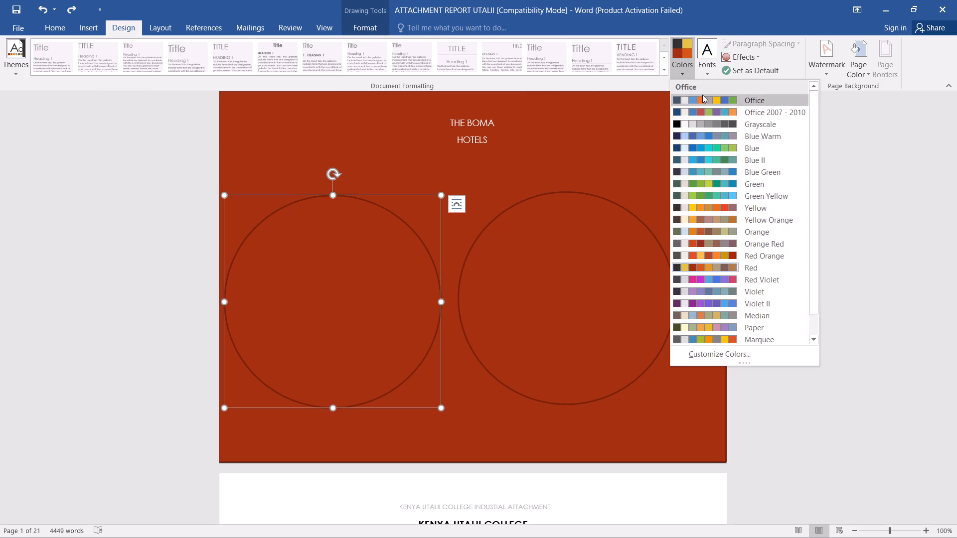
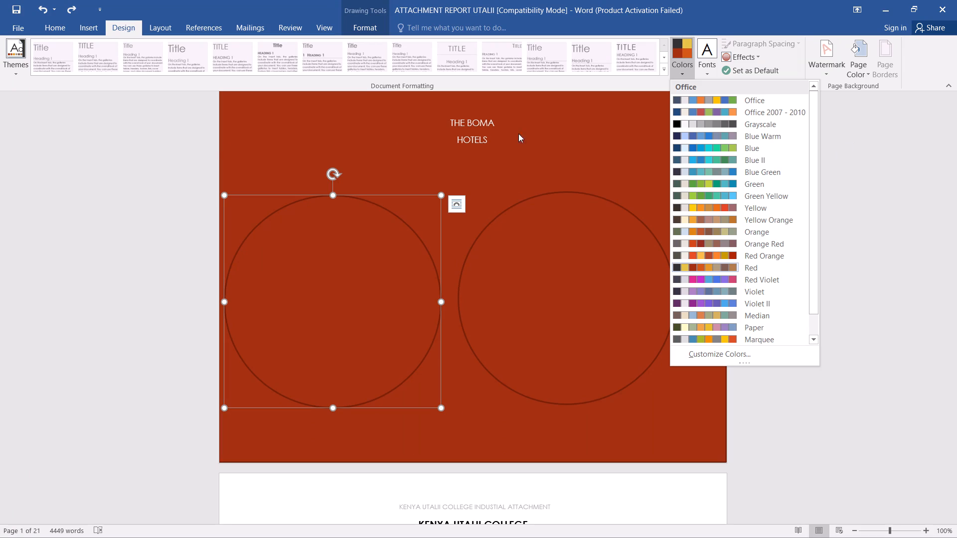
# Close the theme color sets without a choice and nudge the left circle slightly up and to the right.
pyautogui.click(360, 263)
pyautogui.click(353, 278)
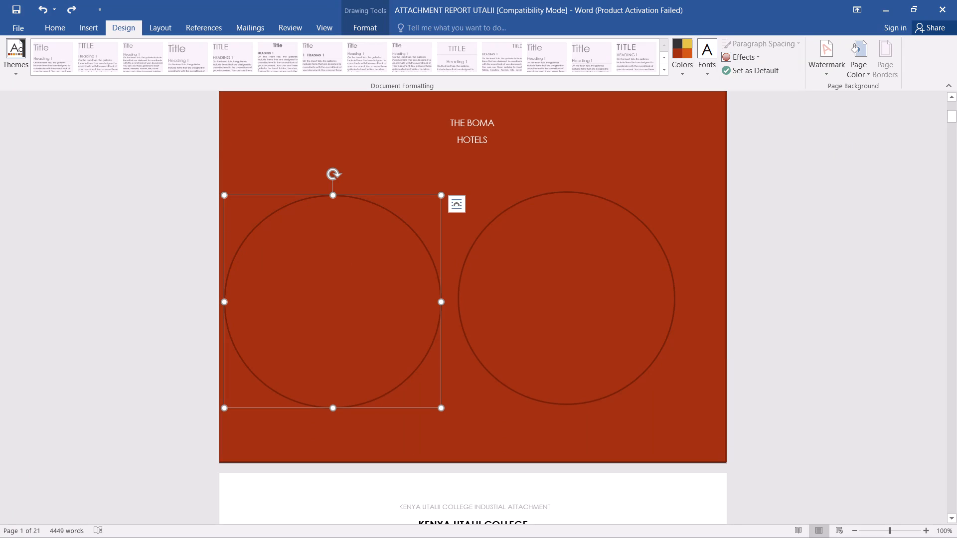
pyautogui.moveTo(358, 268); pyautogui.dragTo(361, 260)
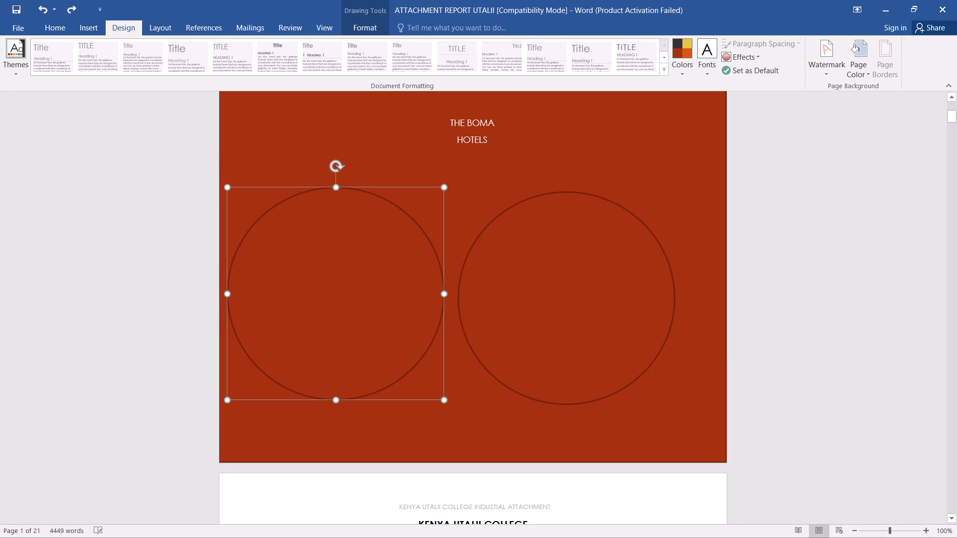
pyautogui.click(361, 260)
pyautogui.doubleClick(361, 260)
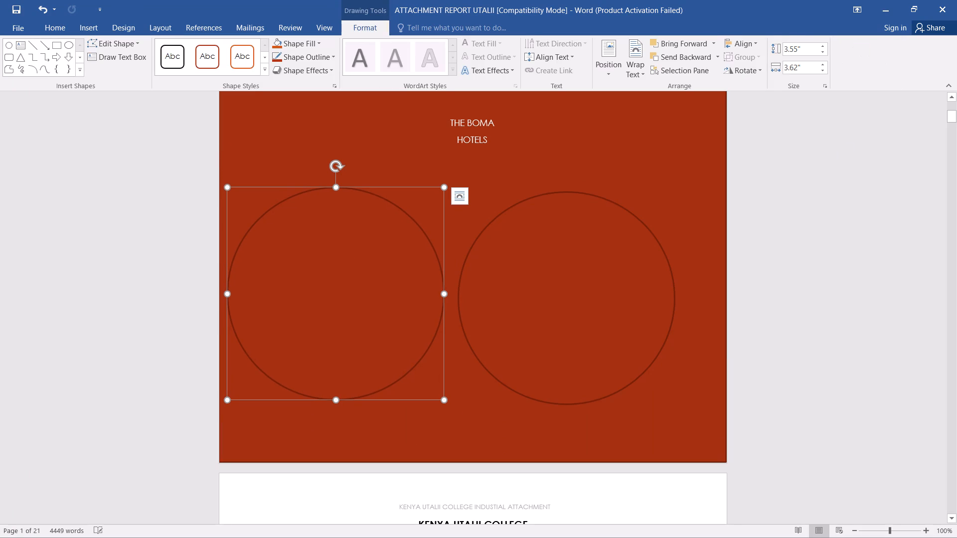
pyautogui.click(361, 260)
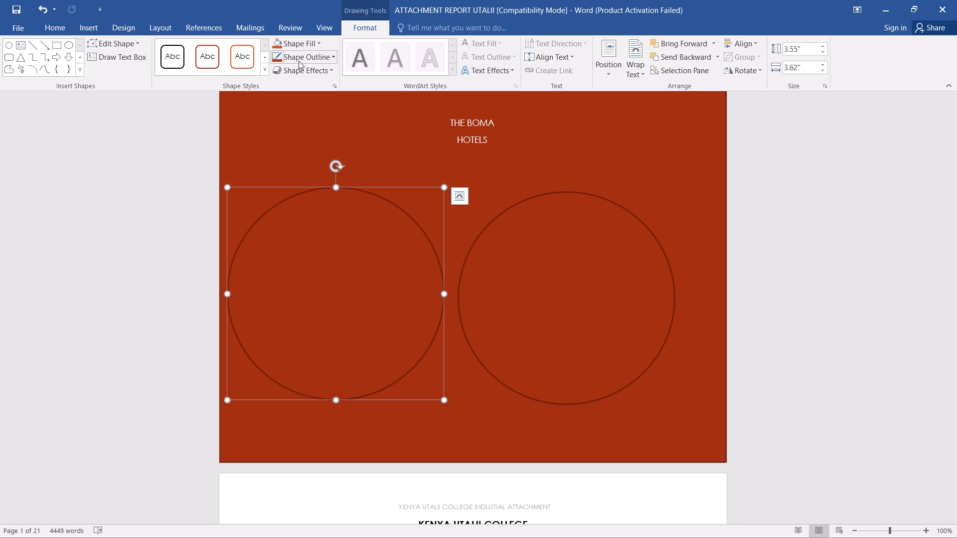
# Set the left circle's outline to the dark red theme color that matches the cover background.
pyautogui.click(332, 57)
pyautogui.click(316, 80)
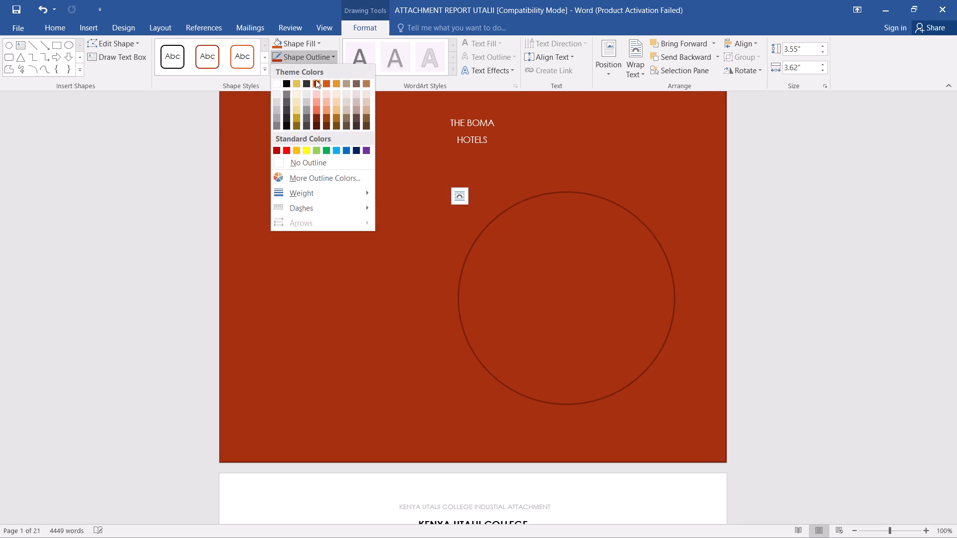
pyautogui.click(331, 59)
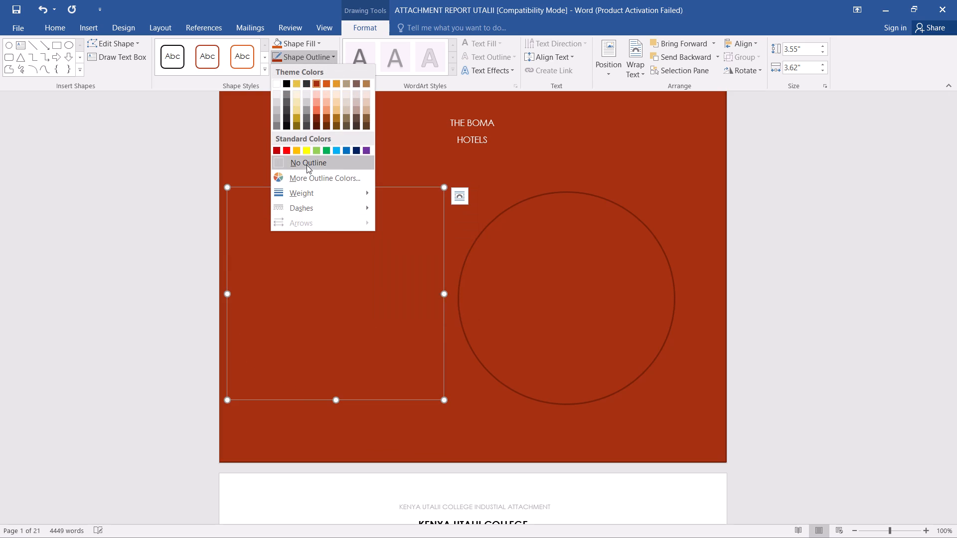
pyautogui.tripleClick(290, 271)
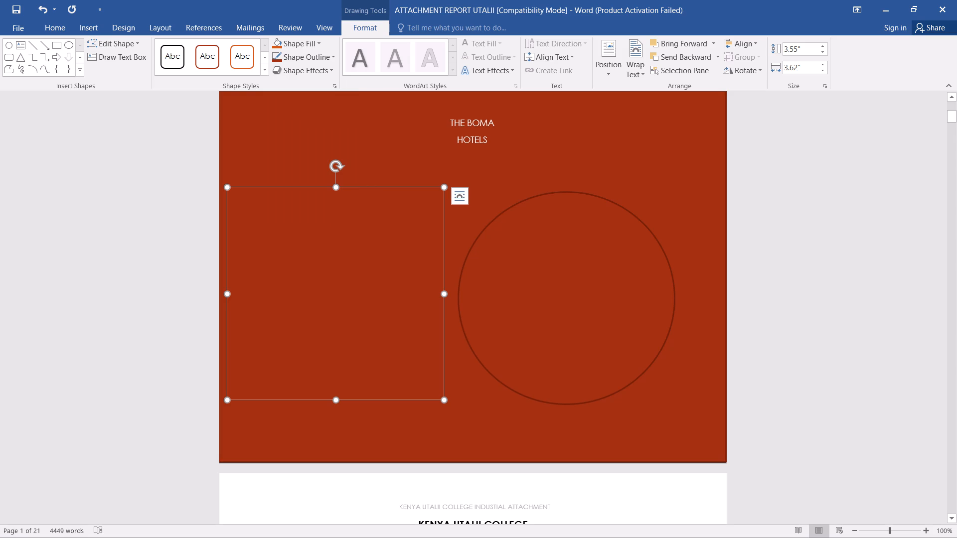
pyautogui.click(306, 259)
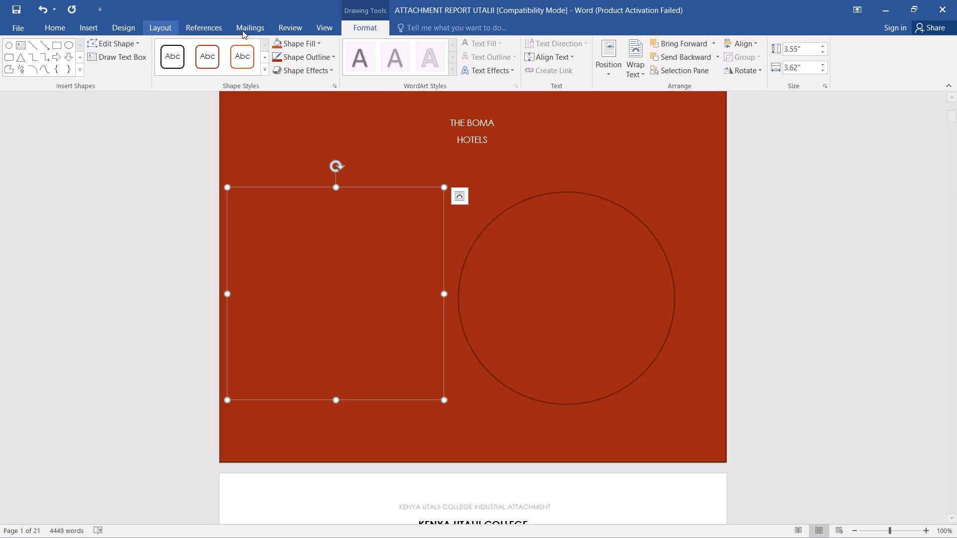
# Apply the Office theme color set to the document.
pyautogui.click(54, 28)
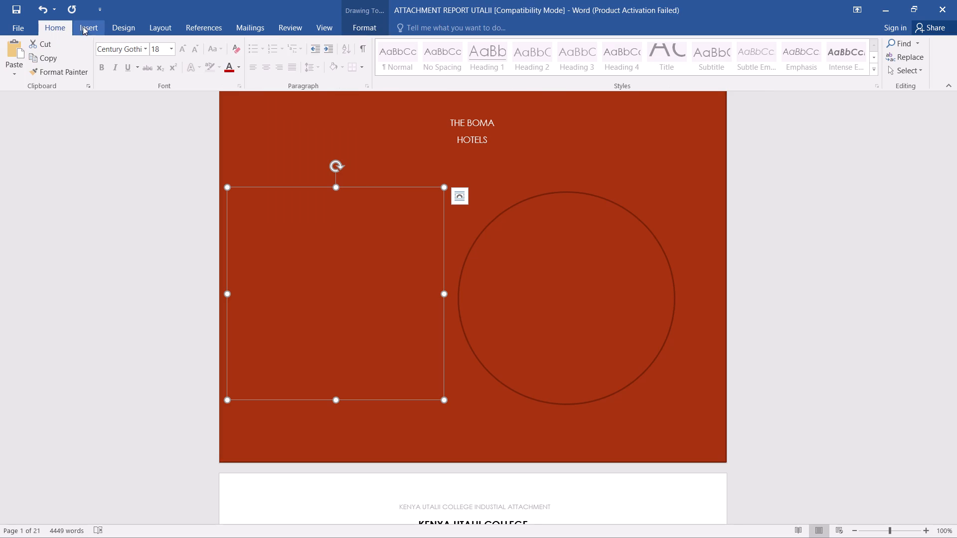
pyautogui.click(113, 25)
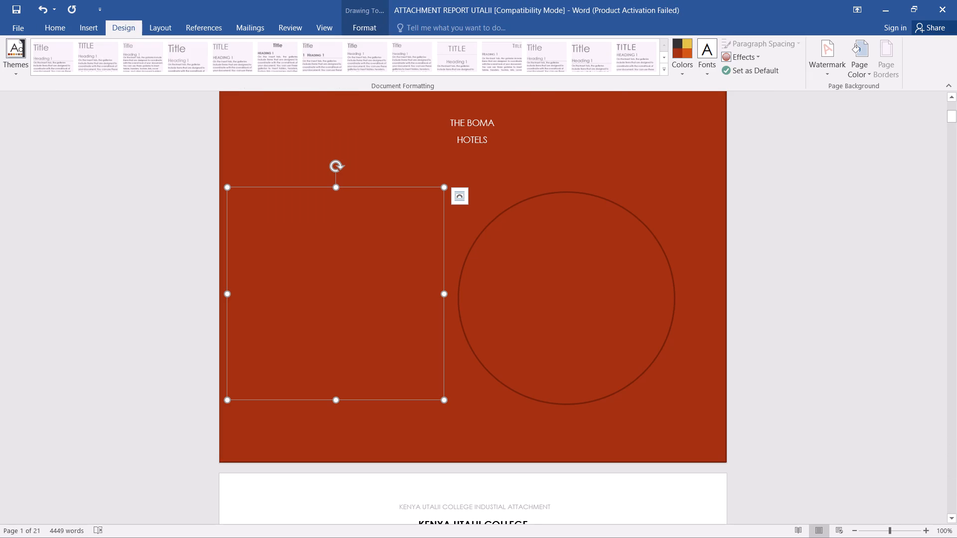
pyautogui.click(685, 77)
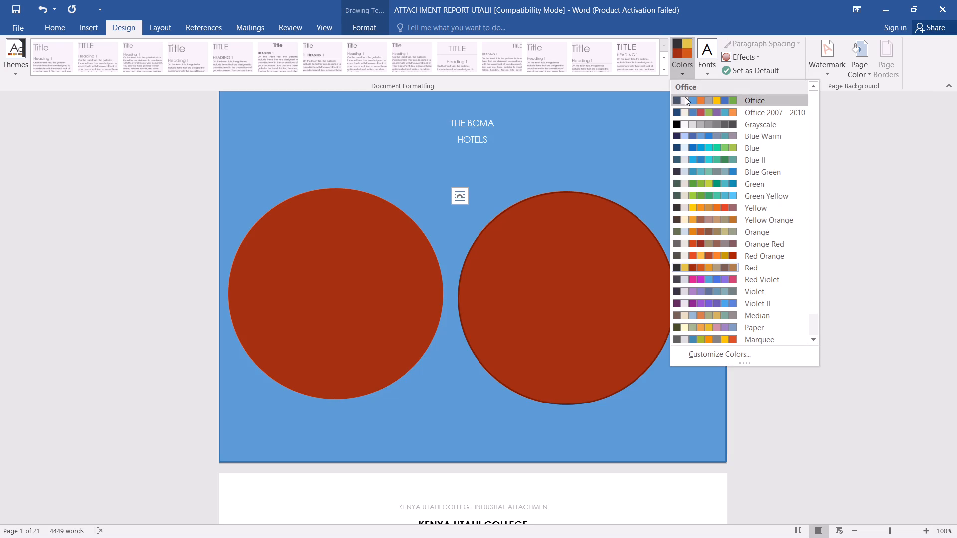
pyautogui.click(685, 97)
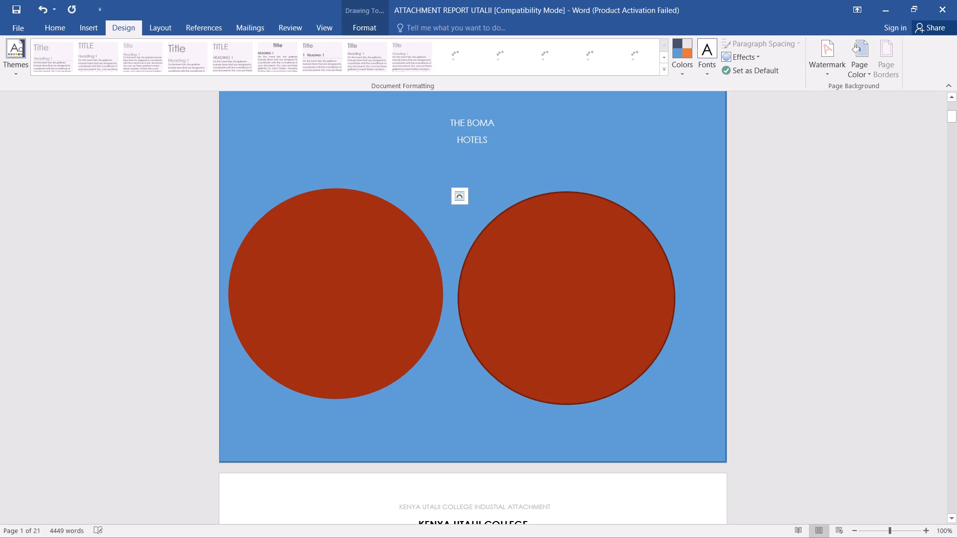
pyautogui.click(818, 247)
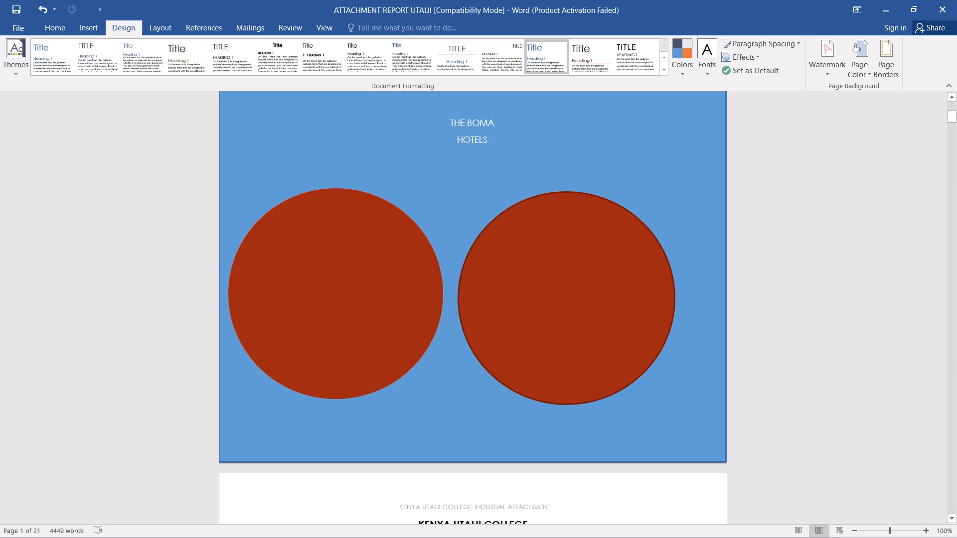
# Examine how the cover page background and the two circles look with the new theme colors.
pyautogui.click(532, 249)
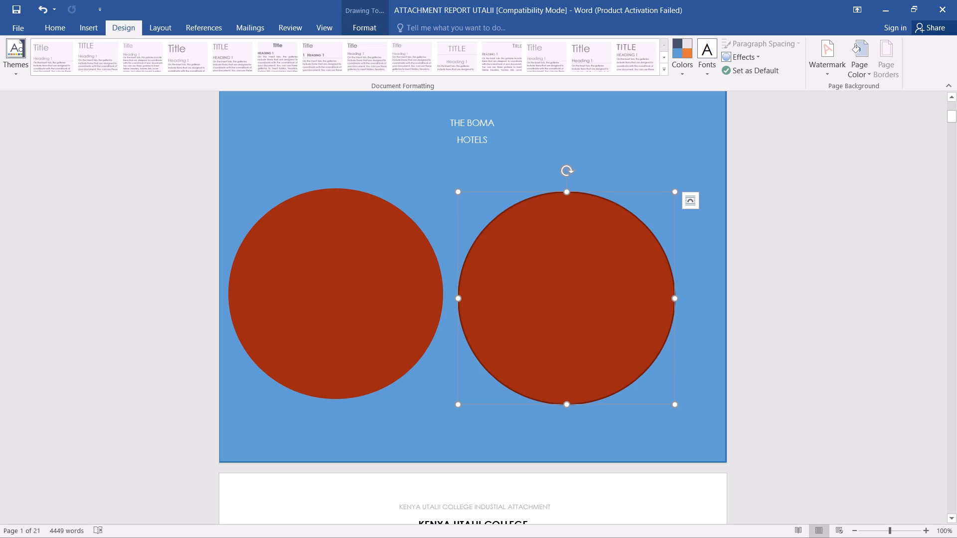
pyautogui.click(388, 286)
pyautogui.click(383, 281)
pyautogui.scroll(-2, 397, 279)
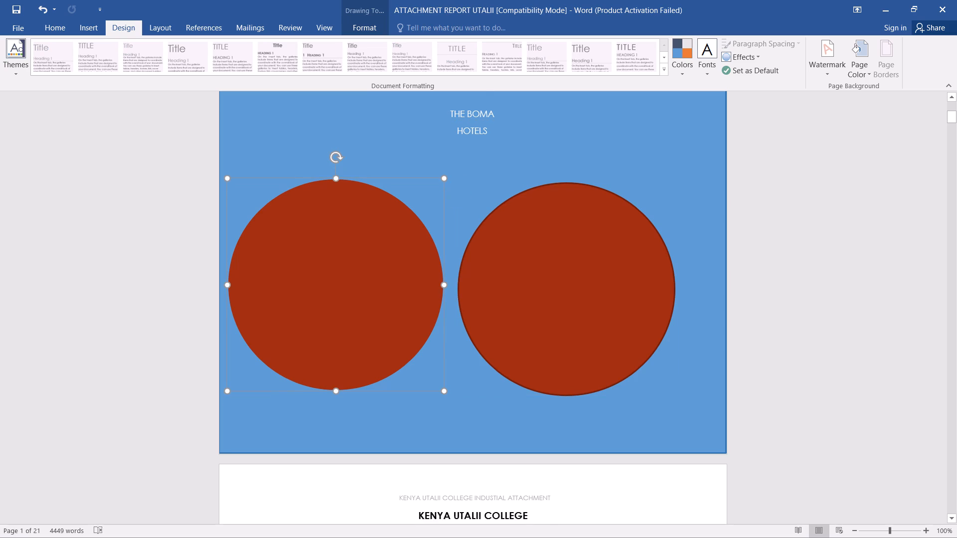
pyautogui.scroll(-1, 397, 279)
pyautogui.scroll(13, 397, 279)
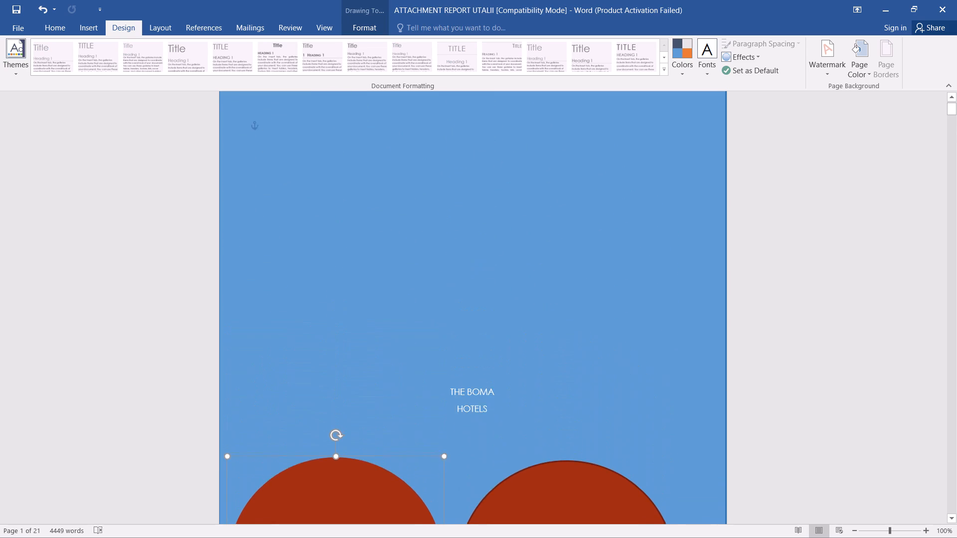
pyautogui.scroll(1, 397, 279)
pyautogui.scroll(-10, 397, 279)
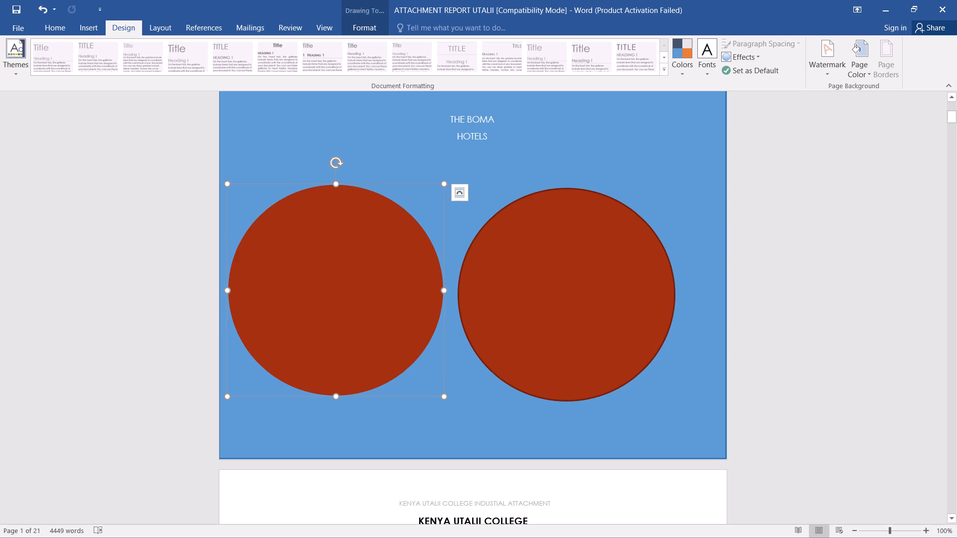
pyautogui.click(563, 413)
pyautogui.click(563, 366)
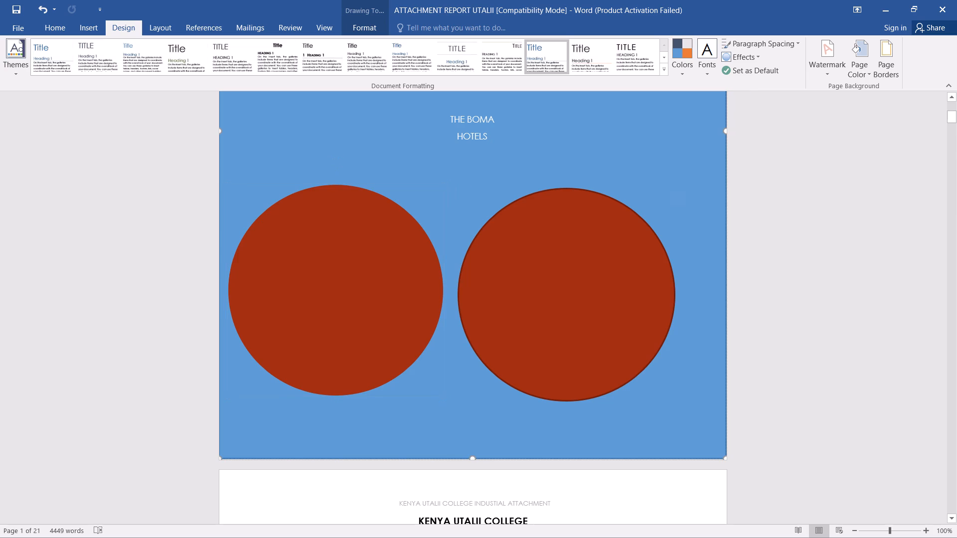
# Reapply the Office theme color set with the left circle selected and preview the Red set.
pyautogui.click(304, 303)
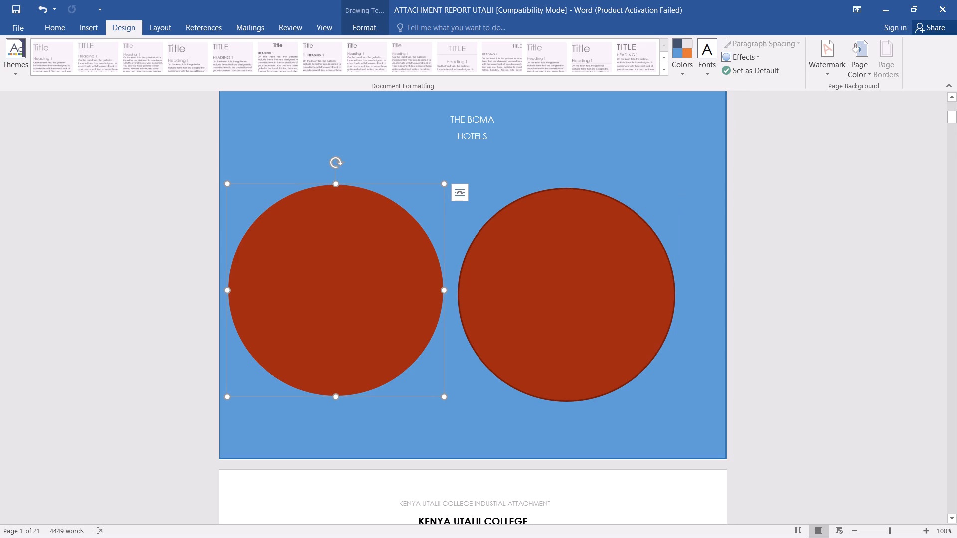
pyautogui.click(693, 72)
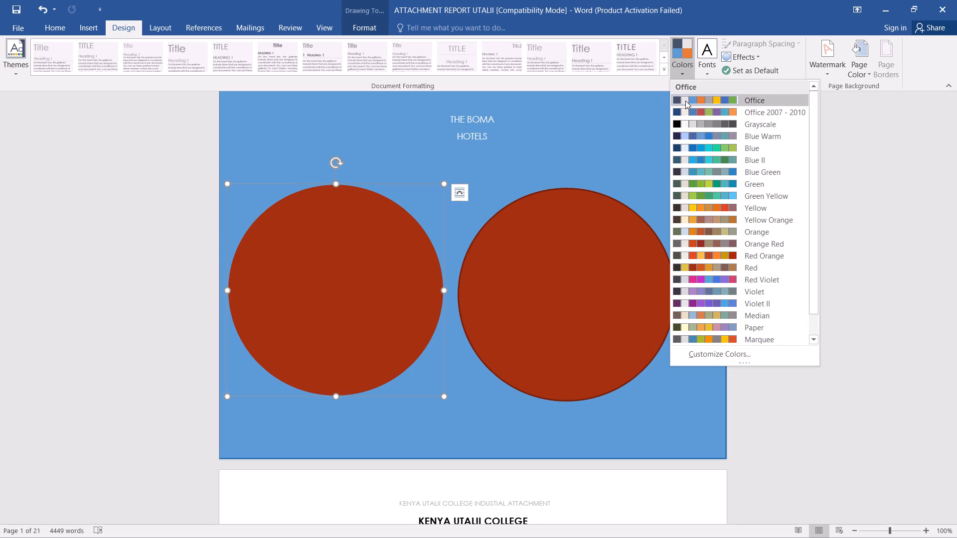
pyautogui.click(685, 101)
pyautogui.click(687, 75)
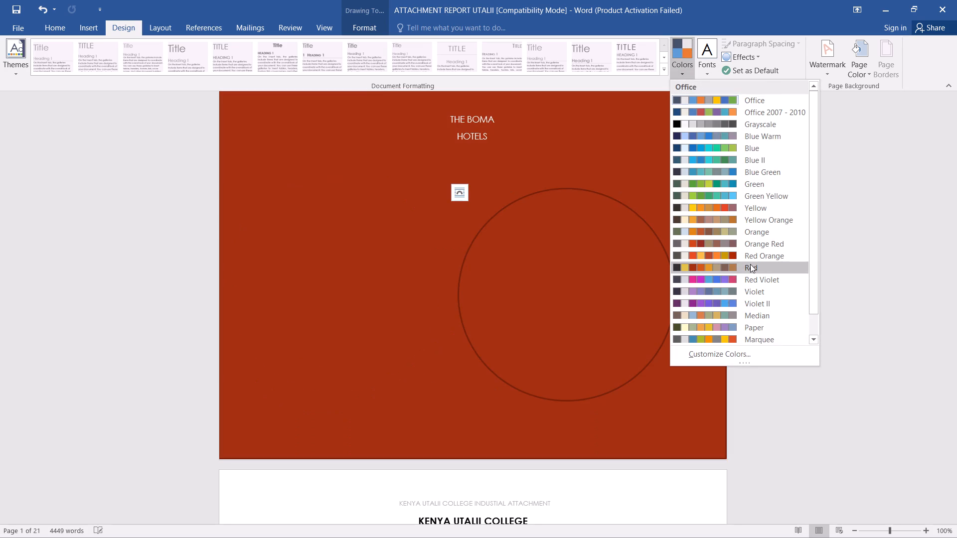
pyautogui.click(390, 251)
# Delete the left and right circles from the cover page.
pyautogui.click(390, 251)
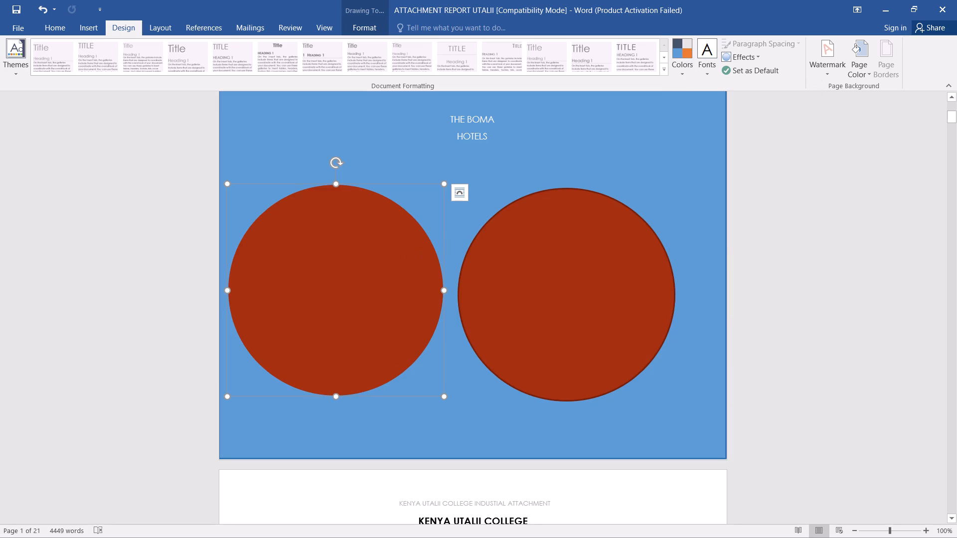
pyautogui.press('Delete')
pyautogui.click(536, 291)
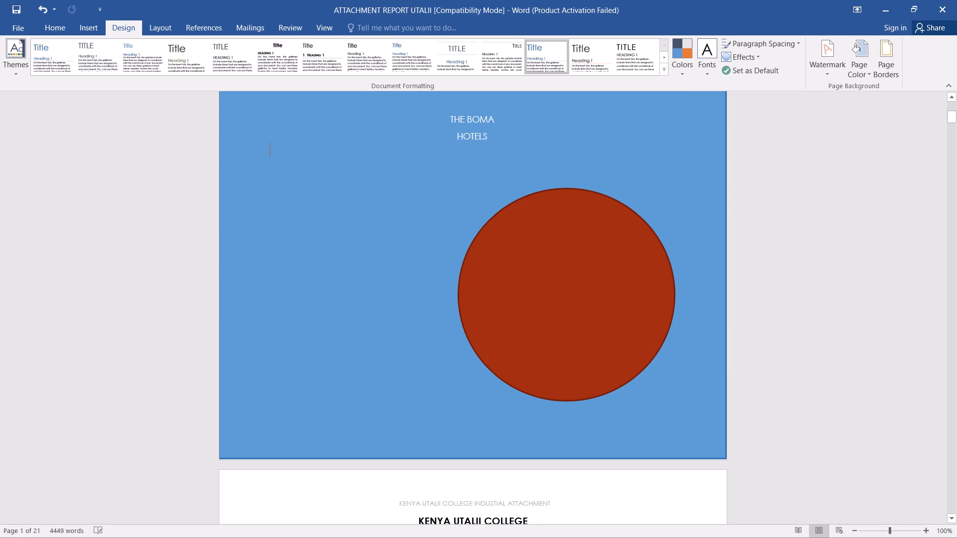
pyautogui.press('Delete')
# Apply the Red theme color set to the document with the cover background selected.
pyautogui.click(489, 269)
pyautogui.click(489, 269)
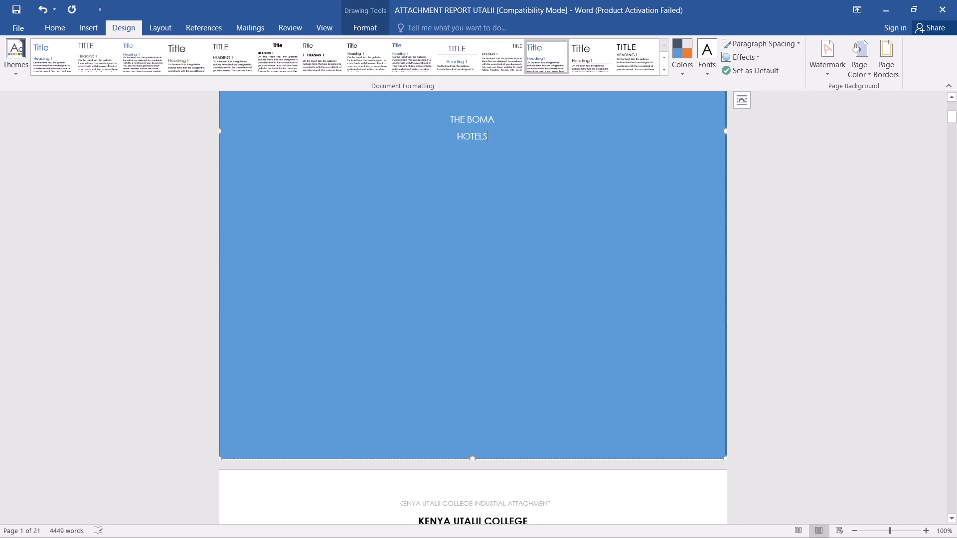
pyautogui.click(681, 73)
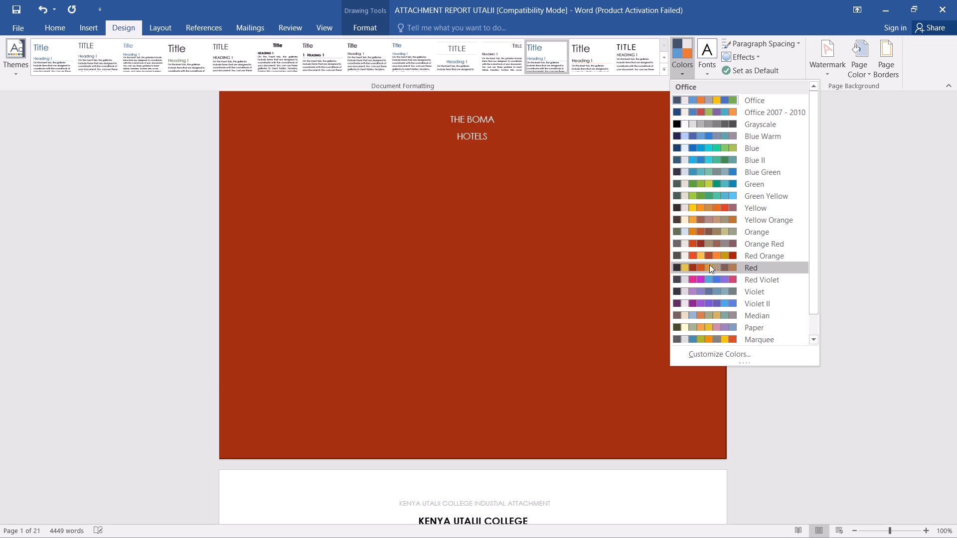
pyautogui.click(694, 265)
# Insert a Flowchart Process rectangle, 0.67" high and 1" wide, on the cover background below THE BOMA HOTELS.
pyautogui.click(560, 258)
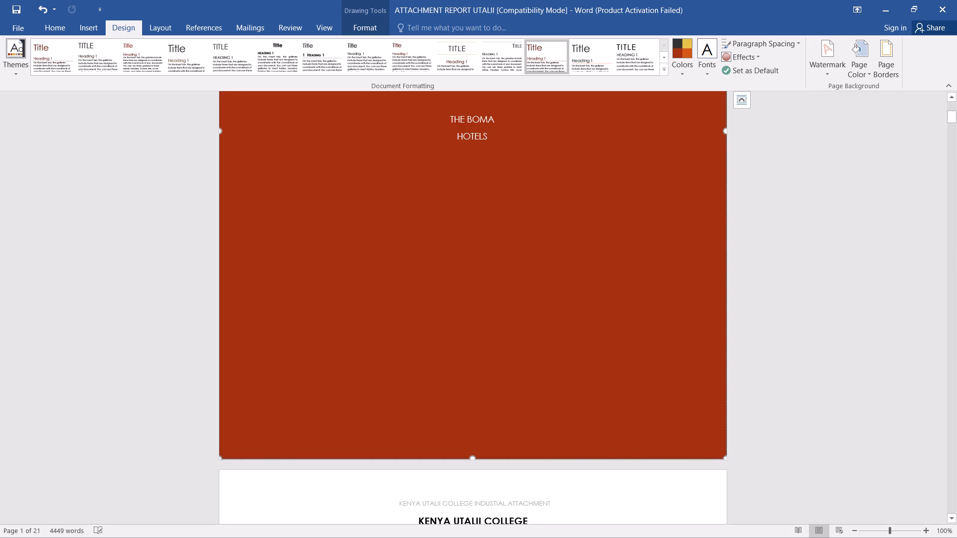
pyautogui.click(67, 29)
pyautogui.click(90, 26)
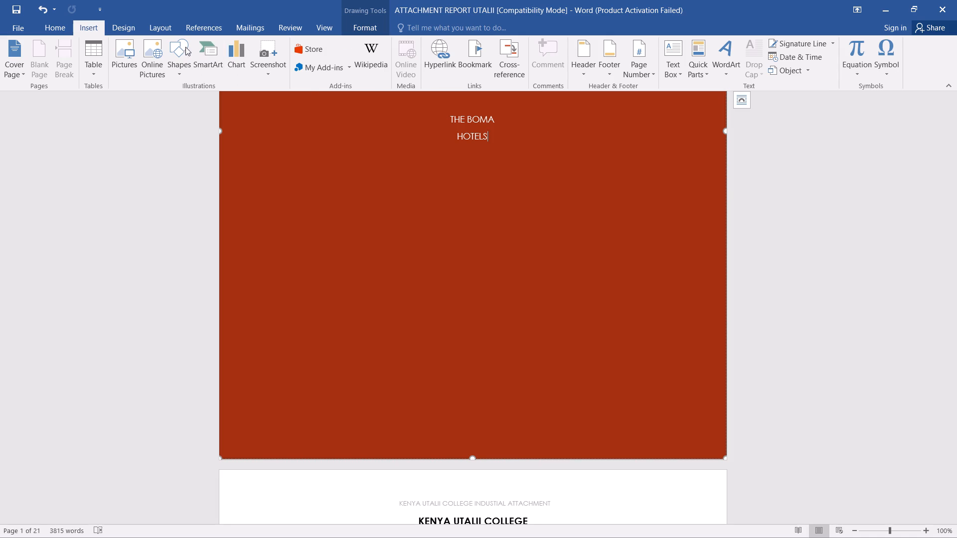
pyautogui.click(179, 47)
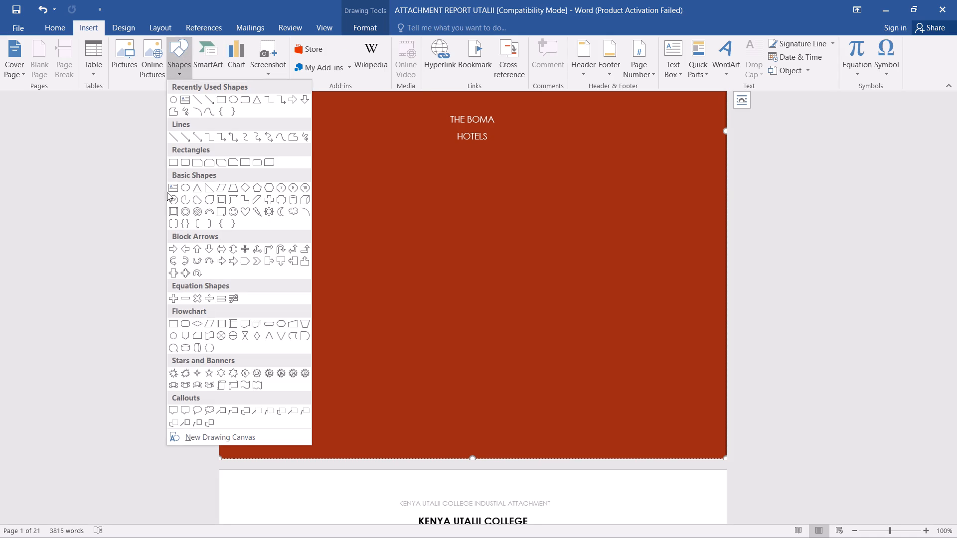
pyautogui.click(171, 327)
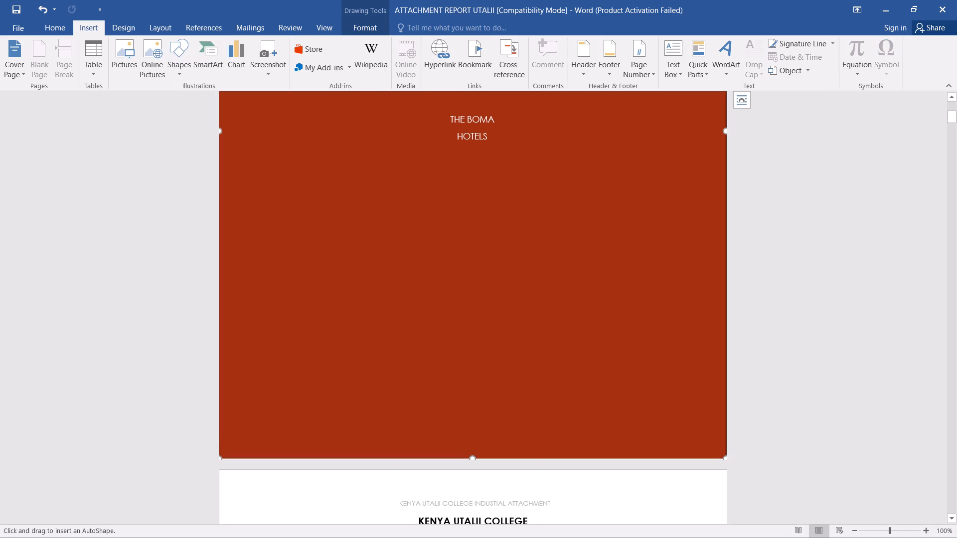
pyautogui.click(292, 277)
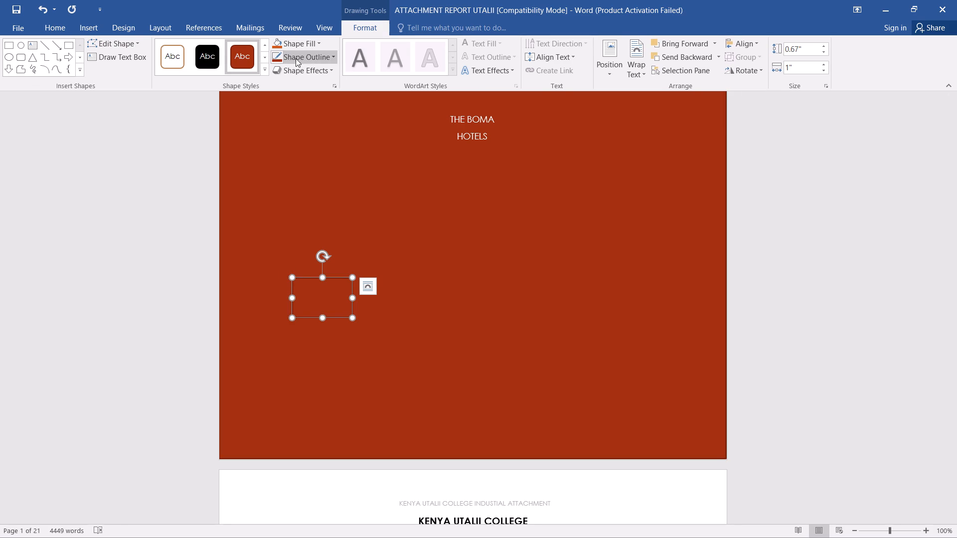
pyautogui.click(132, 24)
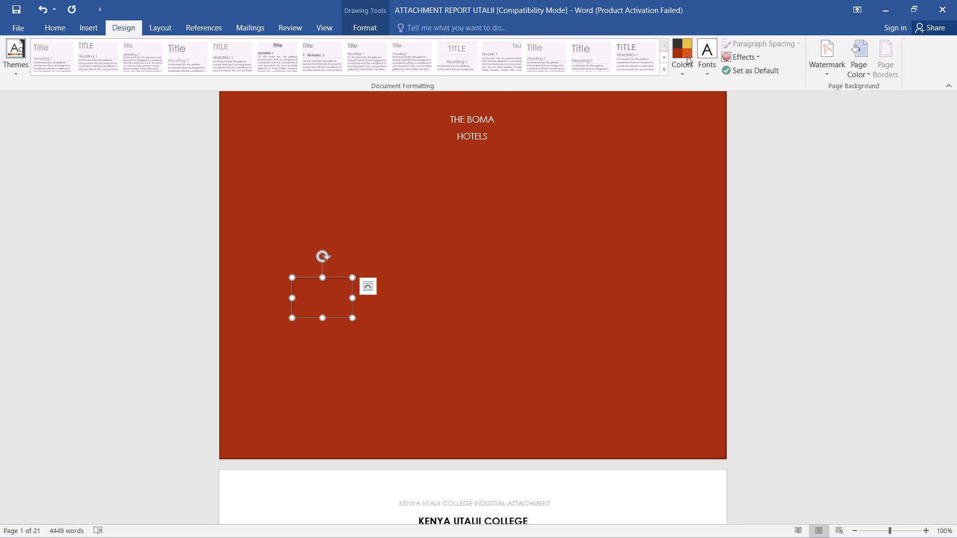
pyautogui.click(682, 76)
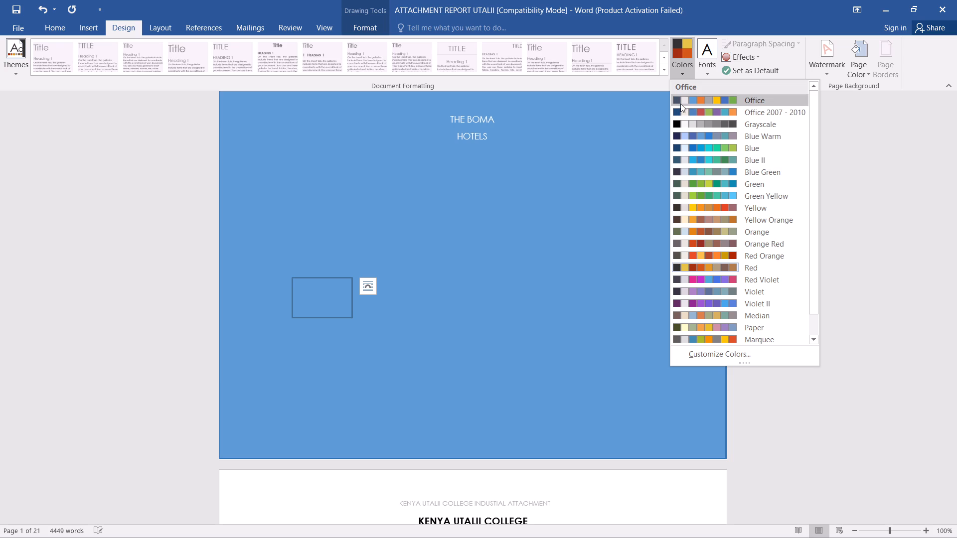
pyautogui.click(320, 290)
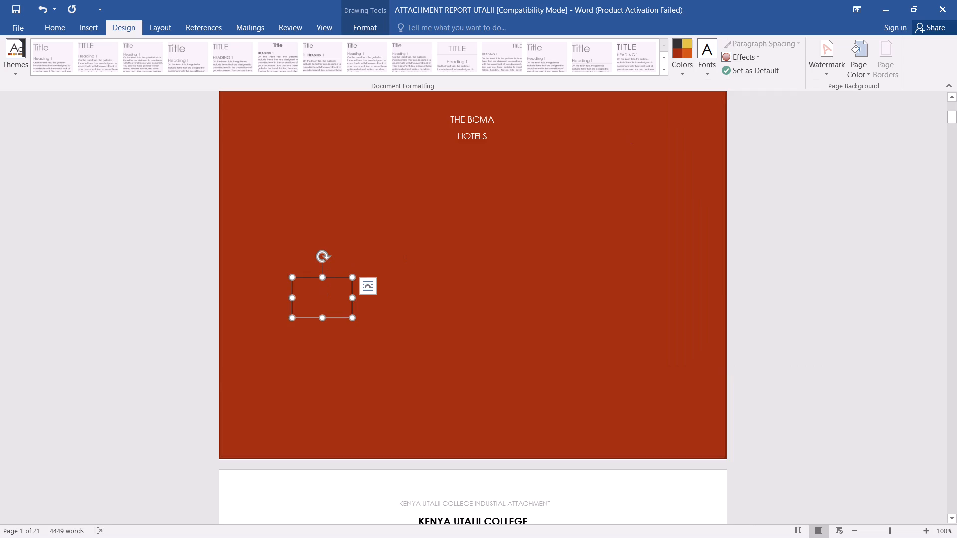
# Move the small rectangle slightly higher on the cover background, below and to the left of THE BOMA HOTELS.
pyautogui.click(320, 290)
pyautogui.moveTo(320, 290); pyautogui.dragTo(338, 280)
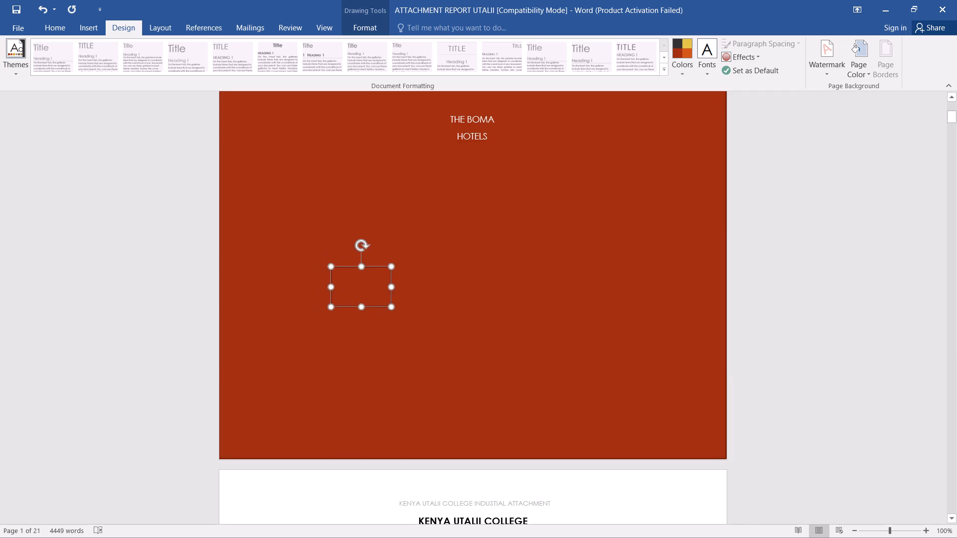
pyautogui.moveTo(338, 280); pyautogui.dragTo(334, 263)
pyautogui.click(334, 262)
pyautogui.moveTo(347, 279); pyautogui.dragTo(334, 265)
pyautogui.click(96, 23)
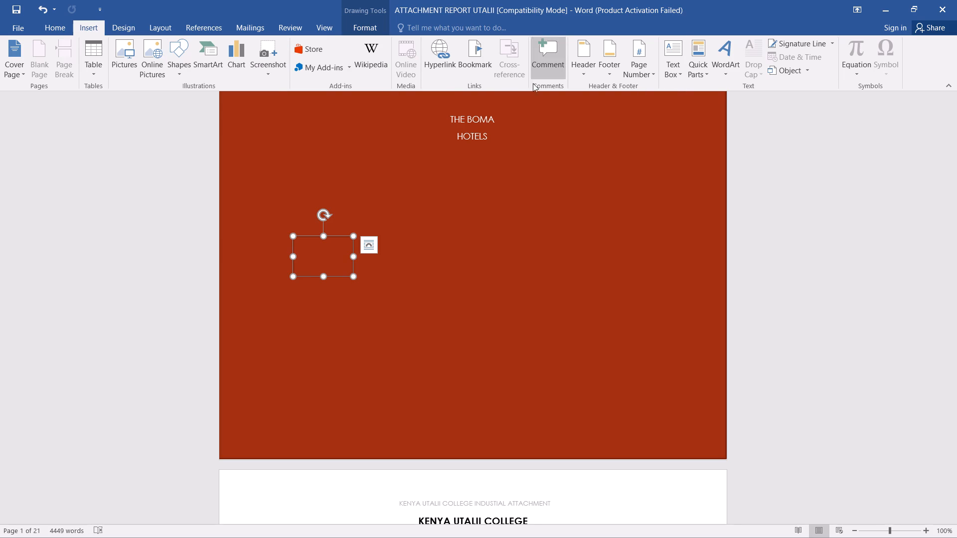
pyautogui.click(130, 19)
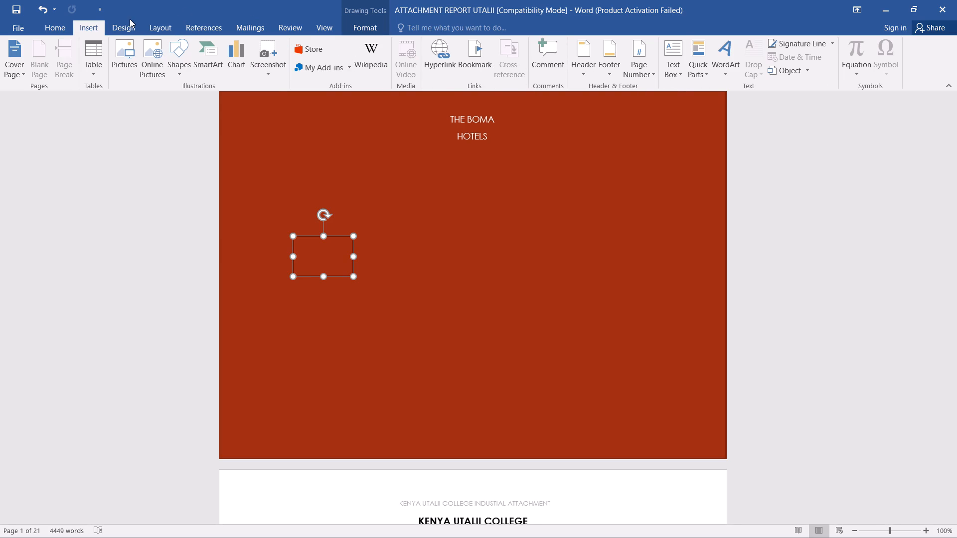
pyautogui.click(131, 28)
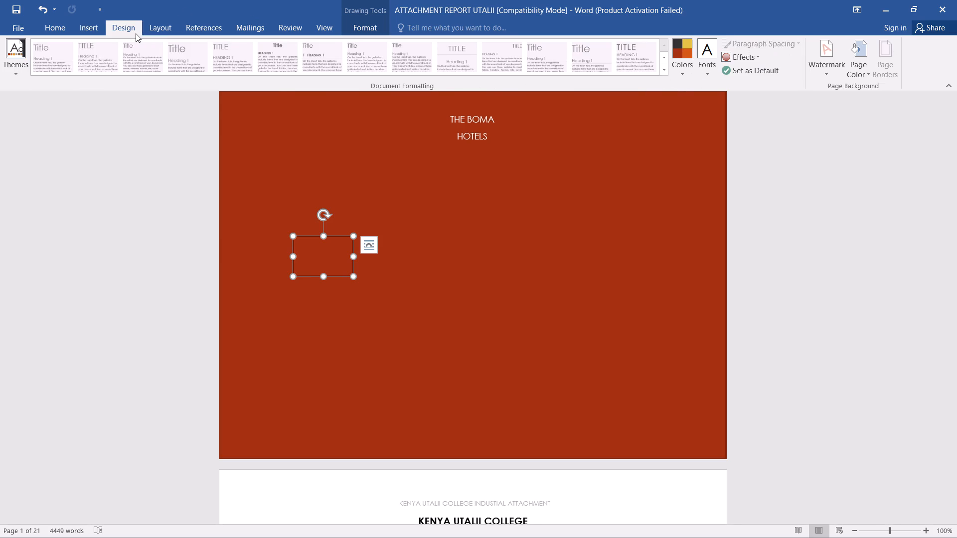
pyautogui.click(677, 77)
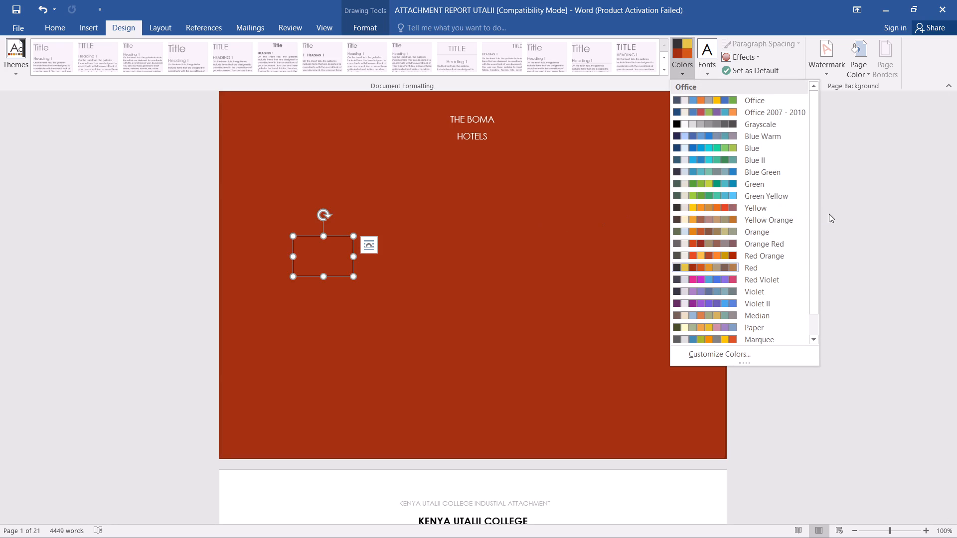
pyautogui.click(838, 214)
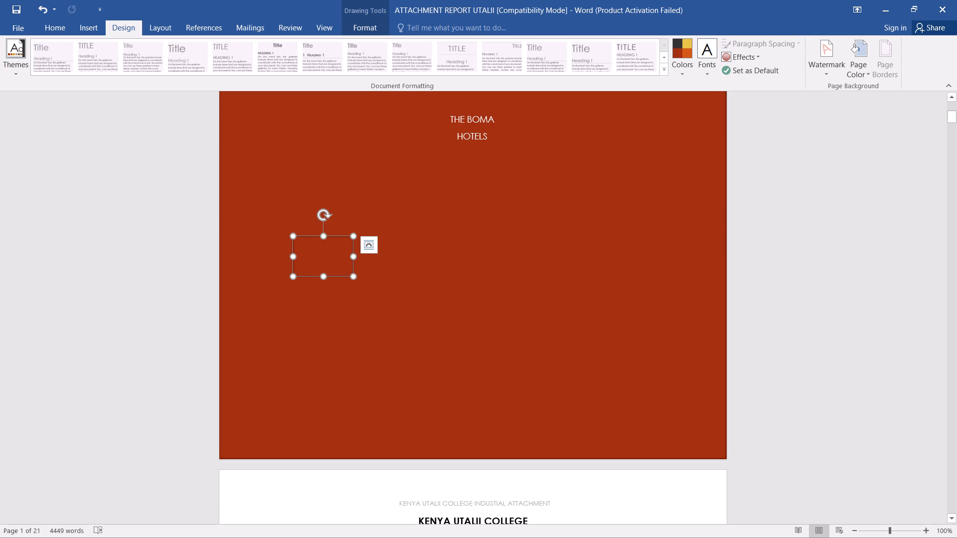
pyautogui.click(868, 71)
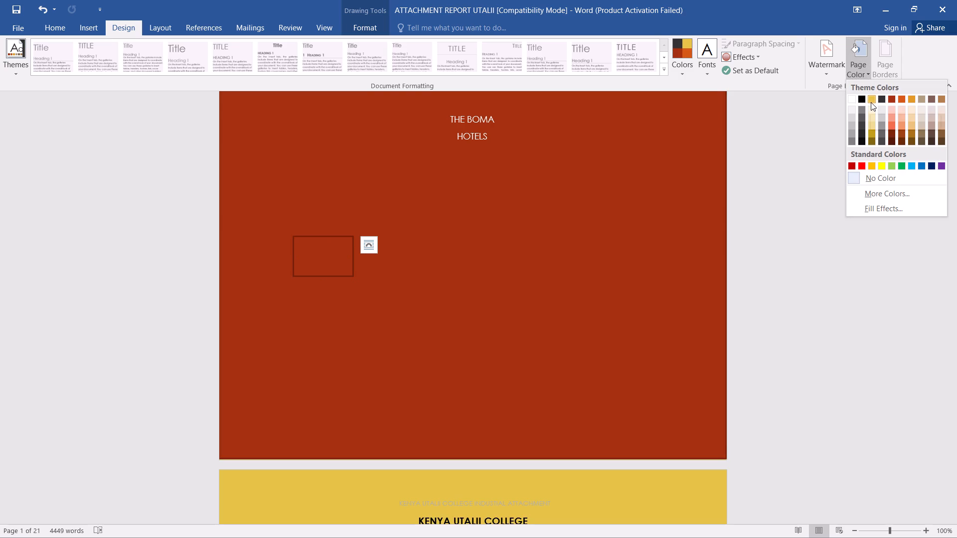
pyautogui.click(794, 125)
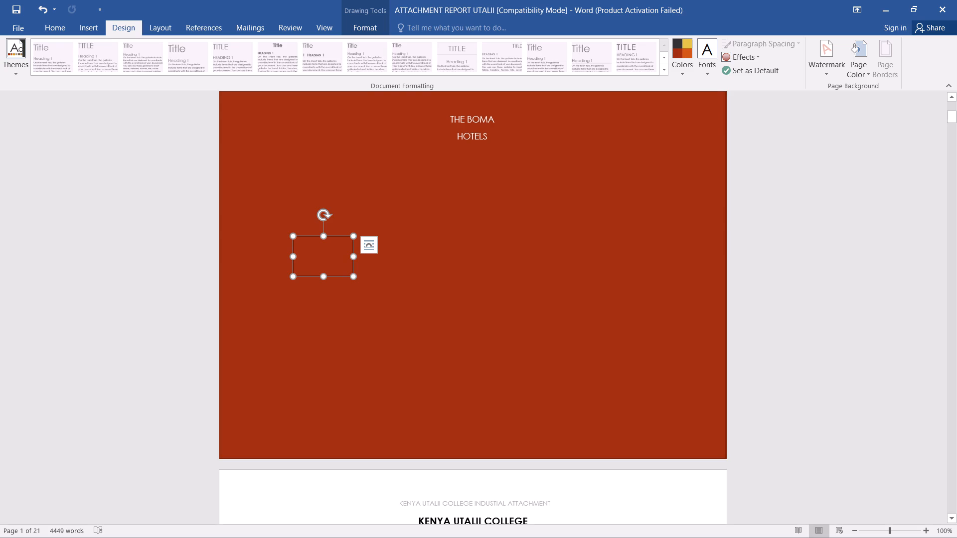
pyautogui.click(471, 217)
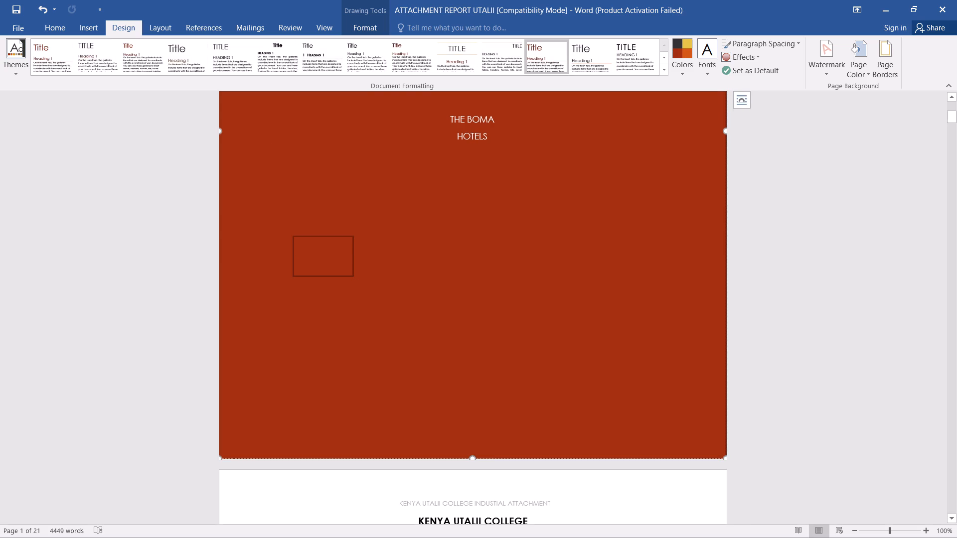
# Reposition the small rectangle slightly higher on the red cover background, below and to the left of THE BOMA HOTELS.
pyautogui.moveTo(308, 252); pyautogui.dragTo(401, 260)
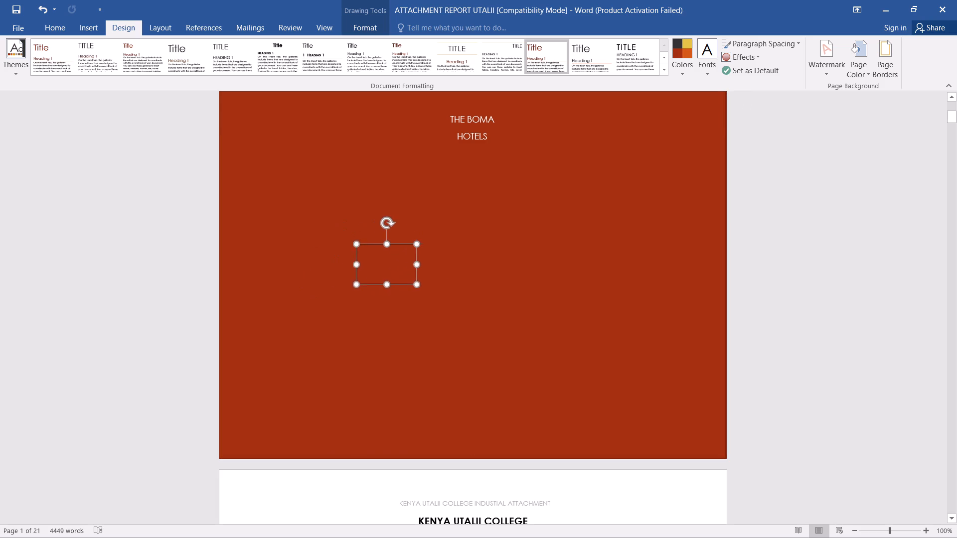
pyautogui.moveTo(401, 260); pyautogui.dragTo(311, 232)
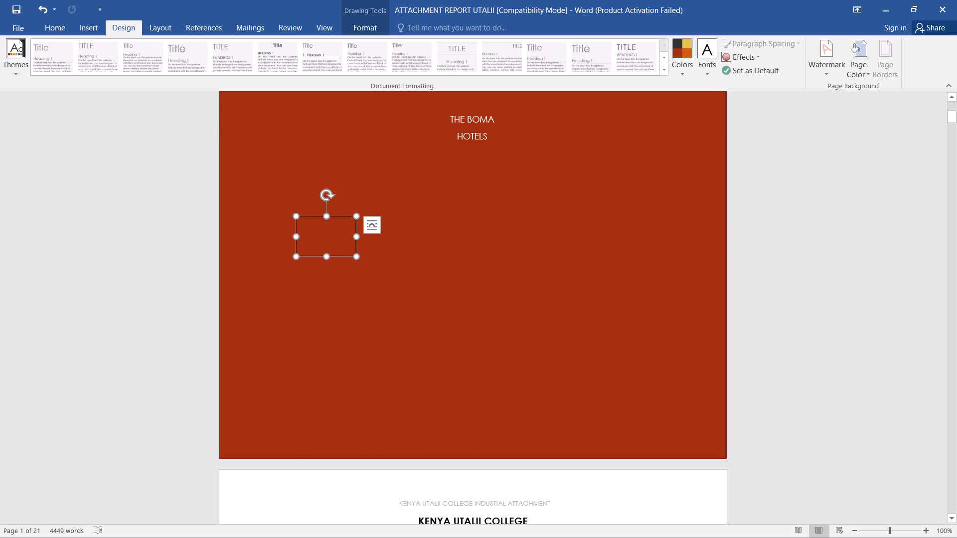
# Give the small rectangle on the cover a white outline and a white fill.
pyautogui.click(0, 537)
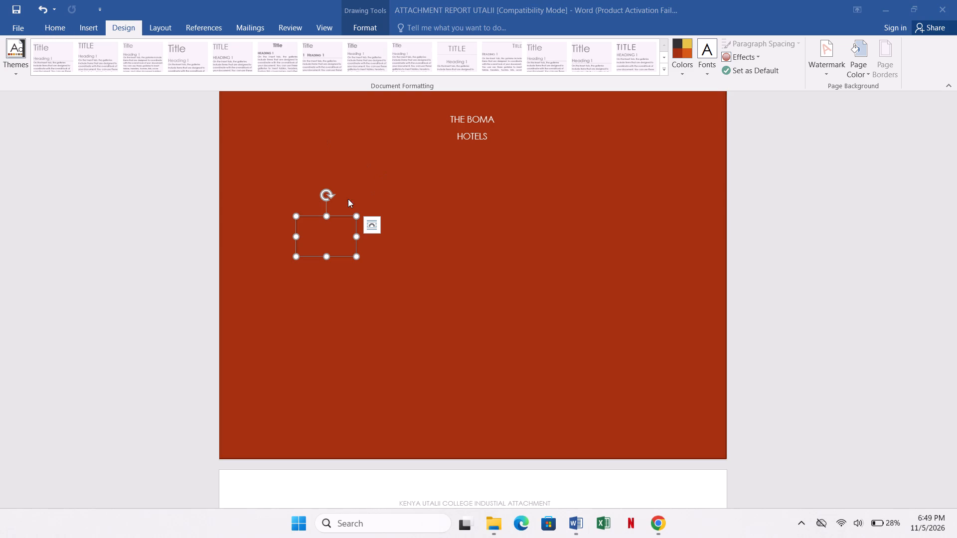
pyautogui.rightClick(322, 226)
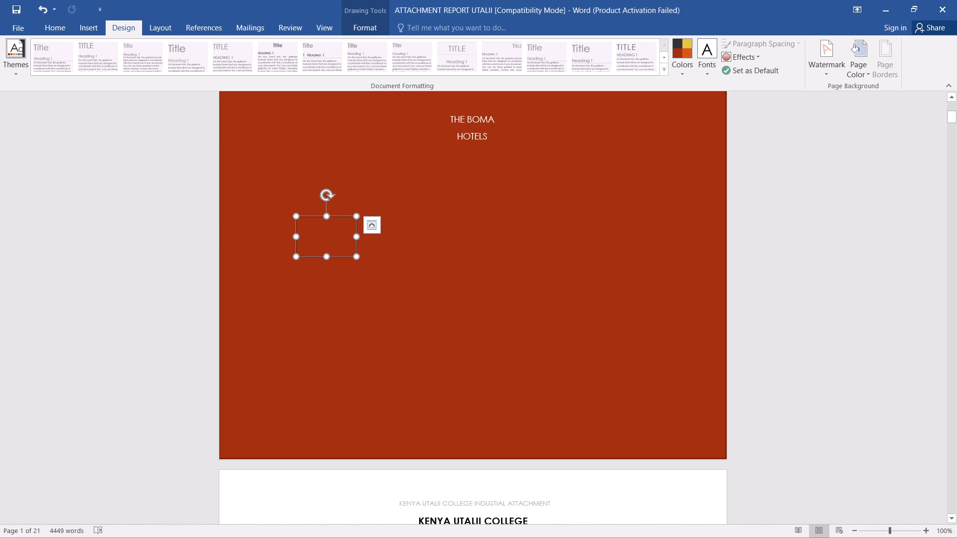
pyautogui.click(313, 236)
pyautogui.click(333, 224)
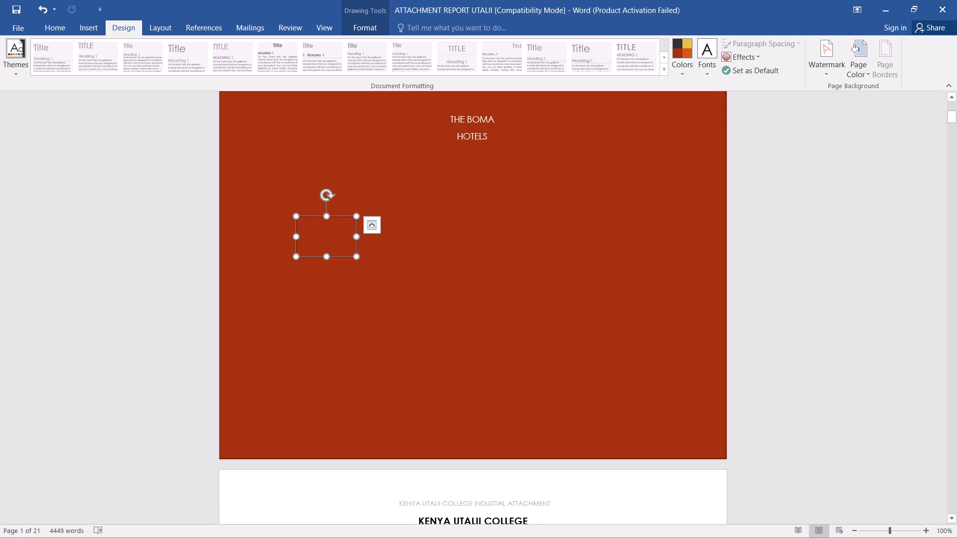
pyautogui.click(333, 224)
pyautogui.rightClick(333, 224)
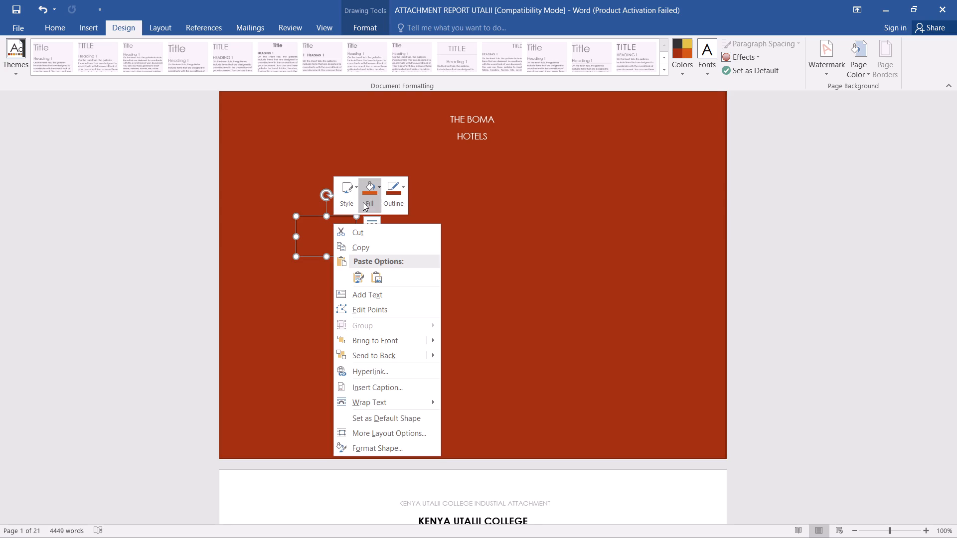
pyautogui.click(404, 185)
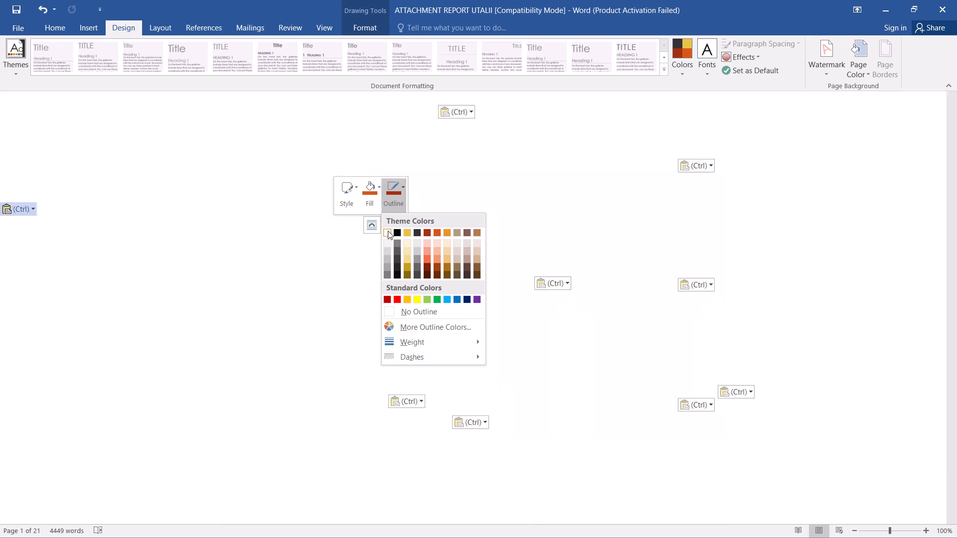
pyautogui.click(387, 232)
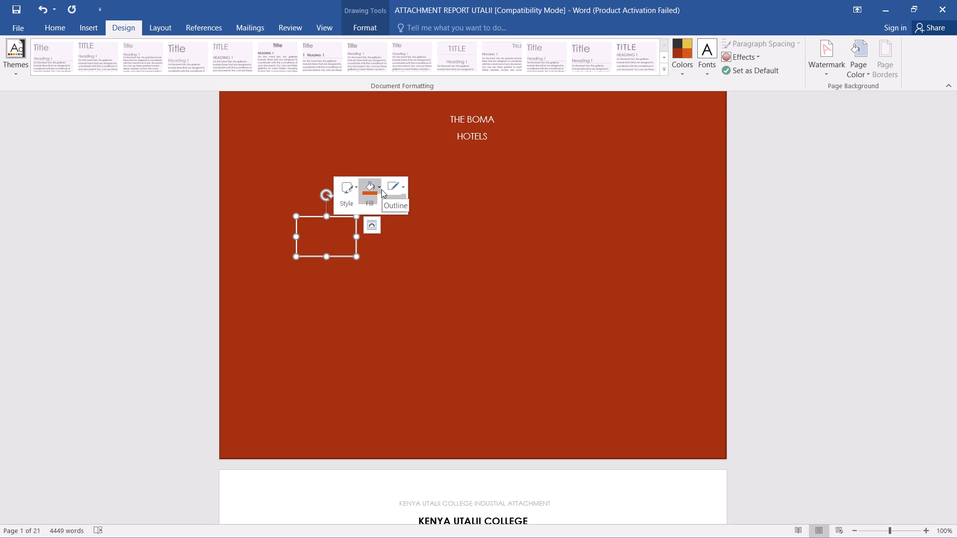
pyautogui.click(378, 186)
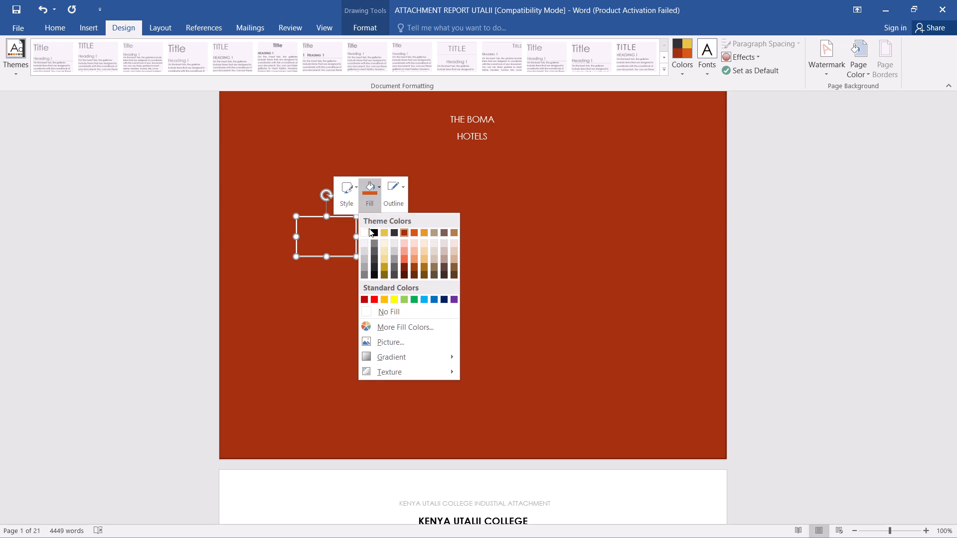
pyautogui.click(368, 231)
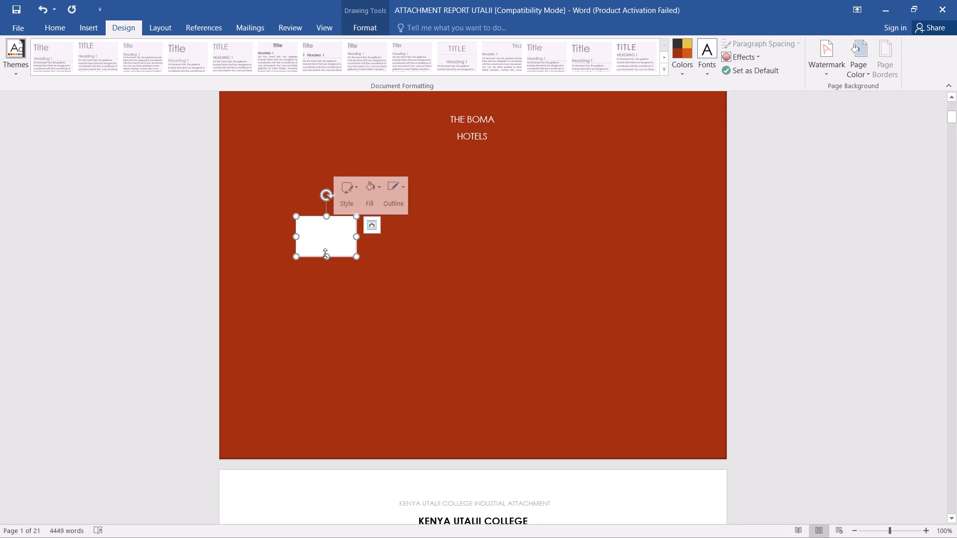
# Enlarge the white rectangle in width and height into a landscape box, shifting it slightly left below THE BOMA HOTELS.
pyautogui.moveTo(325, 254); pyautogui.dragTo(326, 296)
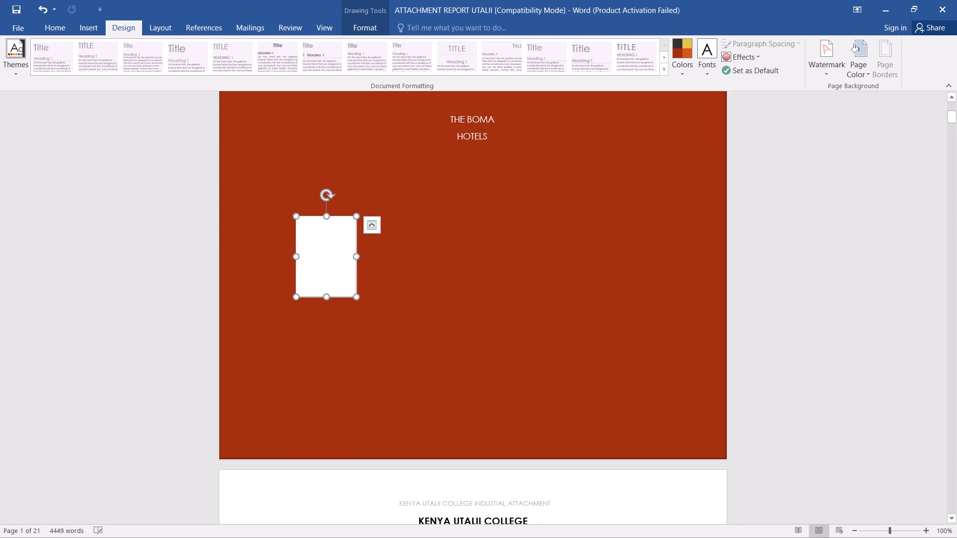
pyautogui.moveTo(355, 258); pyautogui.dragTo(441, 258)
pyautogui.moveTo(441, 256); pyautogui.dragTo(486, 246)
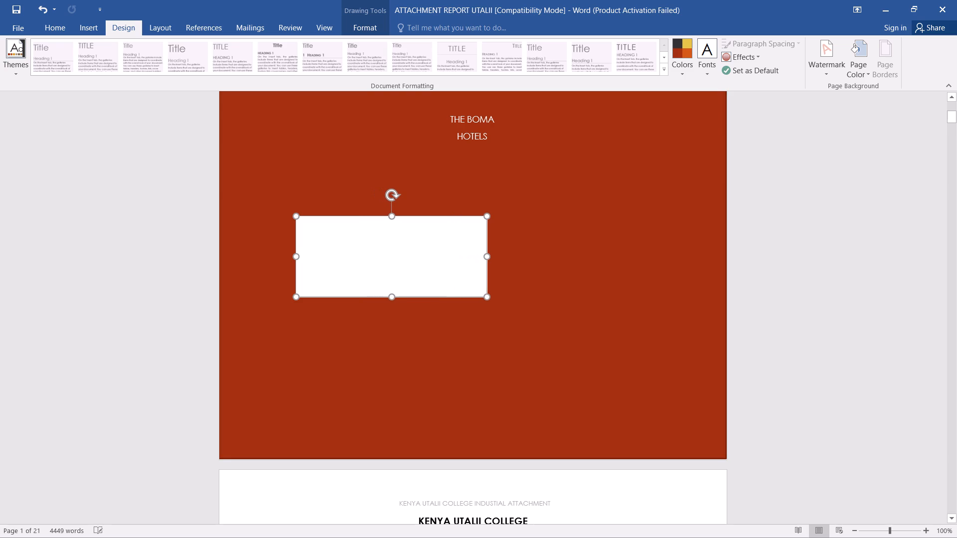
pyautogui.moveTo(486, 246); pyautogui.dragTo(479, 245)
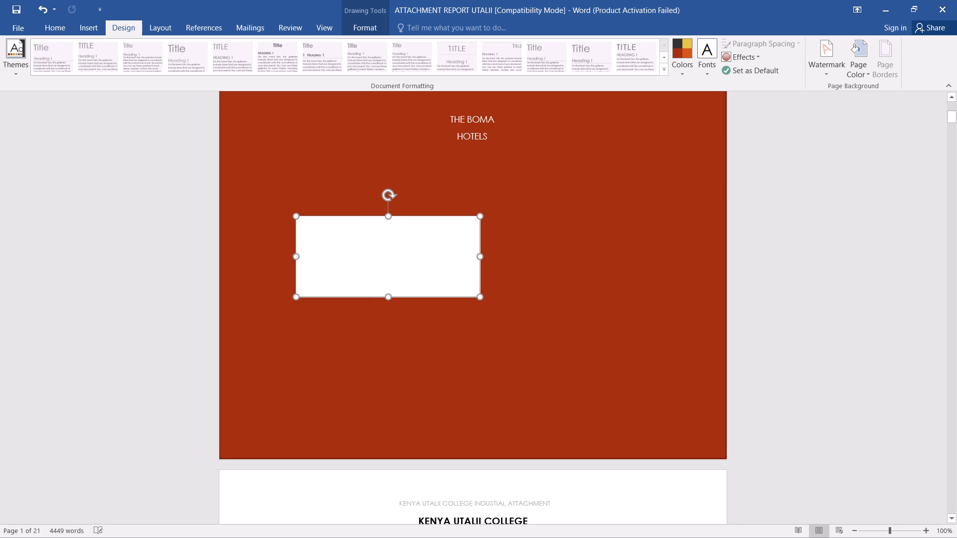
pyautogui.moveTo(479, 245); pyautogui.dragTo(475, 245)
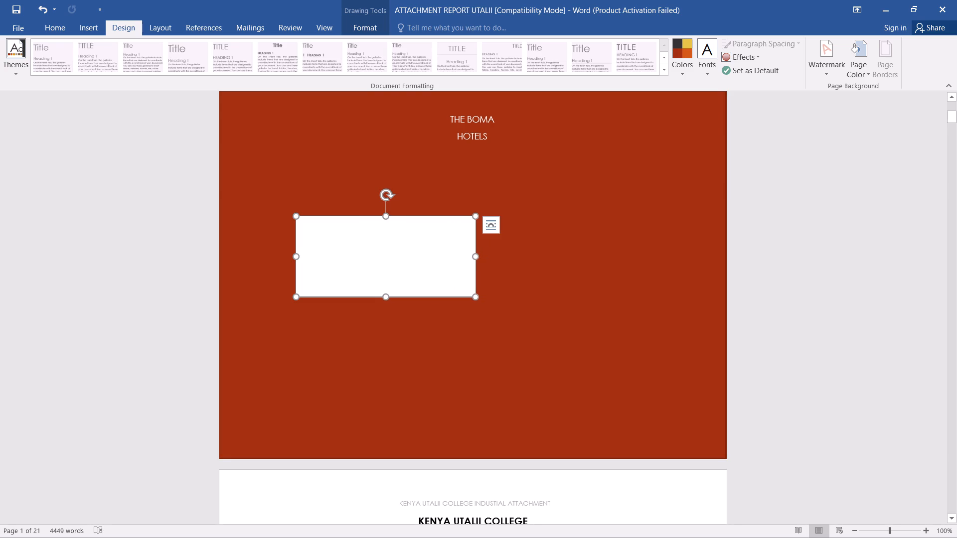
pyautogui.moveTo(474, 252); pyautogui.dragTo(464, 250)
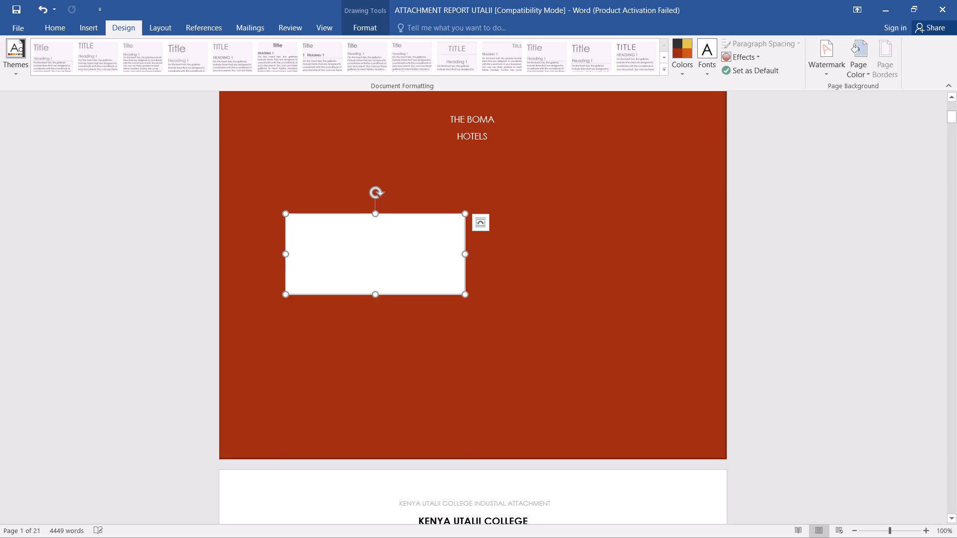
pyautogui.moveTo(464, 252); pyautogui.dragTo(446, 251)
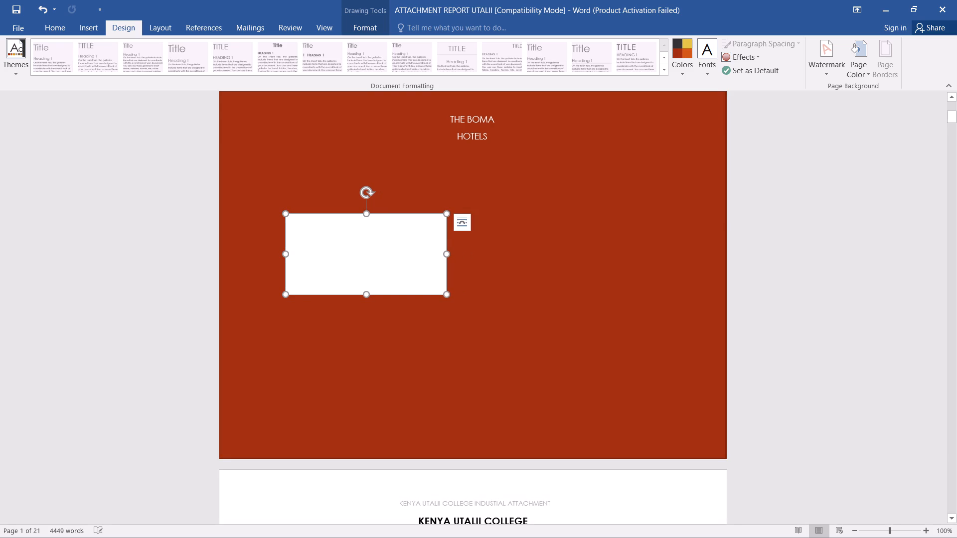
pyautogui.moveTo(362, 294); pyautogui.dragTo(364, 306)
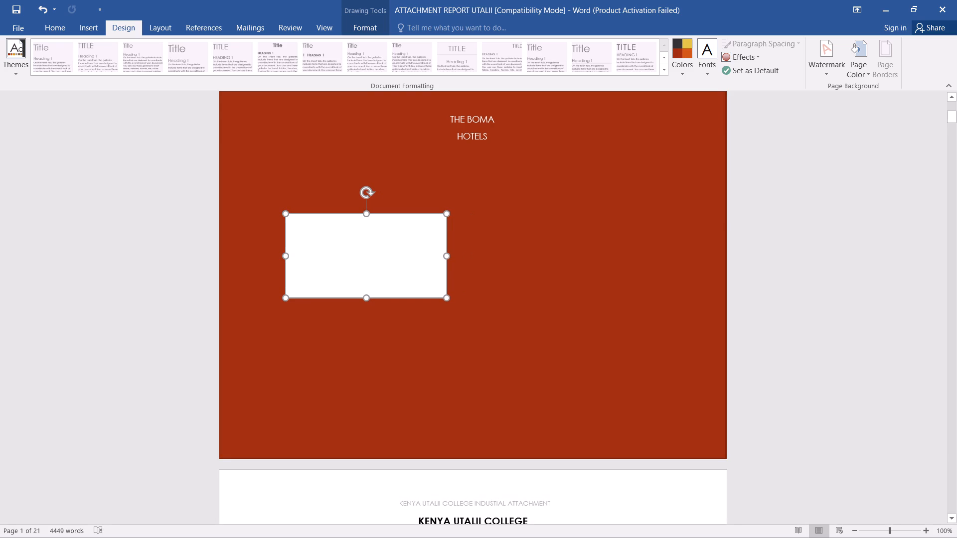
pyautogui.moveTo(364, 306); pyautogui.dragTo(365, 327)
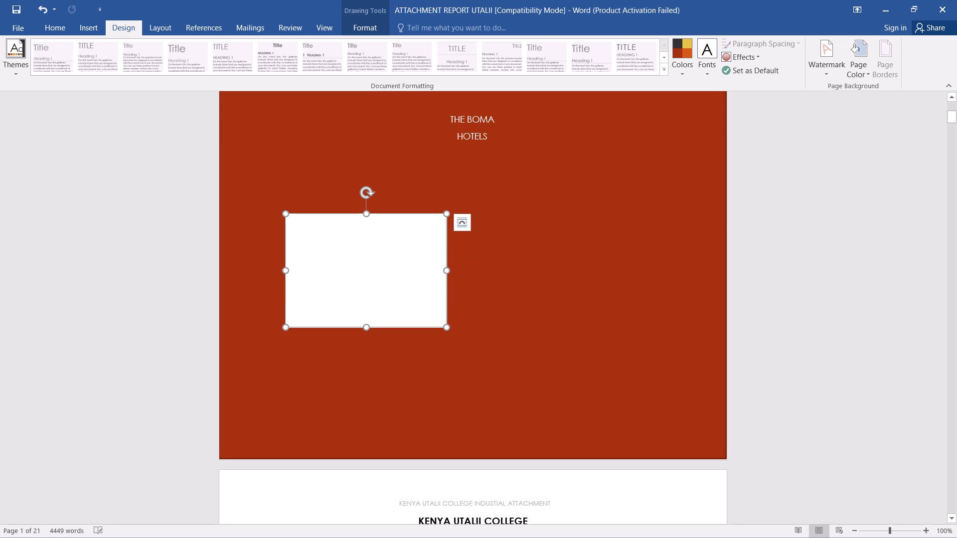
# Copy the white rectangle and paste the duplicate after the HOTELS text on the cover background.
pyautogui.rightClick(369, 259)
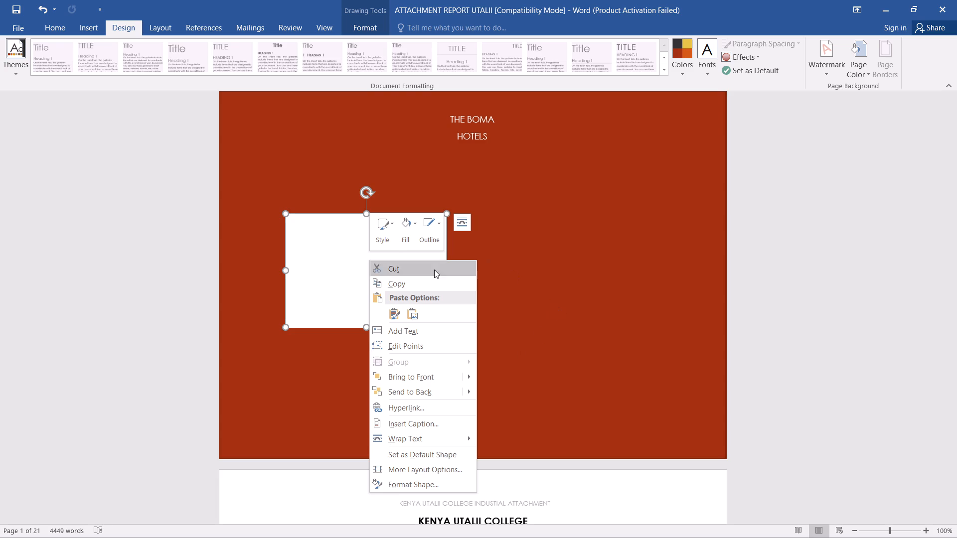
pyautogui.click(405, 284)
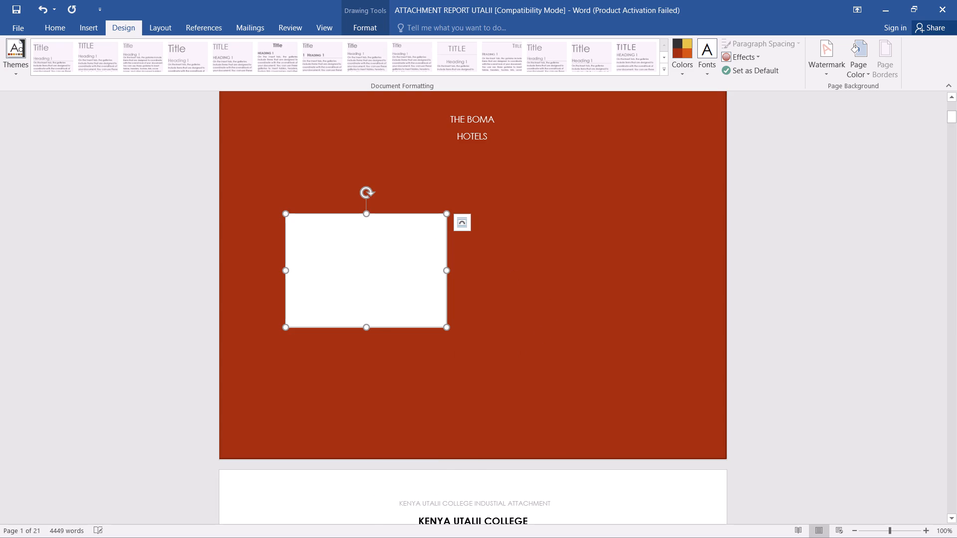
pyautogui.click(568, 202)
pyautogui.rightClick(552, 200)
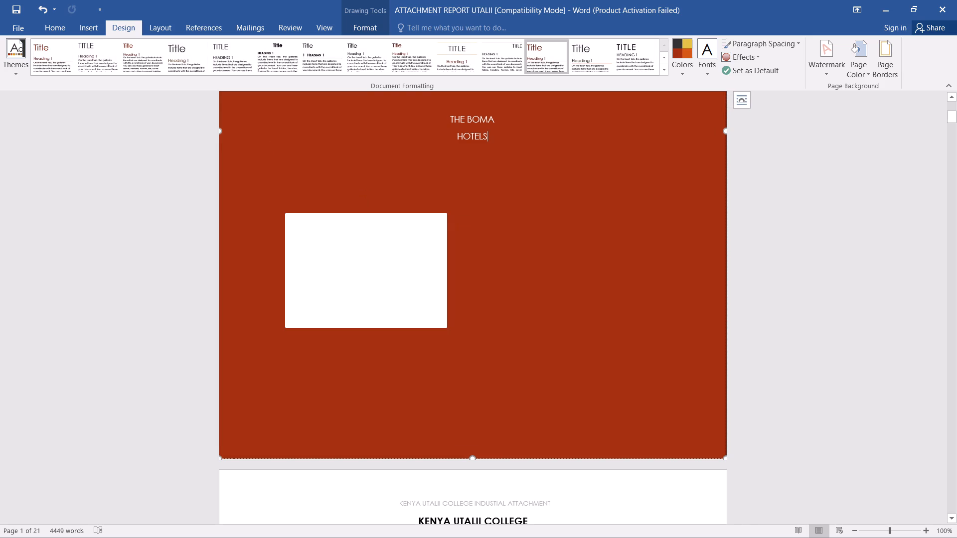
pyautogui.rightClick(550, 203)
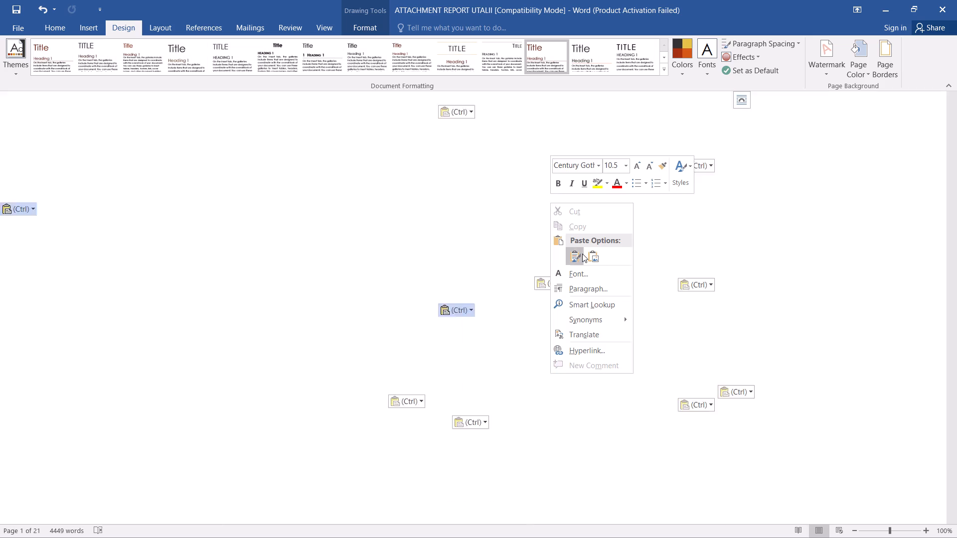
pyautogui.click(582, 254)
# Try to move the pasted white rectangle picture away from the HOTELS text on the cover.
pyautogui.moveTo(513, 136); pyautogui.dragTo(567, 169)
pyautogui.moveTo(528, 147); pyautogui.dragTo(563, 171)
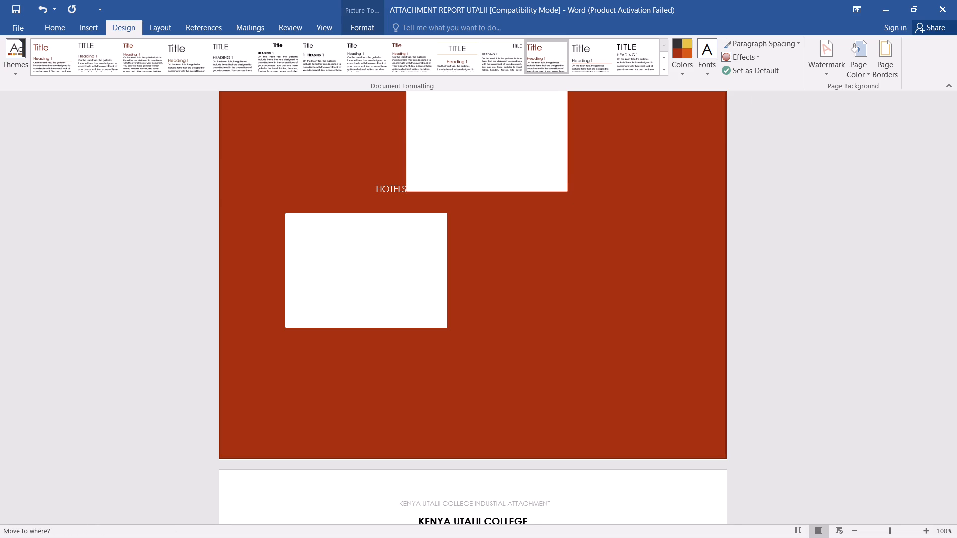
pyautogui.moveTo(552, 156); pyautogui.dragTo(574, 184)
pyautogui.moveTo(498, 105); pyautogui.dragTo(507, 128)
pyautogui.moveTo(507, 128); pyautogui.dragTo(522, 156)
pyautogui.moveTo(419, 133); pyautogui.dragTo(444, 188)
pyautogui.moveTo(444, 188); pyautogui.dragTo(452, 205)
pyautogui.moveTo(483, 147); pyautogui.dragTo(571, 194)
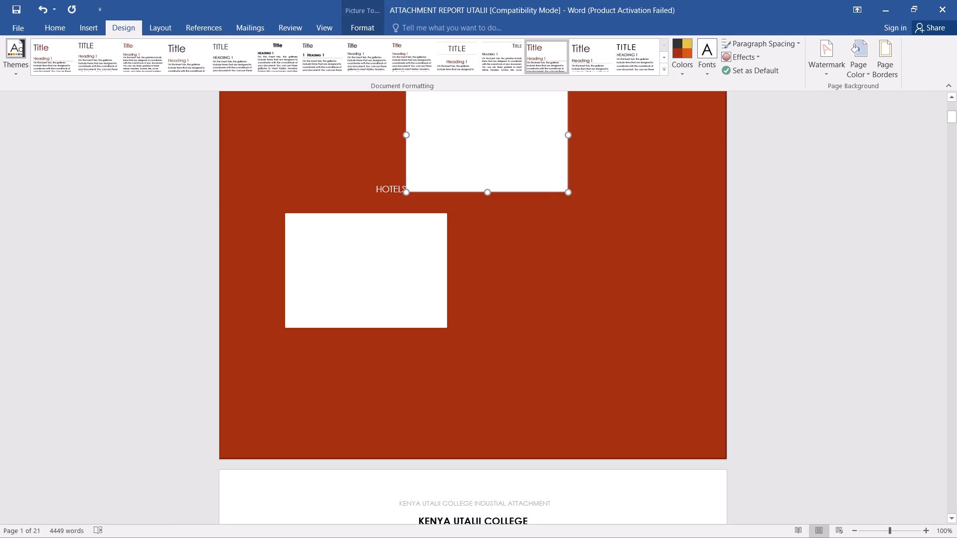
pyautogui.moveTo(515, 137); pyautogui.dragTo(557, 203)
# Delete the pasted white rectangle picture that follows the HOTELS text.
pyautogui.moveTo(508, 144); pyautogui.dragTo(520, 183)
pyautogui.press('Delete')
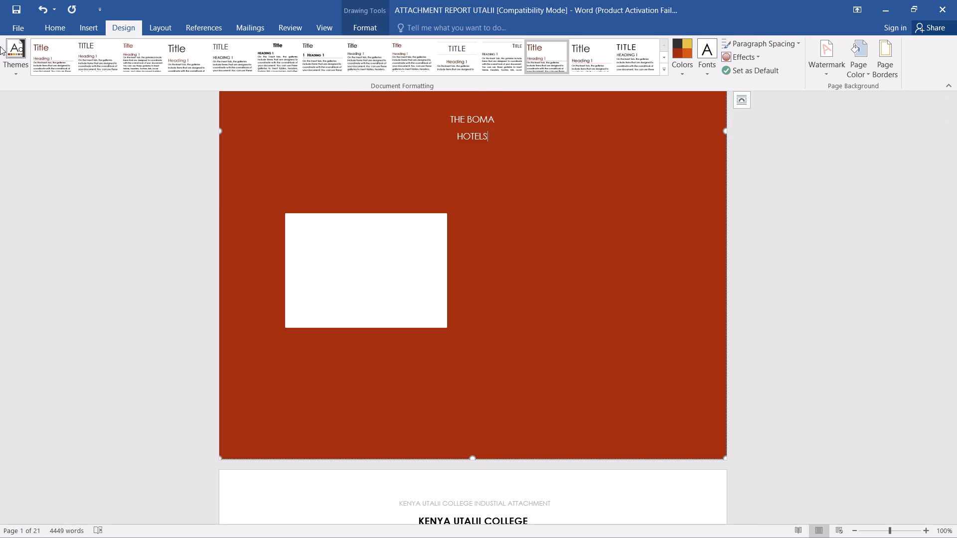
# Enlarge the white rectangle below THE BOMA HOTELS downward, upward and leftward, aligning its left edge with the page's left margin.
pyautogui.scroll(1, 0, 46)
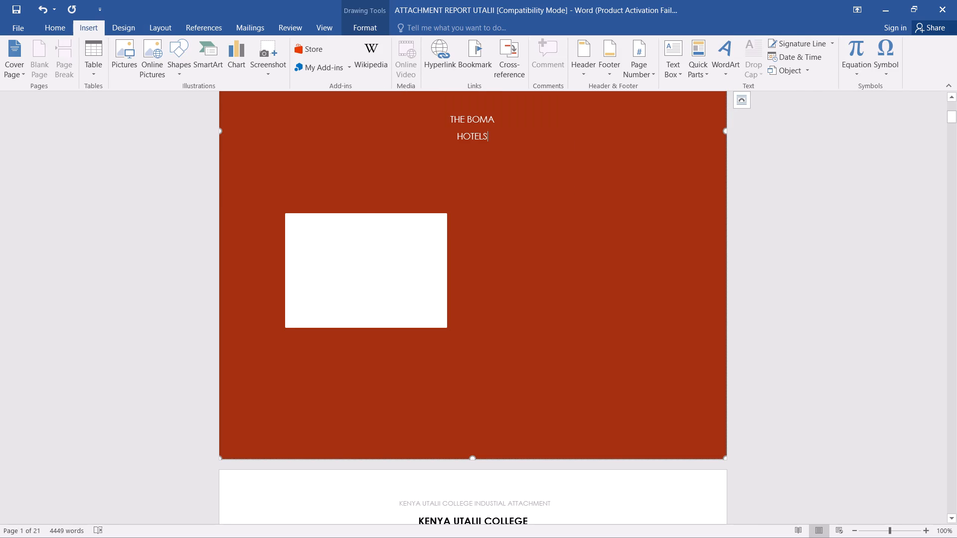
pyautogui.click(348, 285)
pyautogui.moveTo(369, 328); pyautogui.dragTo(361, 344)
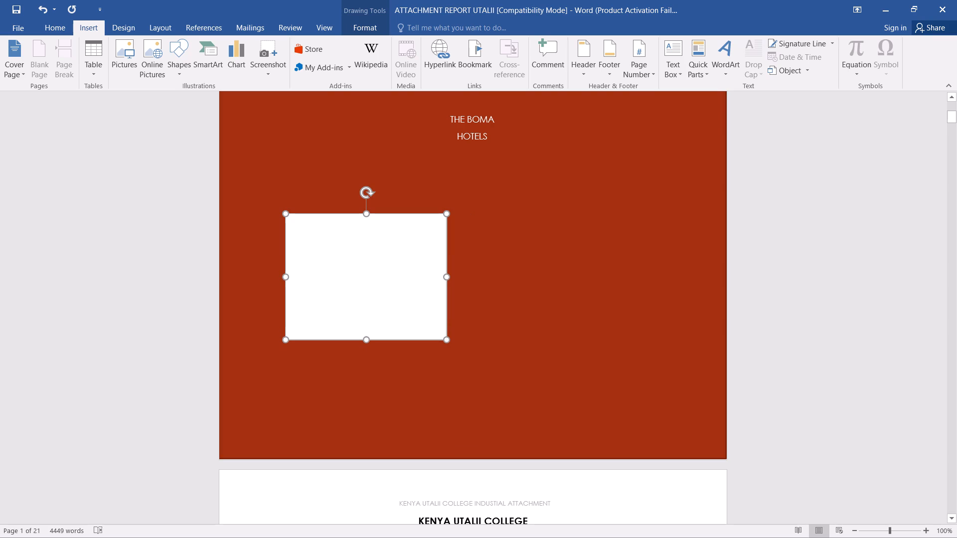
pyautogui.moveTo(361, 344); pyautogui.dragTo(355, 363)
pyautogui.moveTo(287, 287); pyautogui.dragTo(254, 286)
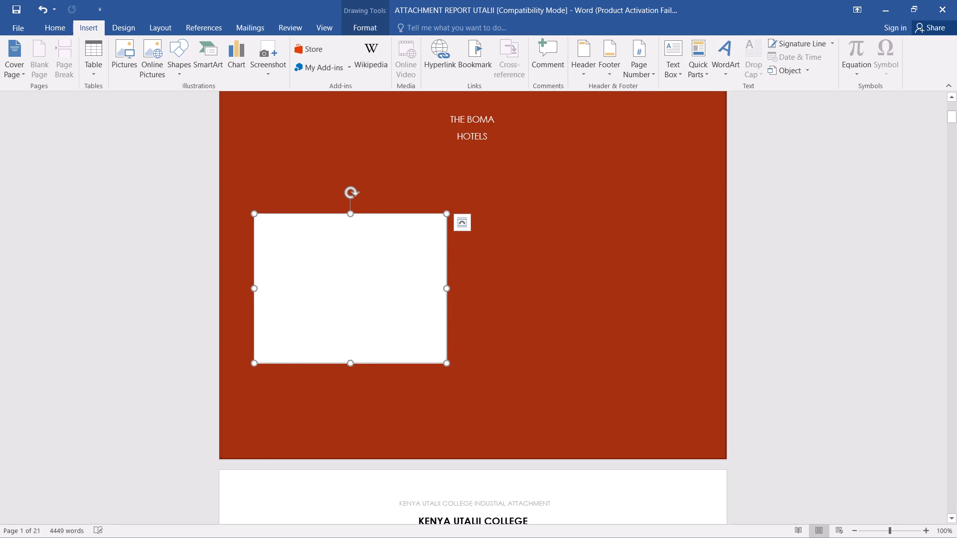
pyautogui.moveTo(255, 287); pyautogui.dragTo(265, 285)
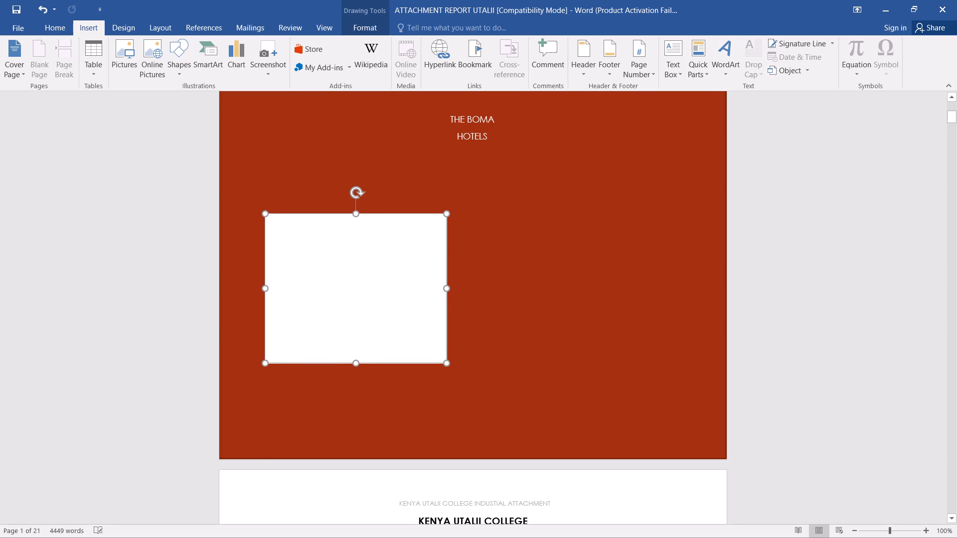
pyautogui.moveTo(265, 285); pyautogui.dragTo(278, 291)
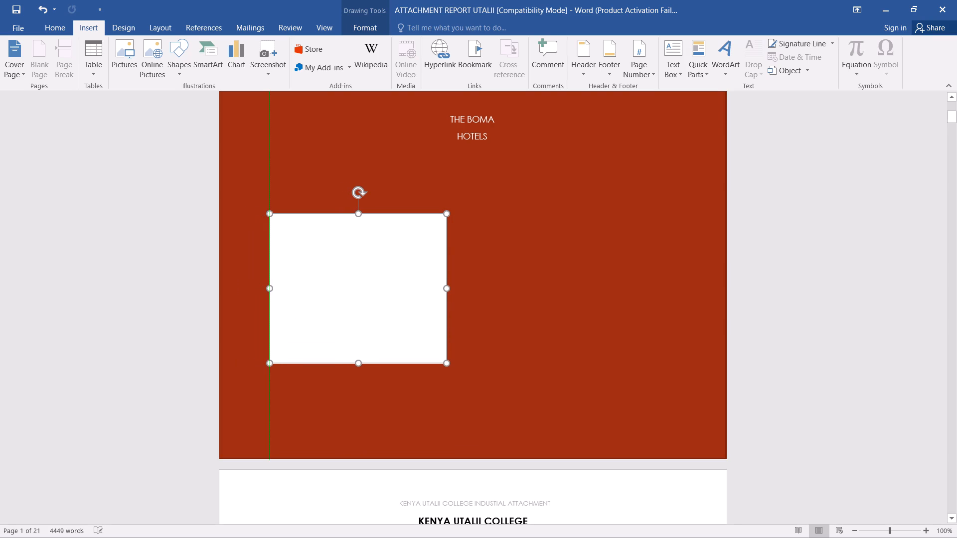
pyautogui.moveTo(278, 291); pyautogui.dragTo(279, 291)
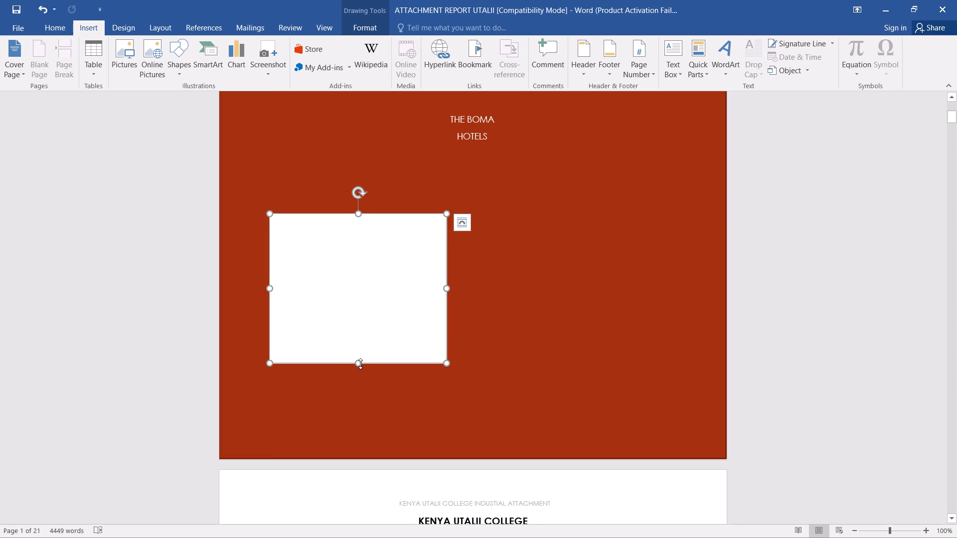
pyautogui.moveTo(357, 212); pyautogui.dragTo(357, 205)
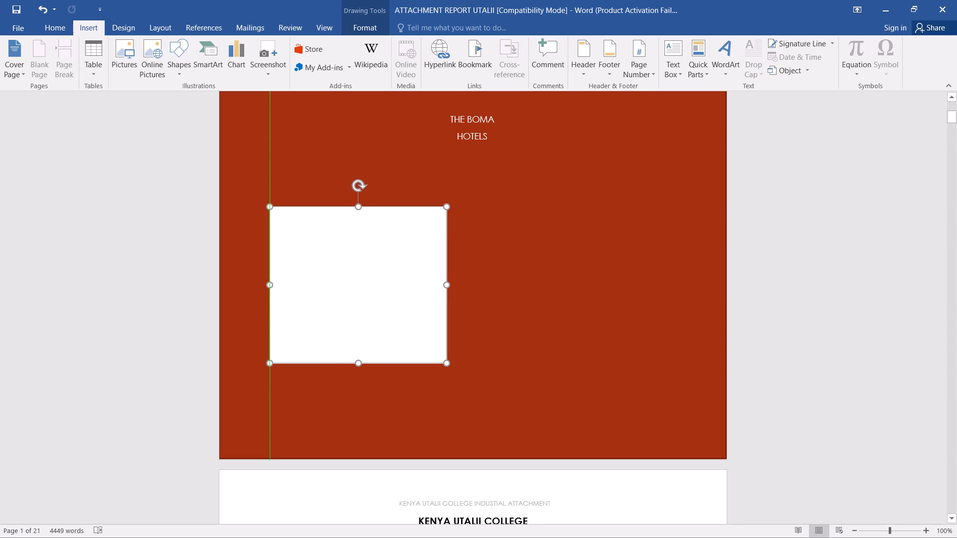
pyautogui.moveTo(357, 205); pyautogui.dragTo(357, 195)
# Duplicate the enlarged white rectangle and place the copy to its right, about level with it, leaving a red gap between them.
pyautogui.click(365, 278)
pyautogui.rightClick(366, 278)
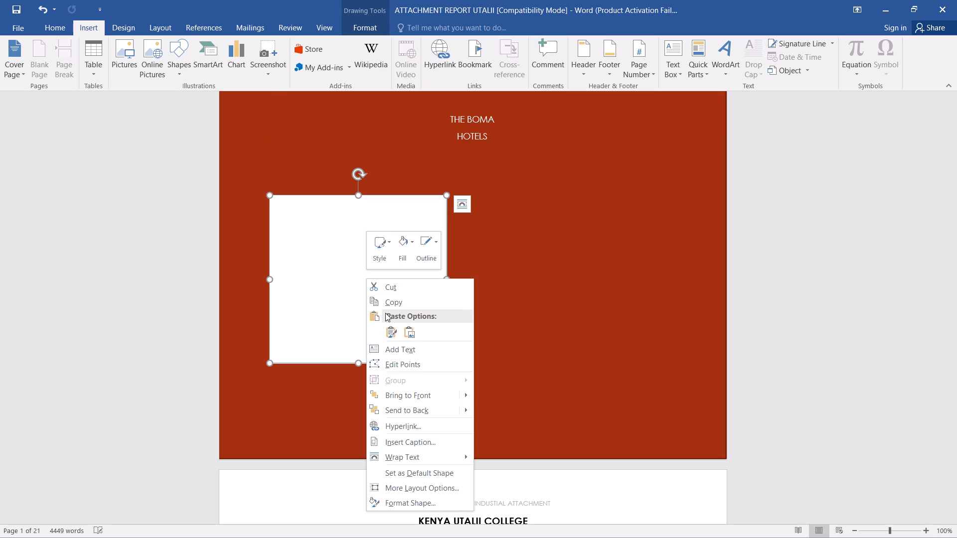
pyautogui.click(390, 305)
pyautogui.click(377, 292)
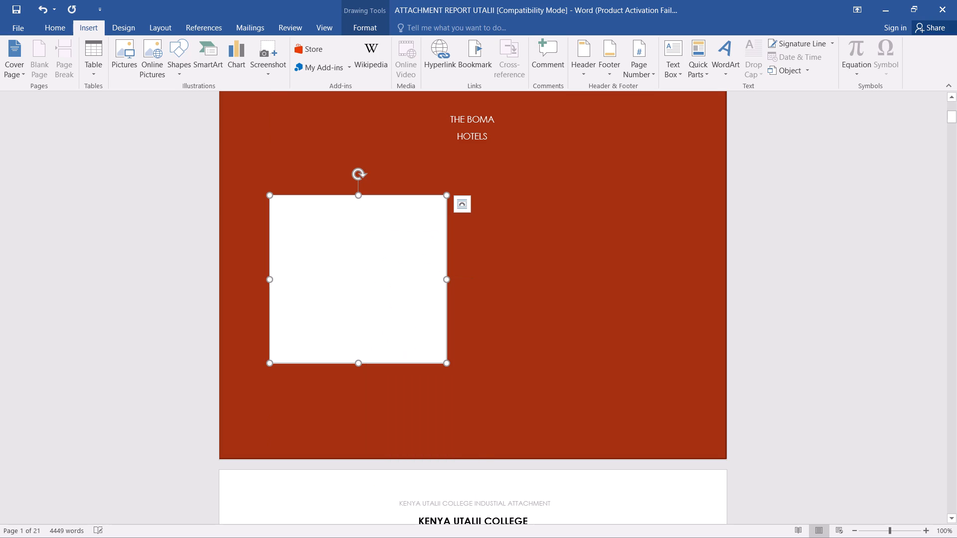
pyautogui.rightClick(377, 291)
pyautogui.click(402, 340)
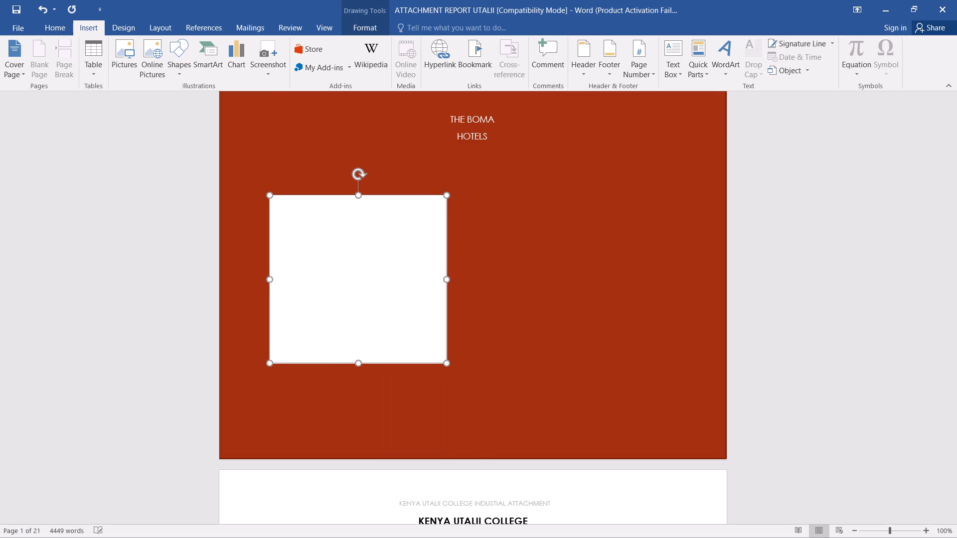
pyautogui.moveTo(394, 303); pyautogui.dragTo(388, 292)
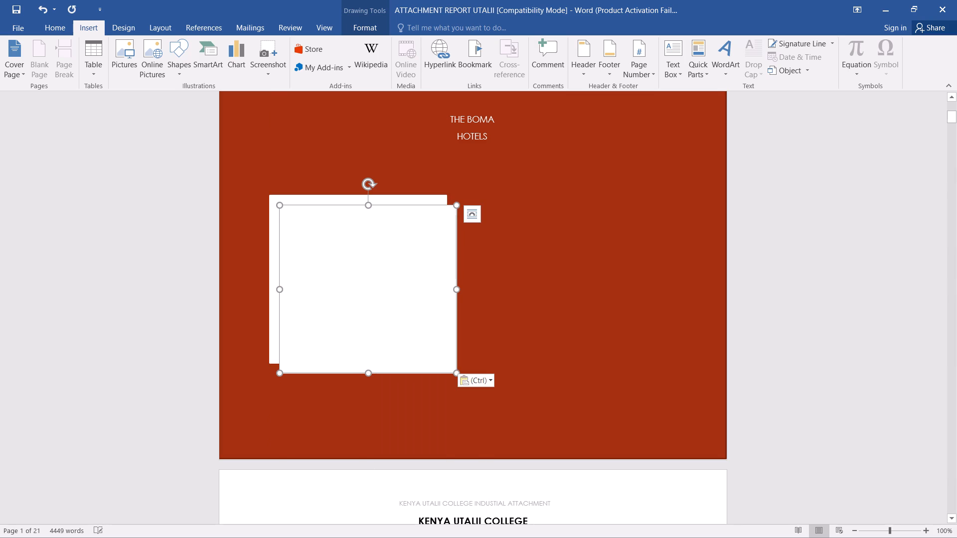
pyautogui.moveTo(393, 279); pyautogui.dragTo(554, 280)
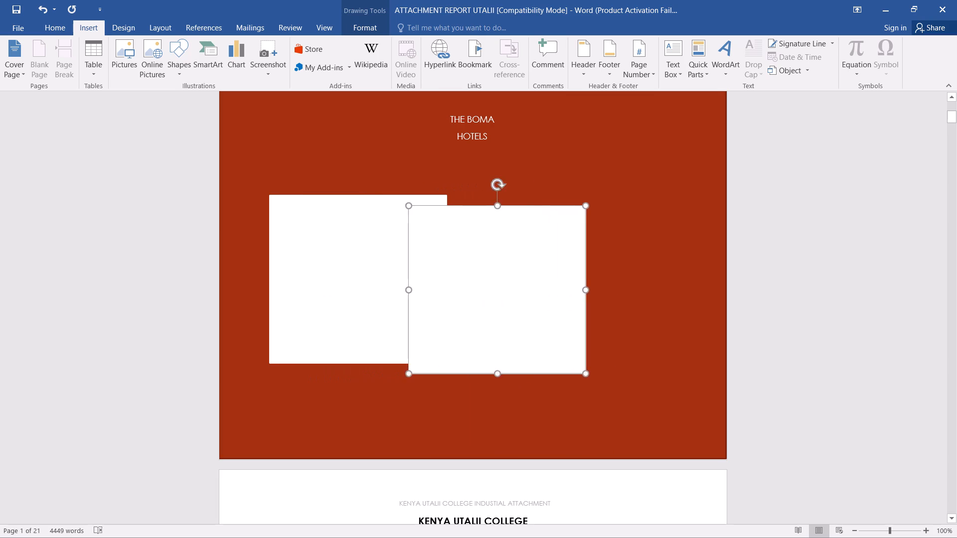
pyautogui.moveTo(554, 280); pyautogui.dragTo(603, 270)
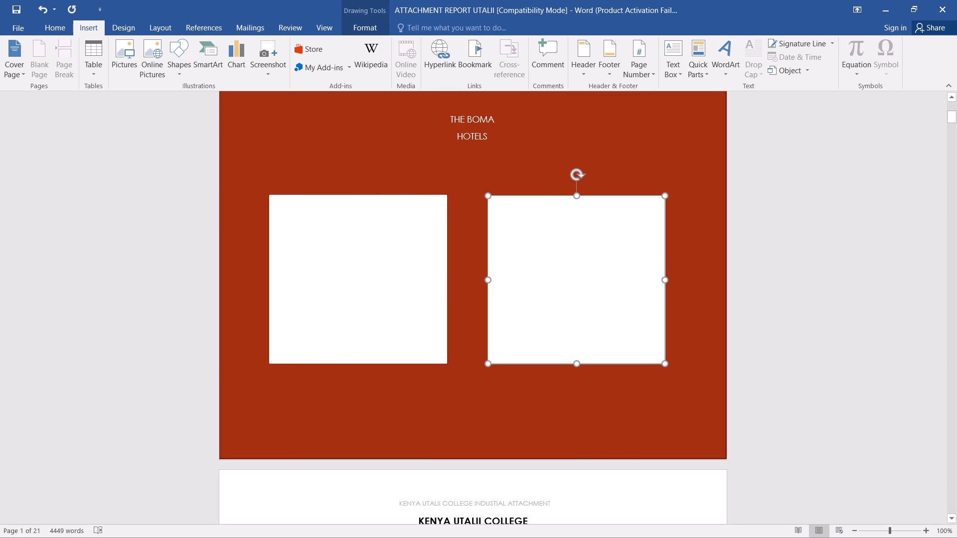
pyautogui.moveTo(603, 270); pyautogui.dragTo(607, 269)
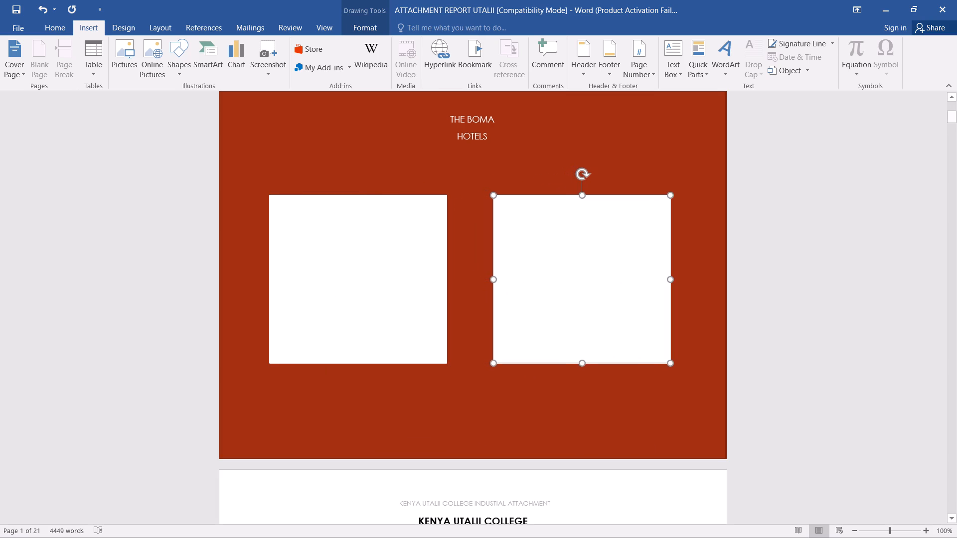
pyautogui.moveTo(607, 269); pyautogui.dragTo(619, 269)
pyautogui.click(352, 272)
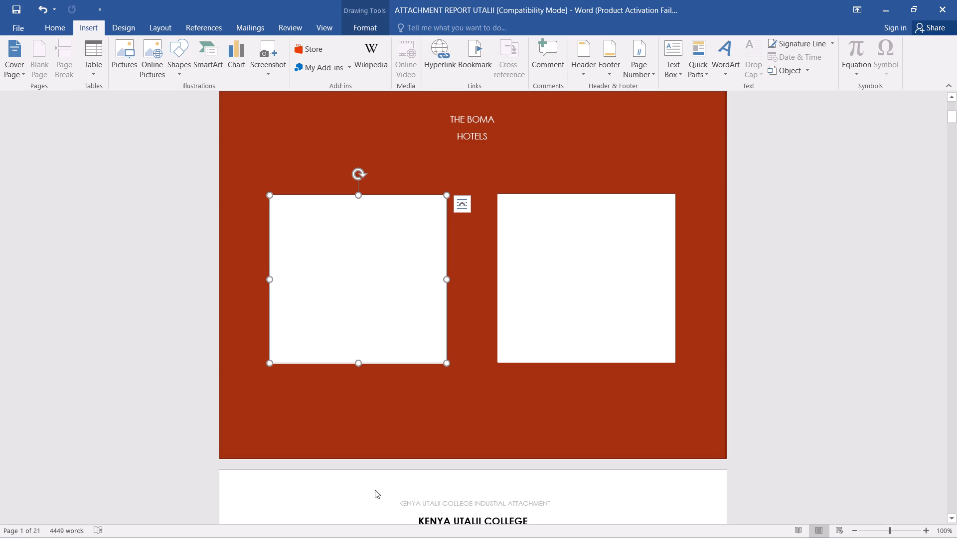
# Shrink the hotel building photo under 1.8 Description of the Premises to roughly the size of a white cover rectangle, narrowing its proportions.
pyautogui.scroll(-20, 396, 466)
pyautogui.scroll(-7, 396, 466)
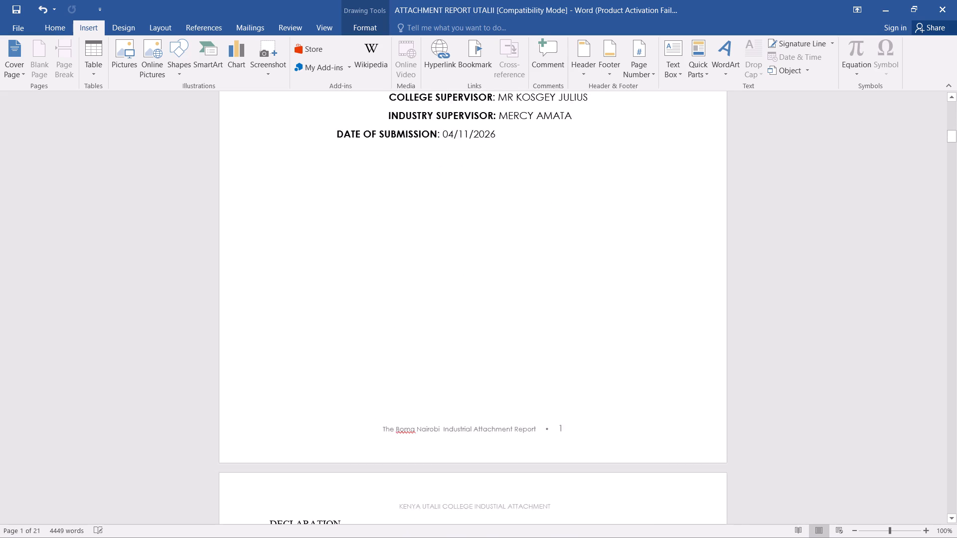
pyautogui.scroll(-20, 467, 415)
pyautogui.scroll(-13, 467, 415)
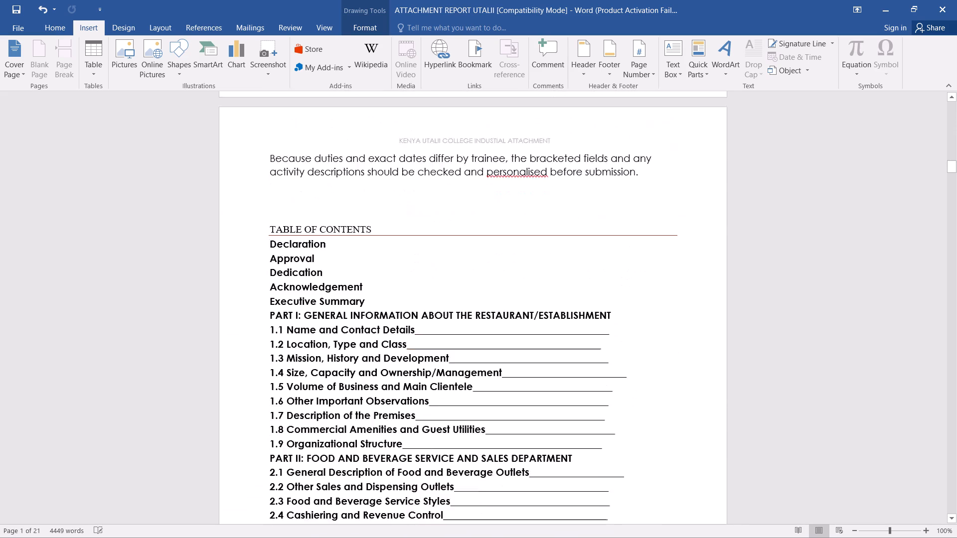
pyautogui.scroll(-20, 467, 415)
pyautogui.scroll(-13, 467, 415)
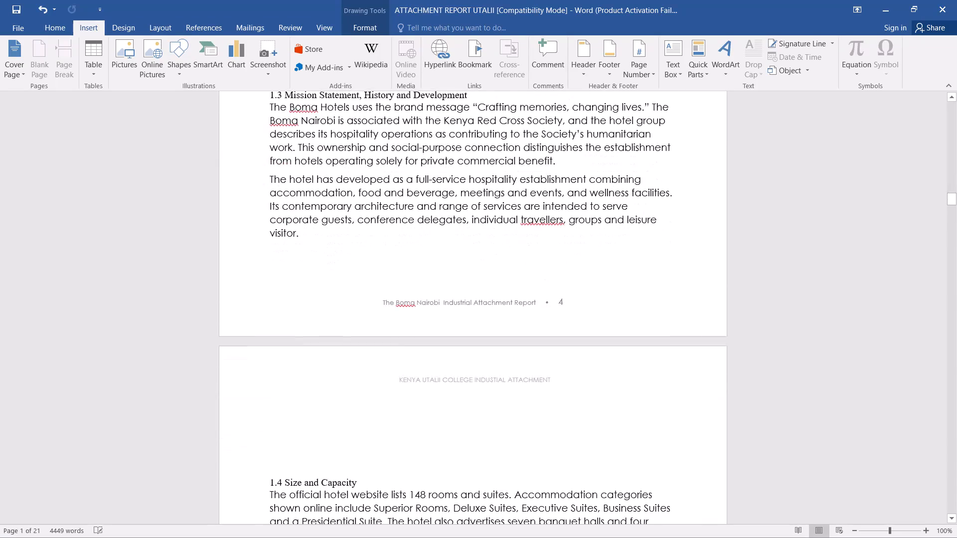
pyautogui.scroll(-20, 467, 415)
pyautogui.scroll(-13, 467, 415)
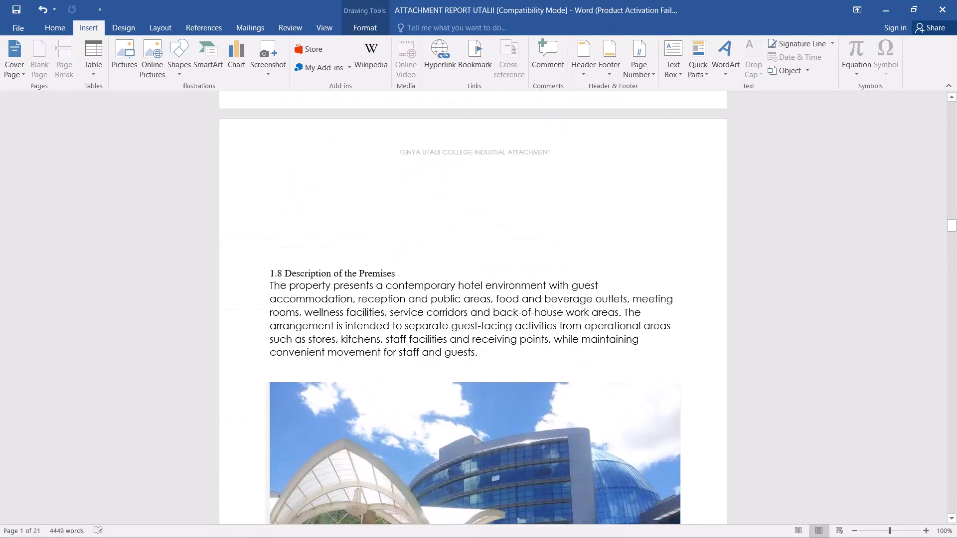
pyautogui.scroll(-8, 467, 415)
pyautogui.click(413, 310)
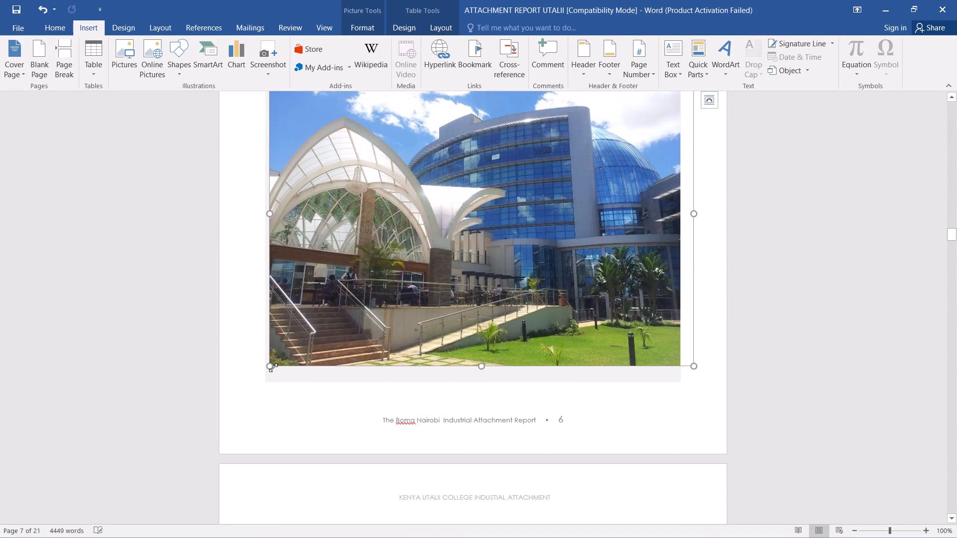
pyautogui.moveTo(271, 366); pyautogui.dragTo(319, 329)
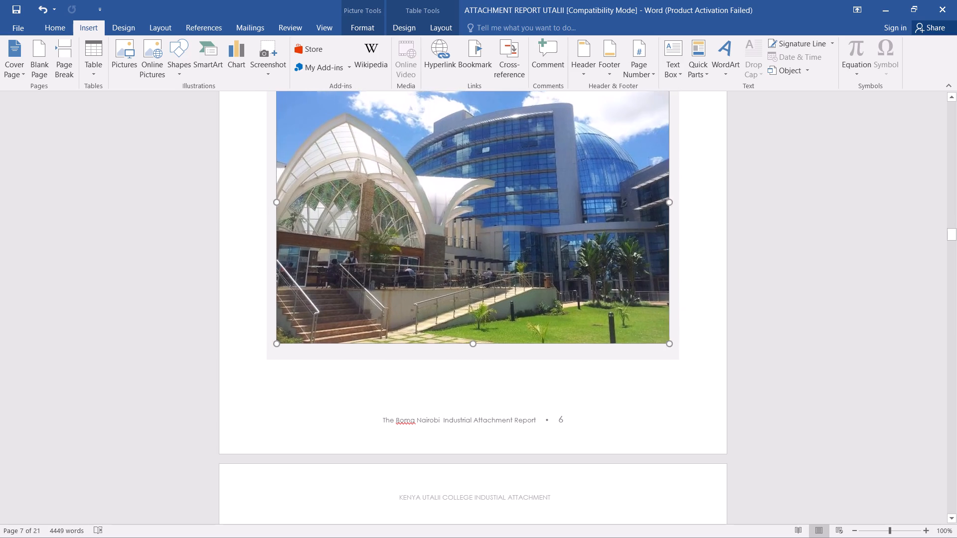
pyautogui.moveTo(319, 329); pyautogui.dragTo(532, 227)
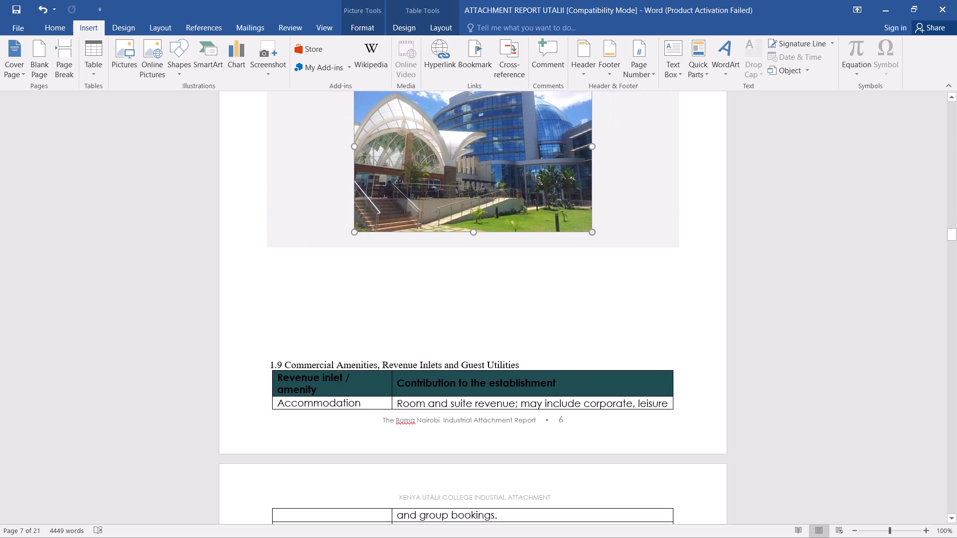
pyautogui.moveTo(532, 227); pyautogui.dragTo(564, 223)
pyautogui.scroll(4, 546, 257)
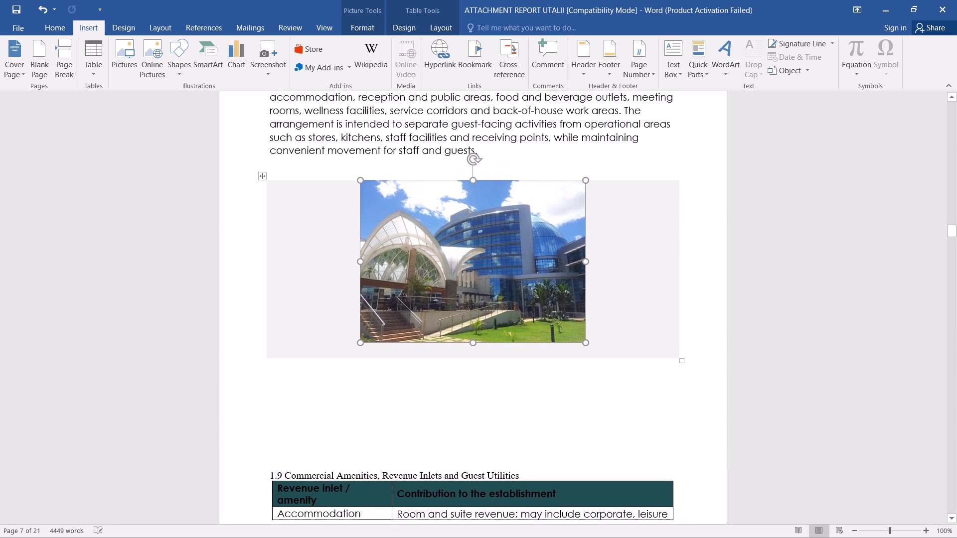
pyautogui.moveTo(584, 262); pyautogui.dragTo(578, 266)
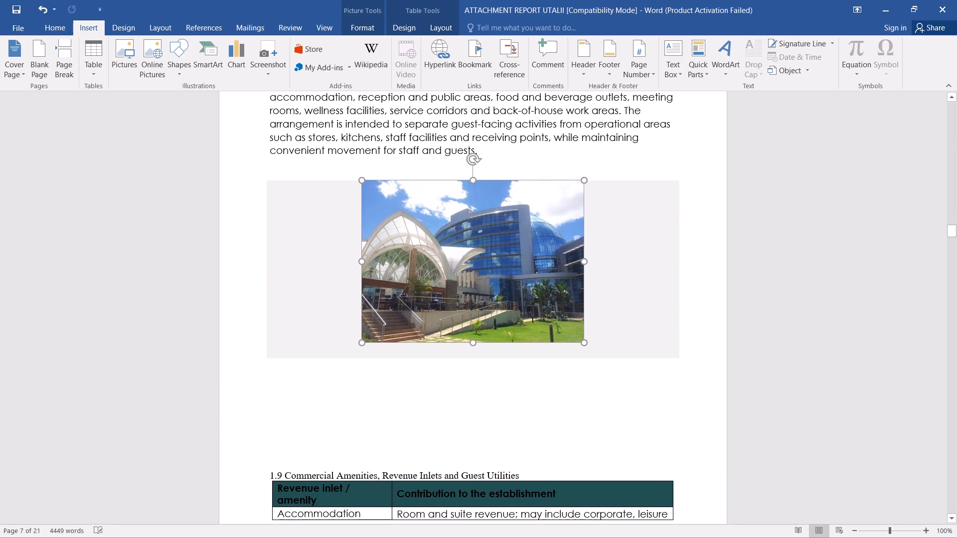
pyautogui.moveTo(578, 266); pyautogui.dragTo(559, 272)
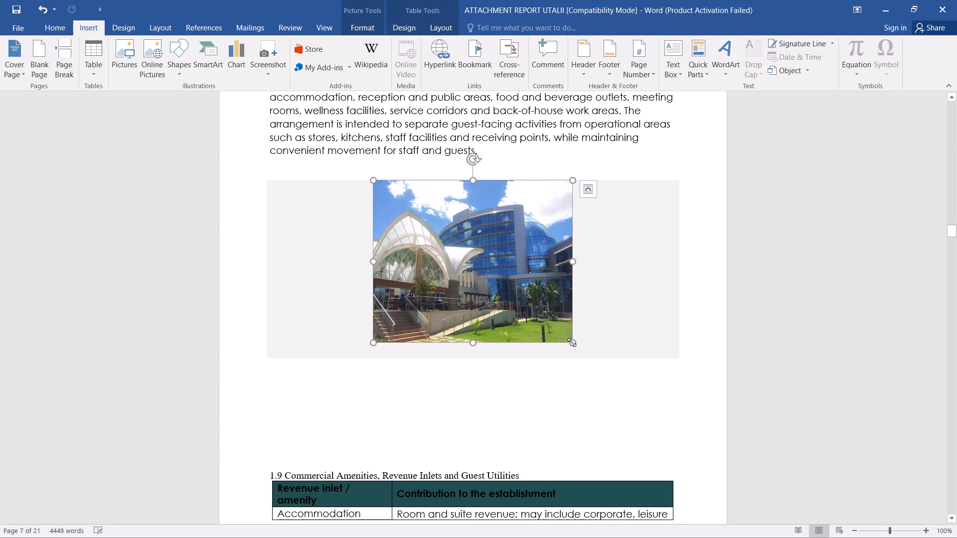
pyautogui.moveTo(572, 342); pyautogui.dragTo(553, 327)
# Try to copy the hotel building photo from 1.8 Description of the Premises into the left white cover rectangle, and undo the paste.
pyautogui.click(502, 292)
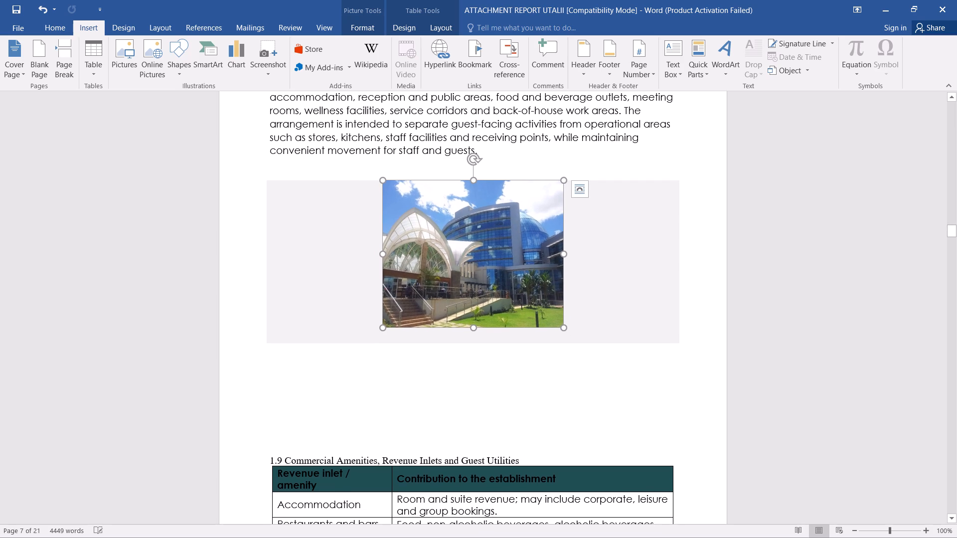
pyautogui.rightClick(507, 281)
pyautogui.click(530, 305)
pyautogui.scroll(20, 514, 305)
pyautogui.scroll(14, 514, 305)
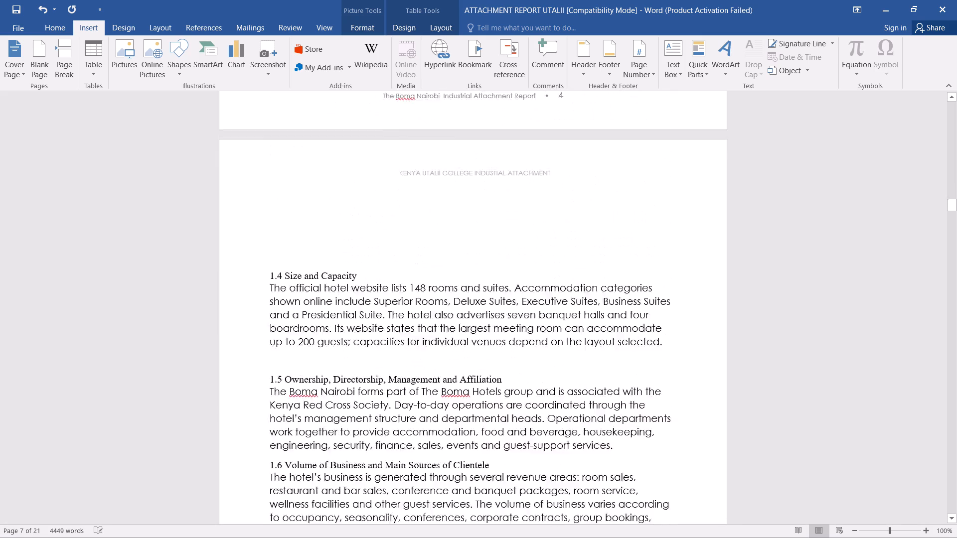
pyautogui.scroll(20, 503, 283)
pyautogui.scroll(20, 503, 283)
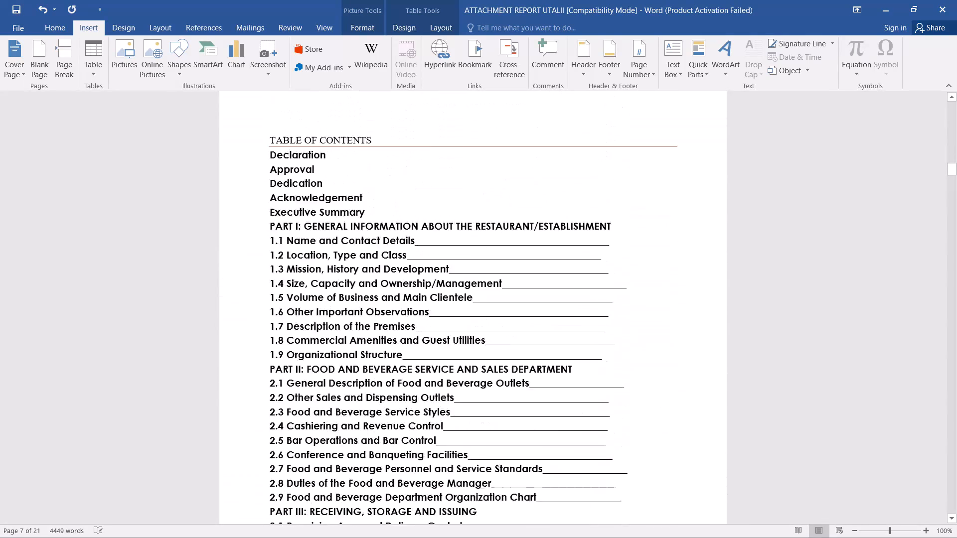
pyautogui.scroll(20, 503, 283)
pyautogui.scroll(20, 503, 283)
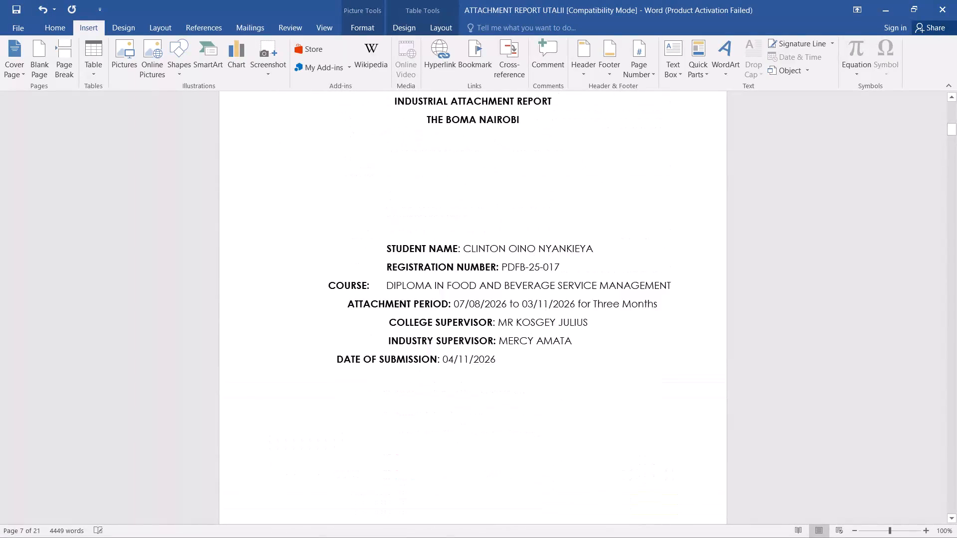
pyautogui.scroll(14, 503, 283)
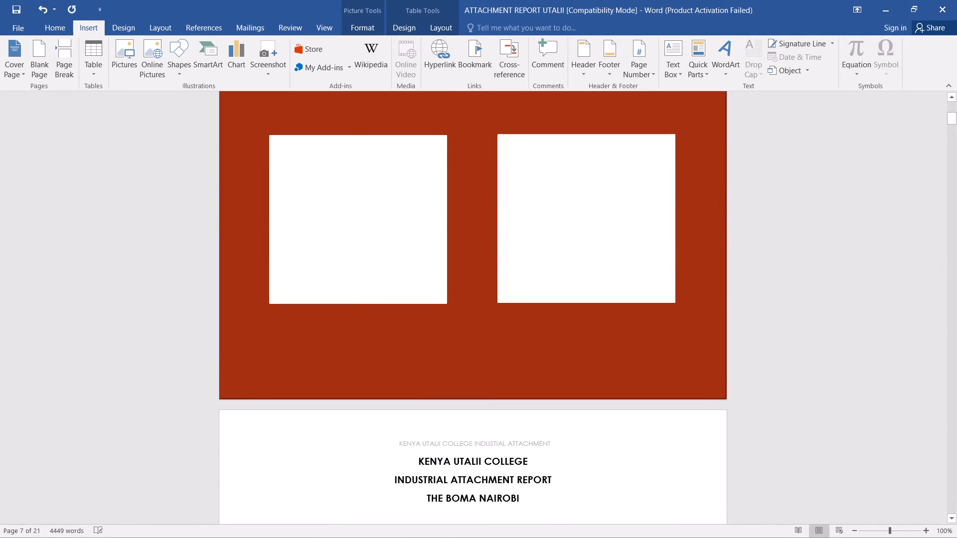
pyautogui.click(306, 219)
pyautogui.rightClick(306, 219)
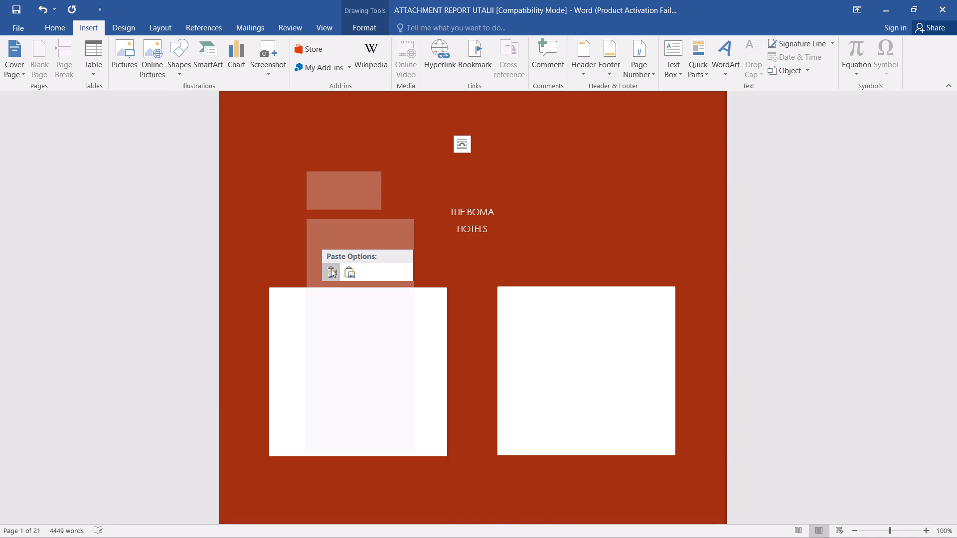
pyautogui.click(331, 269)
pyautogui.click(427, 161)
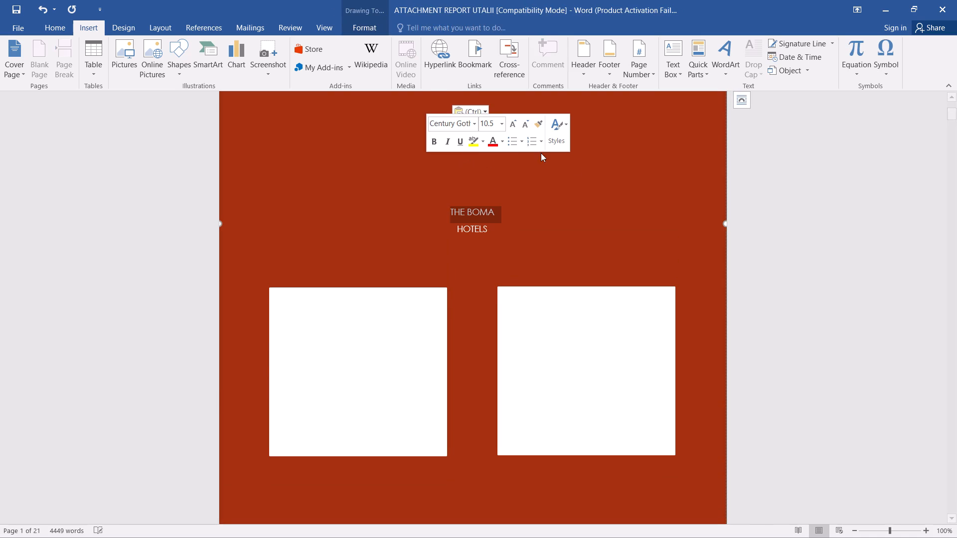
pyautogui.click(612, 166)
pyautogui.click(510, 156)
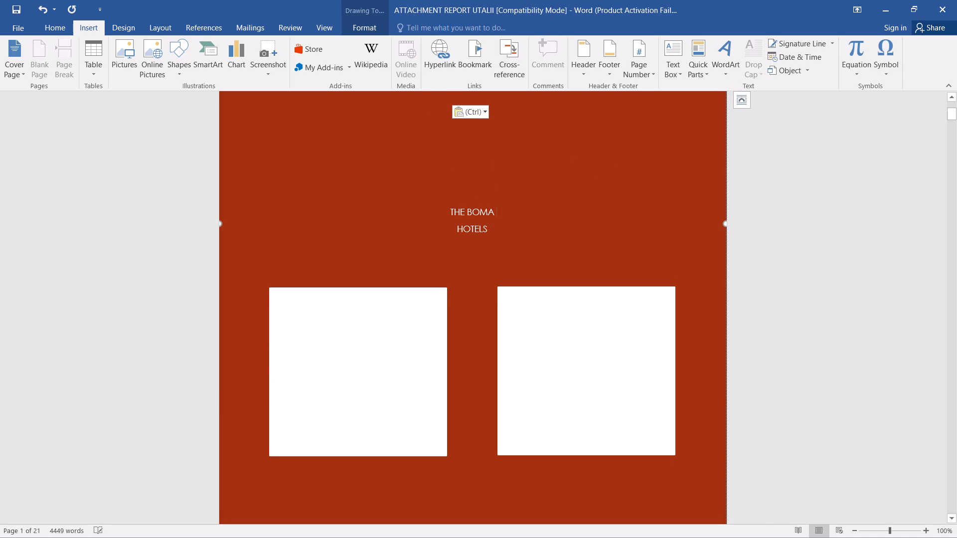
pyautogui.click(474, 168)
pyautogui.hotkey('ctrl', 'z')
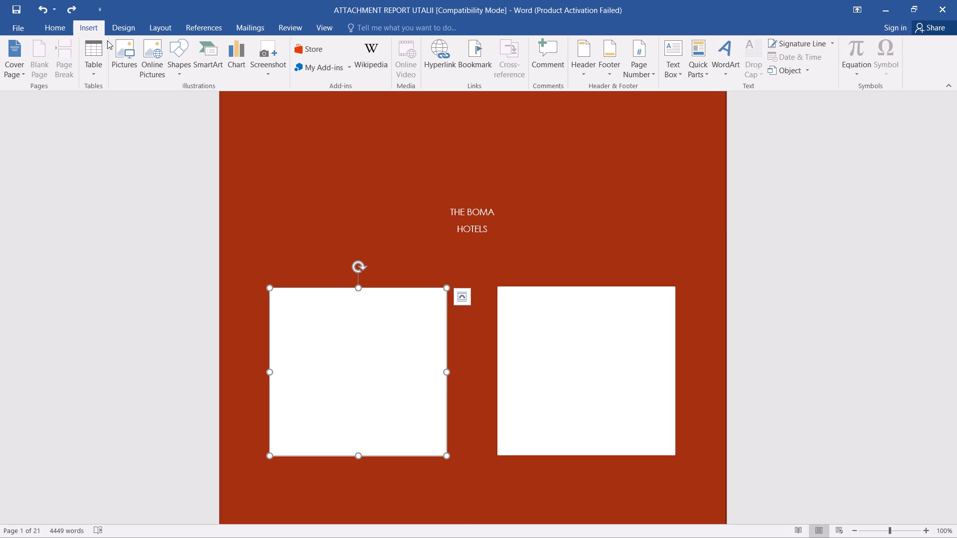
# Insert the picture boma hotel Nairobi from the Downloads folder on the cover page.
pyautogui.click(86, 26)
pyautogui.click(135, 53)
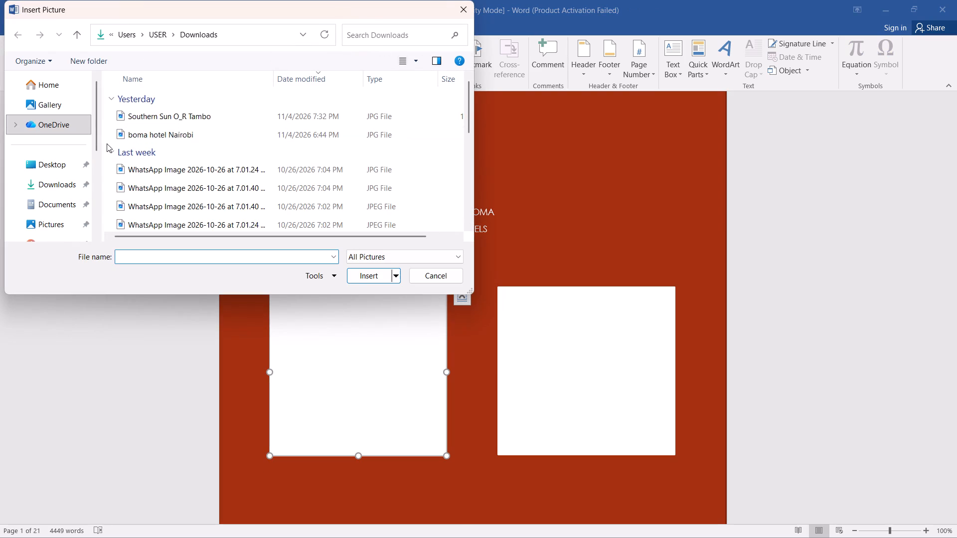
pyautogui.click(64, 179)
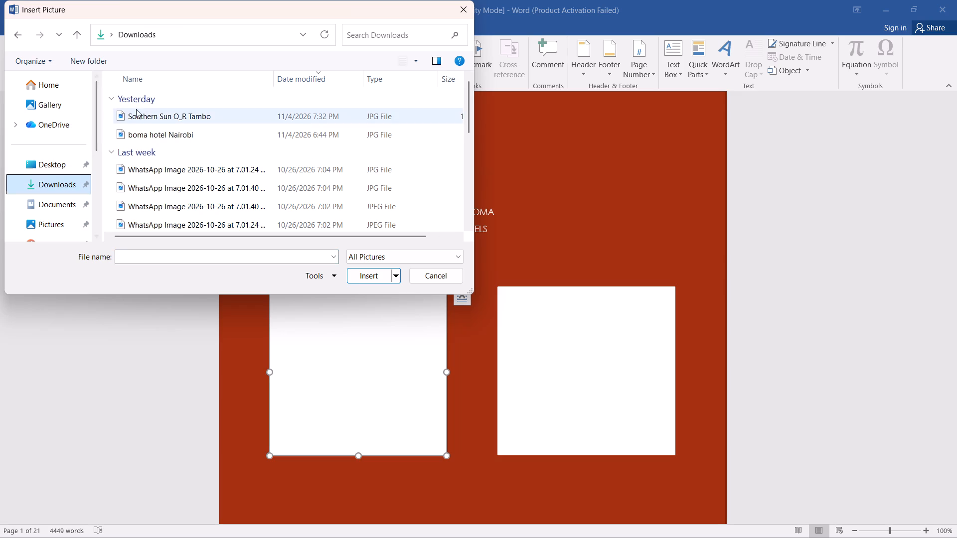
pyautogui.click(147, 131)
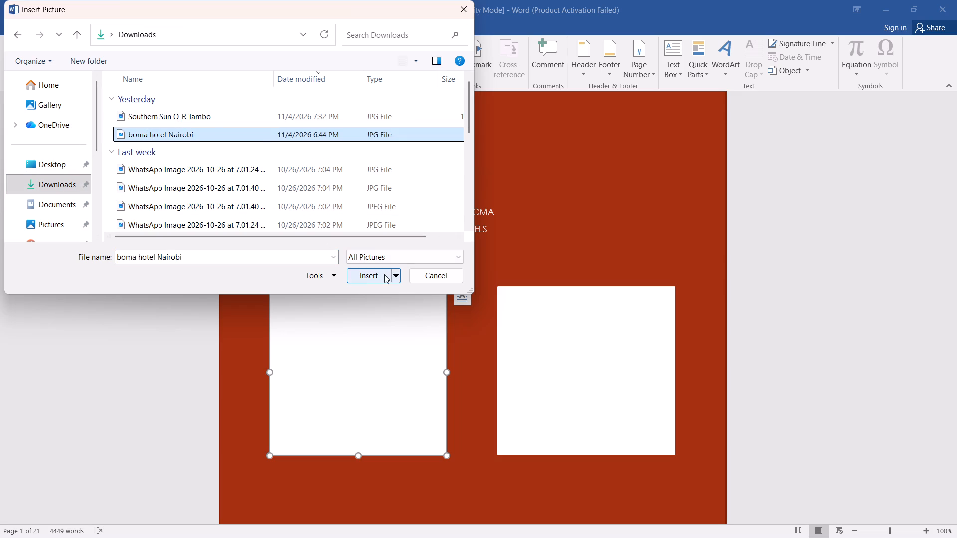
pyautogui.click(373, 274)
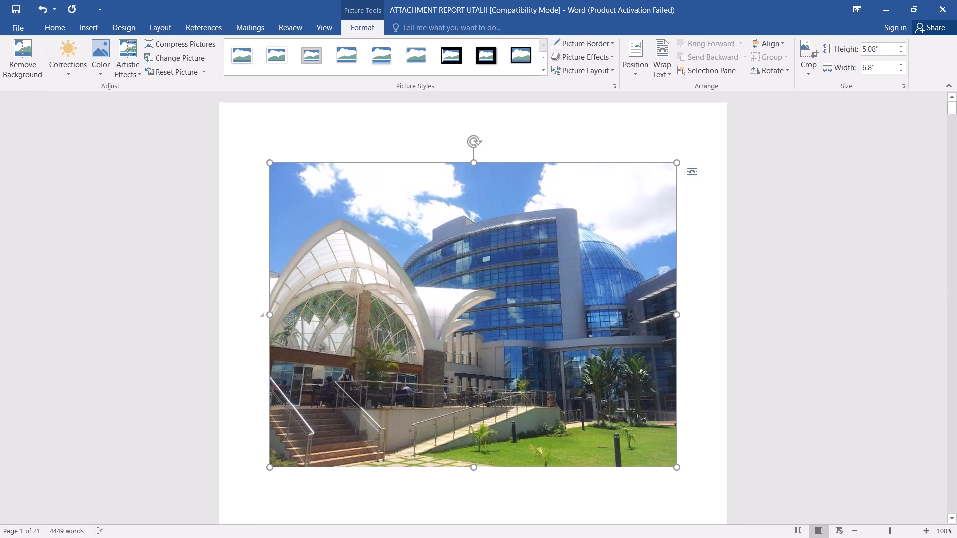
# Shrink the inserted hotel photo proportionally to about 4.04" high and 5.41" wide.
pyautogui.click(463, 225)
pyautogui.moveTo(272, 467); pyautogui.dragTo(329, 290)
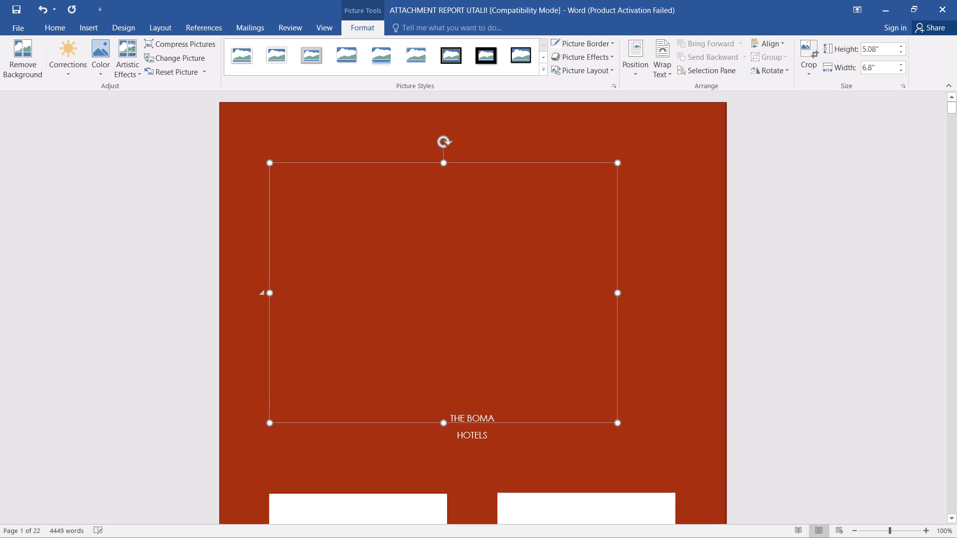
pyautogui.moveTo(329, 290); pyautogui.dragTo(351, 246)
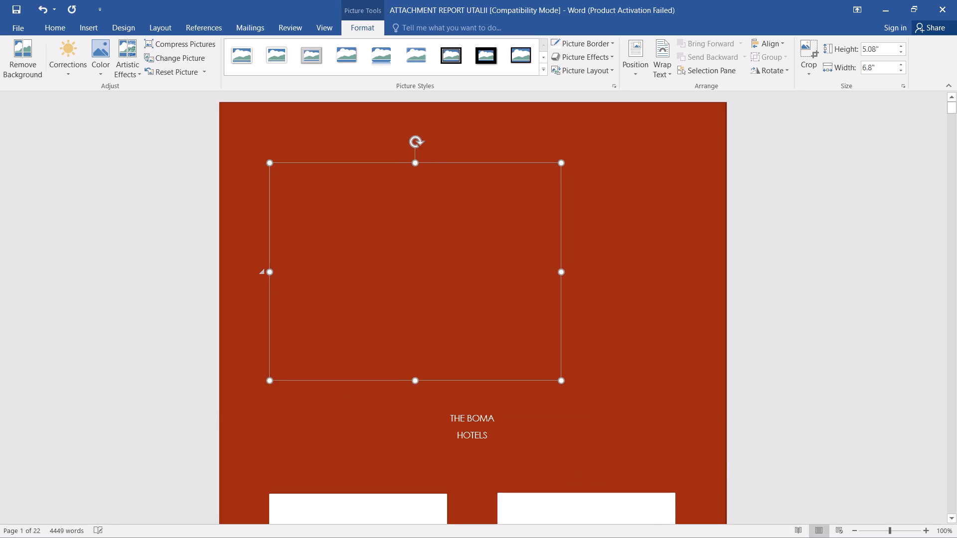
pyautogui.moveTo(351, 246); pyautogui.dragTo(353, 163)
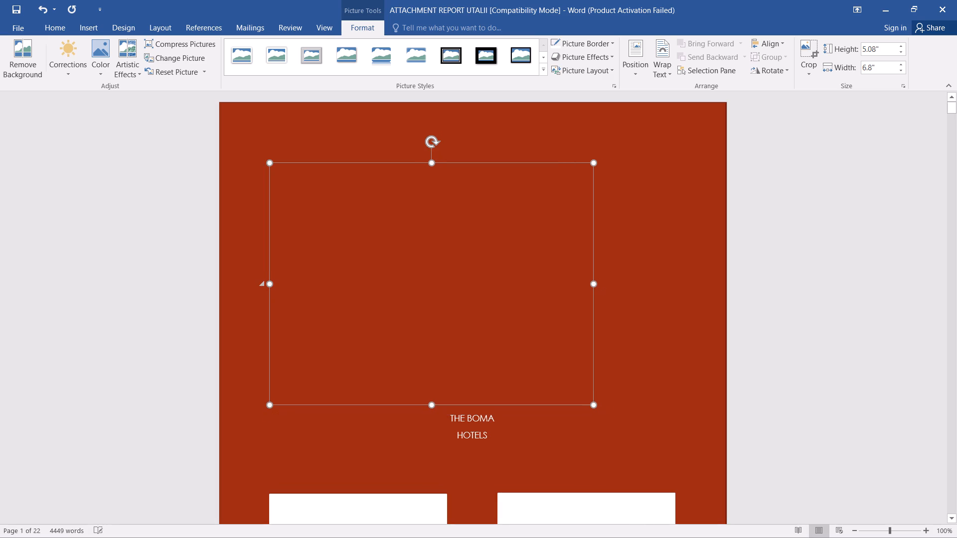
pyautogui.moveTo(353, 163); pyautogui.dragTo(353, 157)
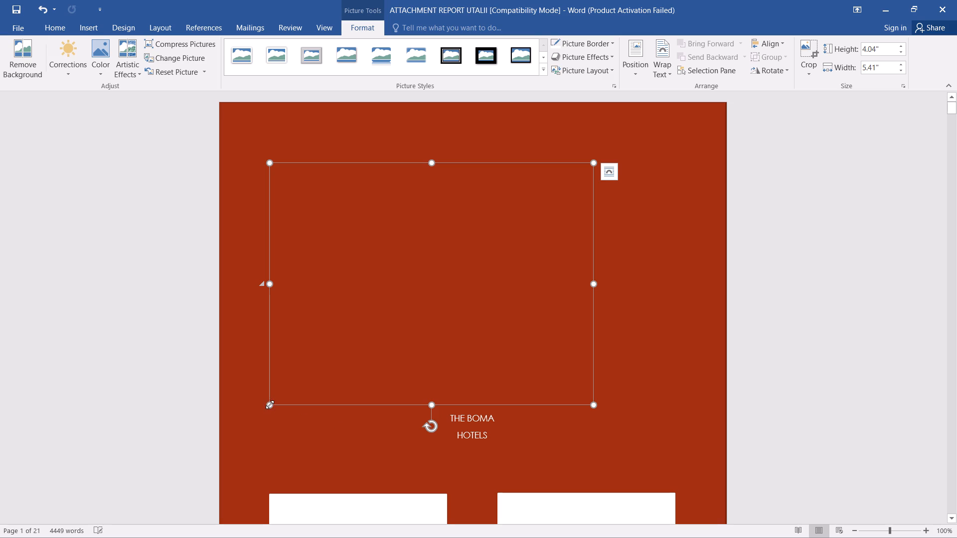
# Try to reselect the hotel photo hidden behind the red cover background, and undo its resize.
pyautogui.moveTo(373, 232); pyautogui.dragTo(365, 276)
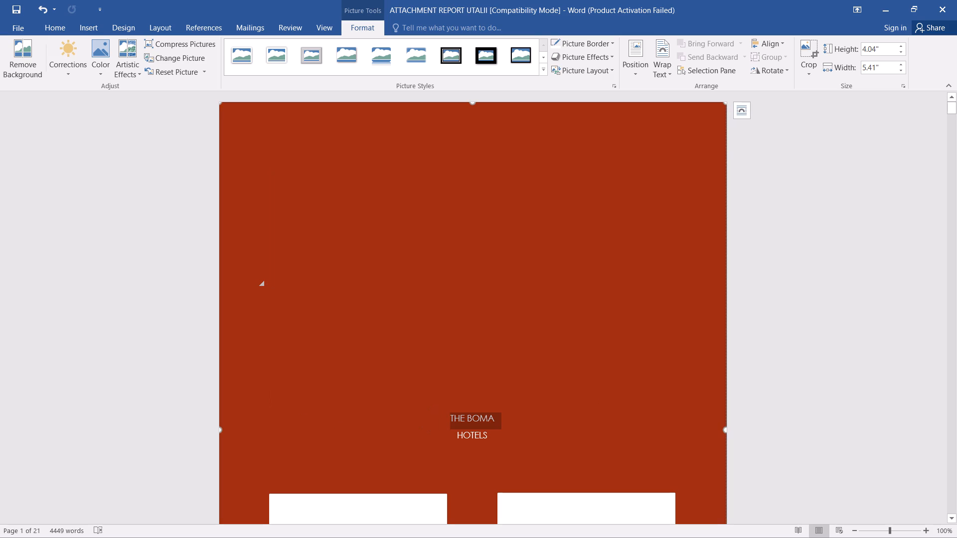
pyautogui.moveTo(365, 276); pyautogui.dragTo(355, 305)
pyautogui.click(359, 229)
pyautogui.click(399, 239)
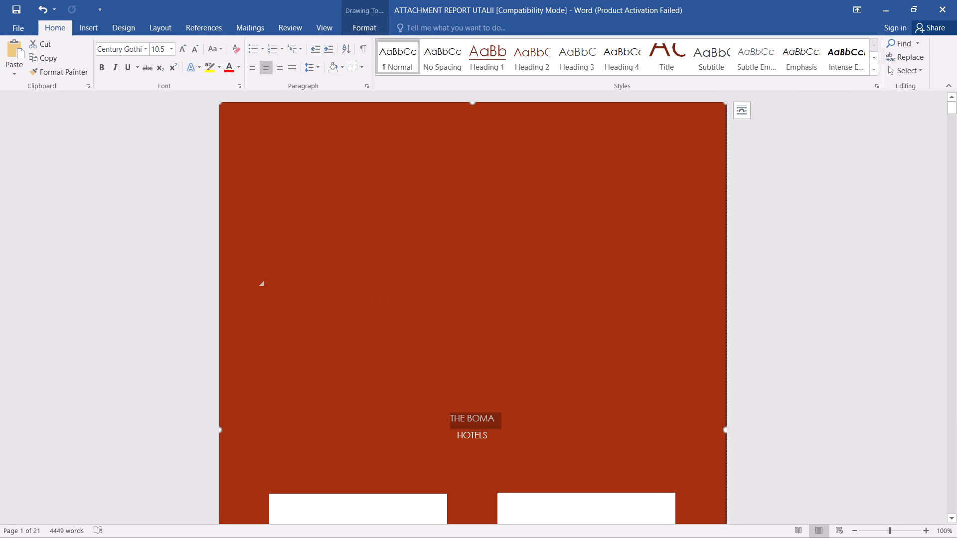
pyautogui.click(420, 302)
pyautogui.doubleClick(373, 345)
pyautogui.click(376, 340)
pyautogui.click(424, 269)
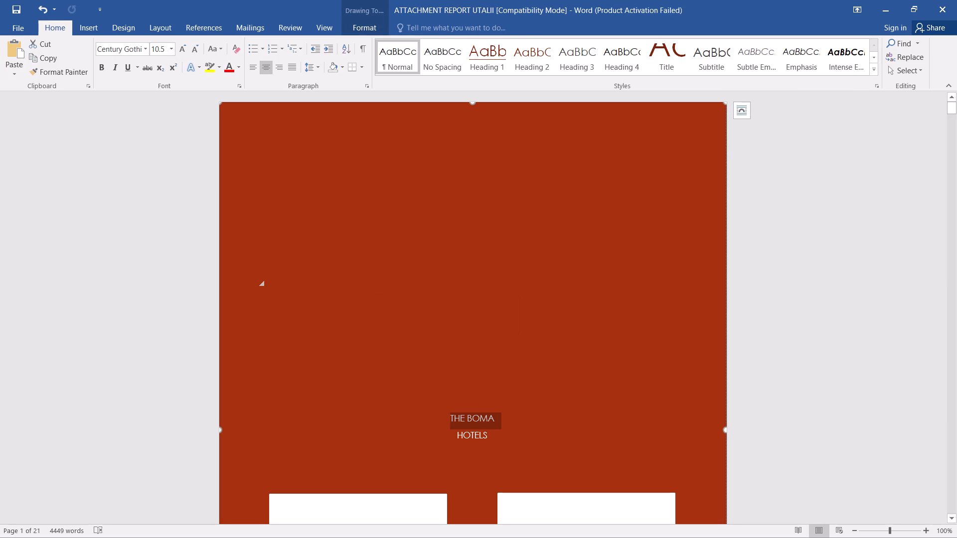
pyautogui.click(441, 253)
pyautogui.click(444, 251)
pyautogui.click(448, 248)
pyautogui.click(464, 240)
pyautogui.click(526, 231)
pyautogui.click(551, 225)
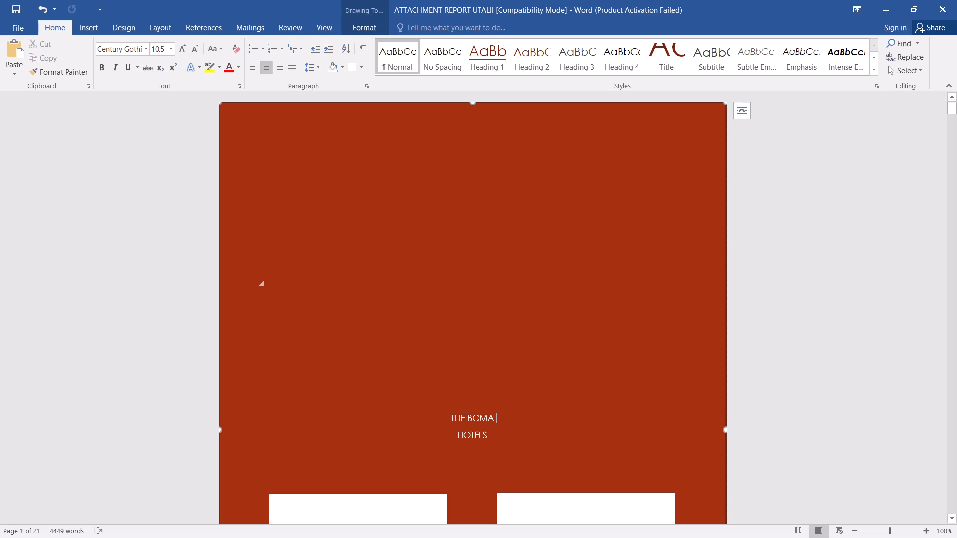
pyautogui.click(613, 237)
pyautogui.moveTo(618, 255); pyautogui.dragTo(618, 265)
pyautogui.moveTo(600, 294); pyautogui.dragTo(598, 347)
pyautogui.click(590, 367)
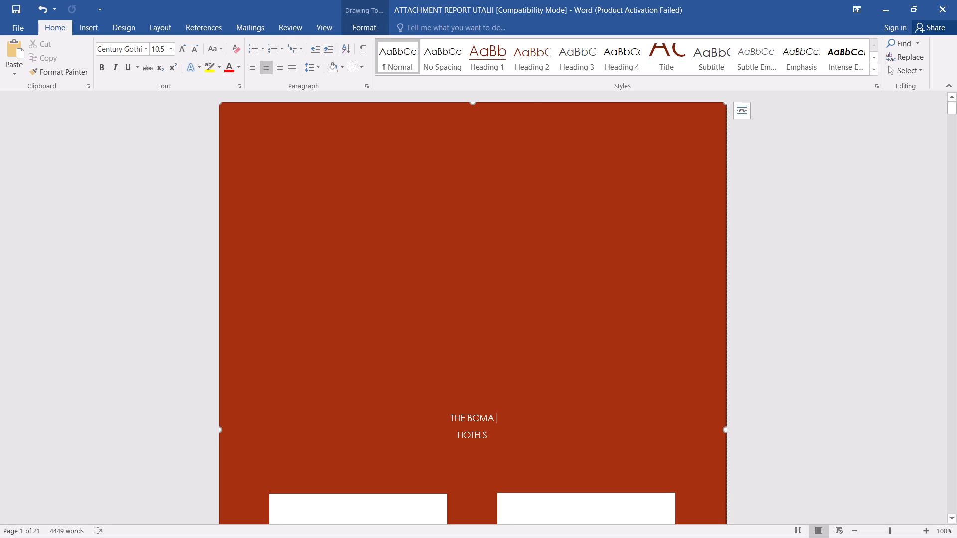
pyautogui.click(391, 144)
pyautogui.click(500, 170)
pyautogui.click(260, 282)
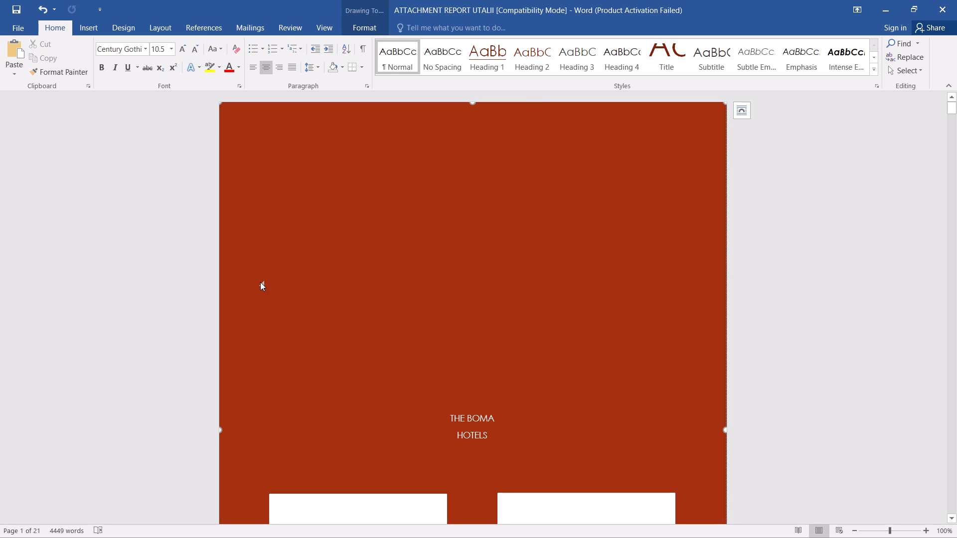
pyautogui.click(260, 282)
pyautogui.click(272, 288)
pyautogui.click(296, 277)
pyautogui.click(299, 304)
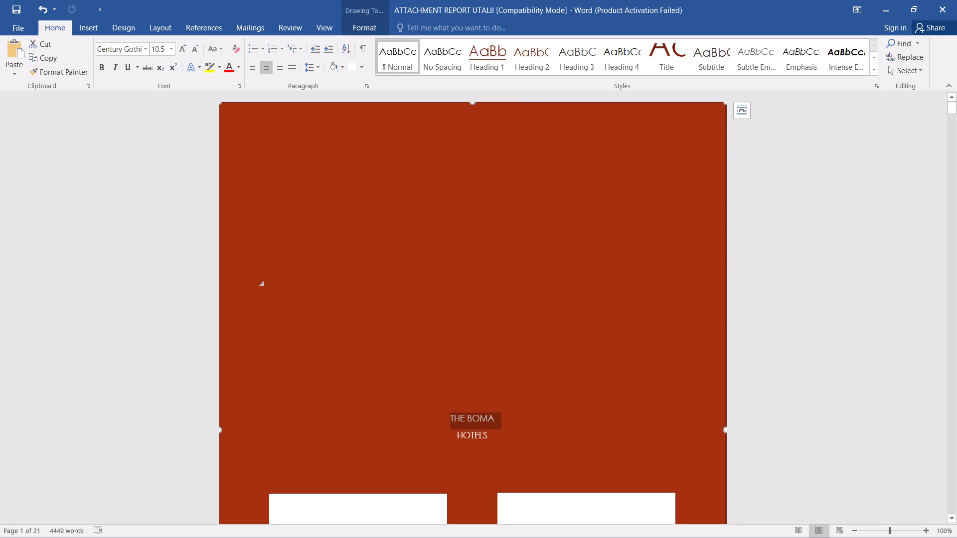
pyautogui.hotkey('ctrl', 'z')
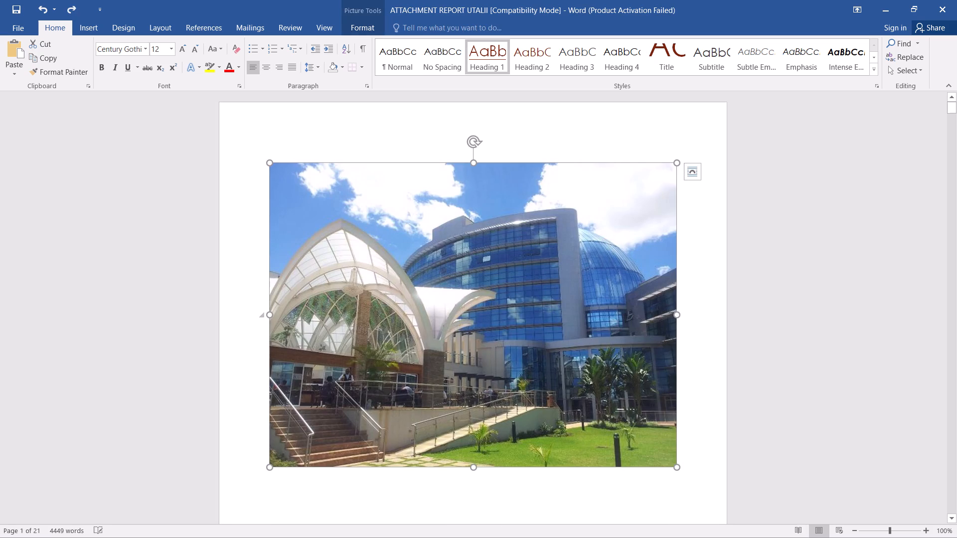
# Shrink the inserted hotel photo proportionally until its lower edge lies just above the THE BOMA text.
pyautogui.moveTo(272, 467); pyautogui.dragTo(354, 349)
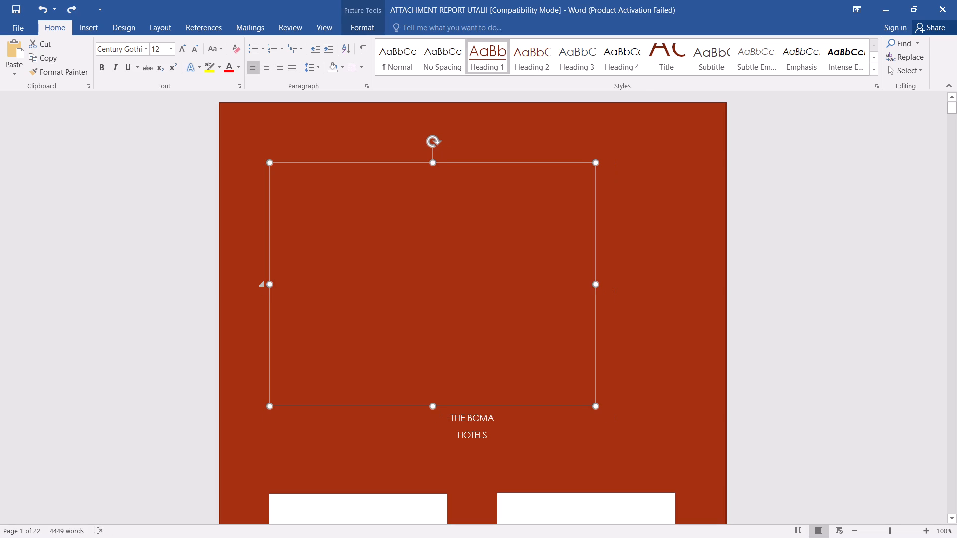
pyautogui.moveTo(354, 349); pyautogui.dragTo(354, 343)
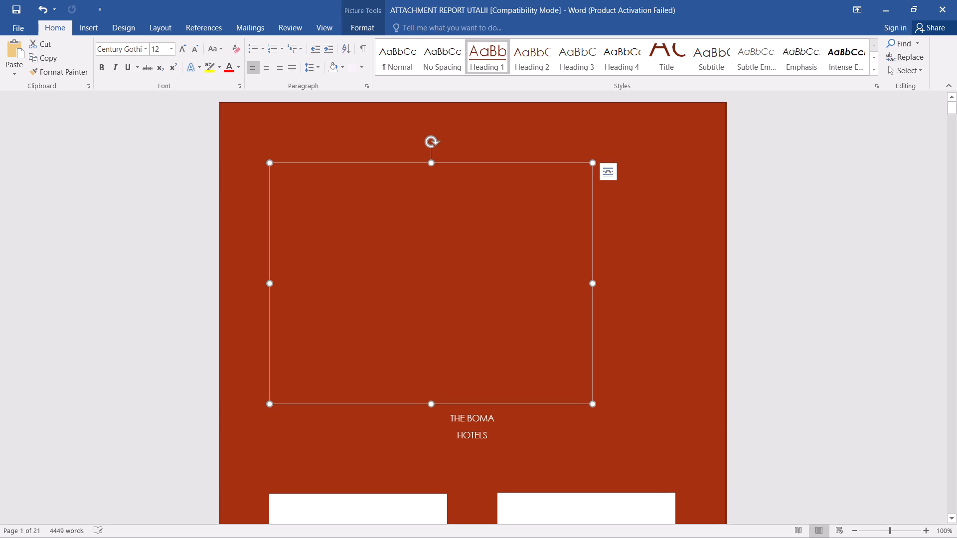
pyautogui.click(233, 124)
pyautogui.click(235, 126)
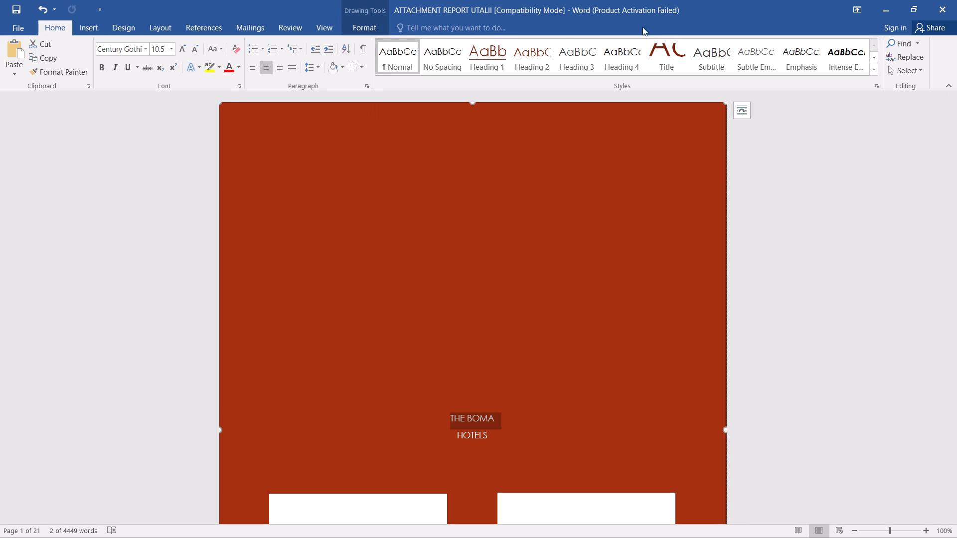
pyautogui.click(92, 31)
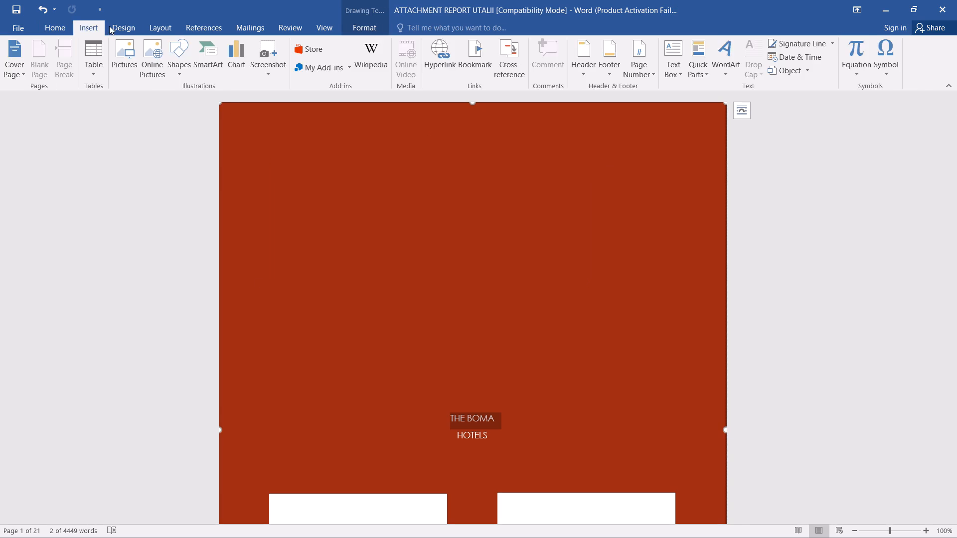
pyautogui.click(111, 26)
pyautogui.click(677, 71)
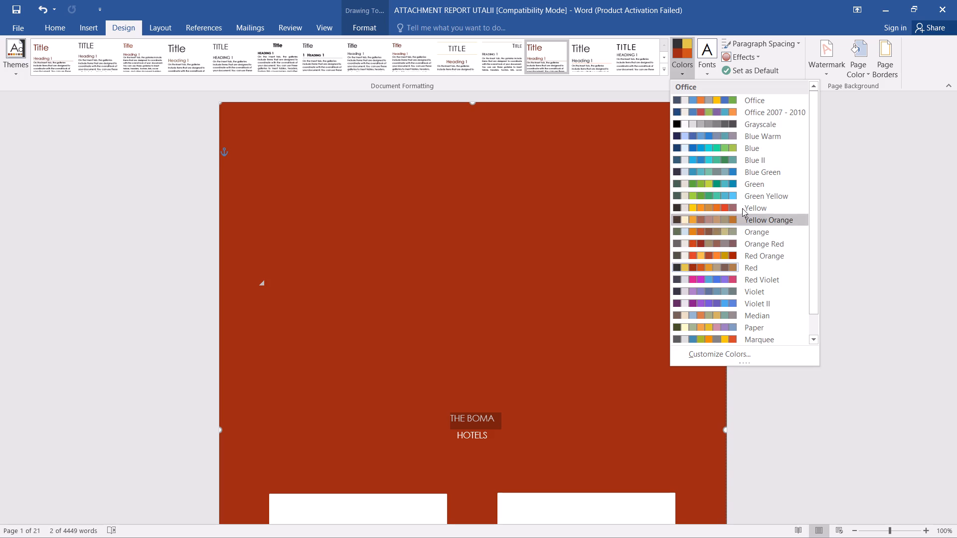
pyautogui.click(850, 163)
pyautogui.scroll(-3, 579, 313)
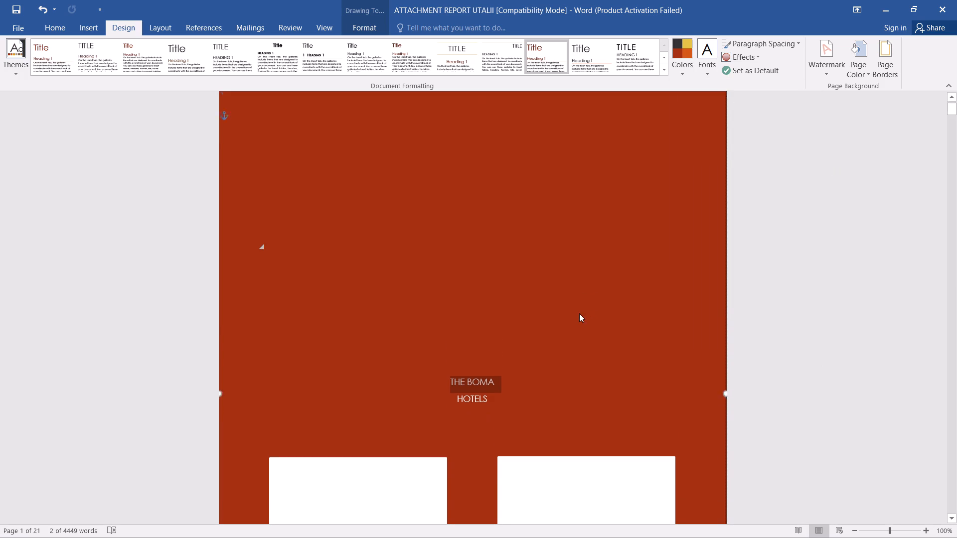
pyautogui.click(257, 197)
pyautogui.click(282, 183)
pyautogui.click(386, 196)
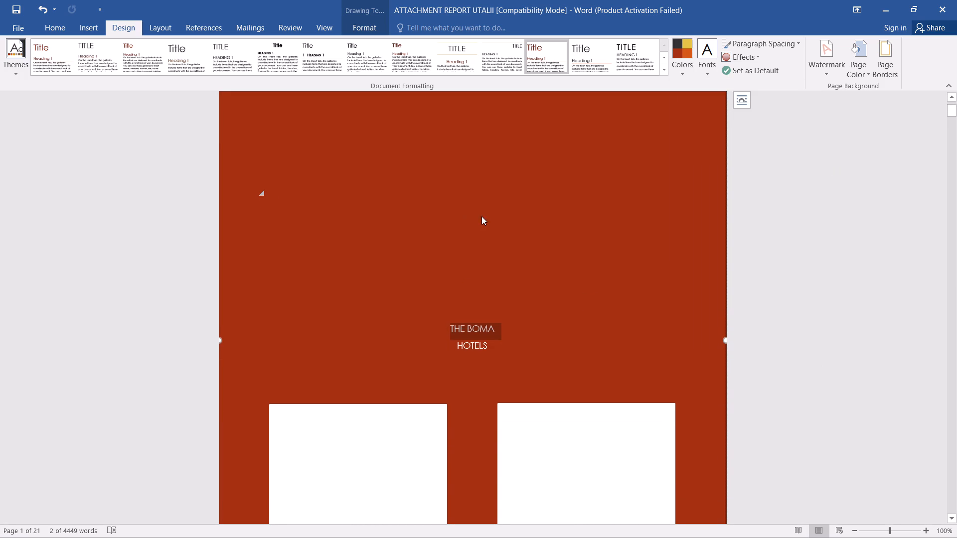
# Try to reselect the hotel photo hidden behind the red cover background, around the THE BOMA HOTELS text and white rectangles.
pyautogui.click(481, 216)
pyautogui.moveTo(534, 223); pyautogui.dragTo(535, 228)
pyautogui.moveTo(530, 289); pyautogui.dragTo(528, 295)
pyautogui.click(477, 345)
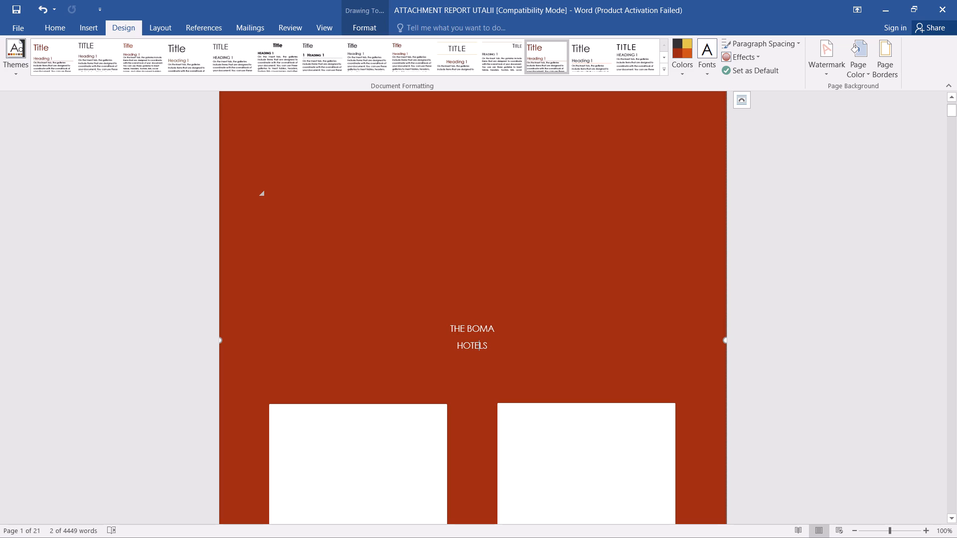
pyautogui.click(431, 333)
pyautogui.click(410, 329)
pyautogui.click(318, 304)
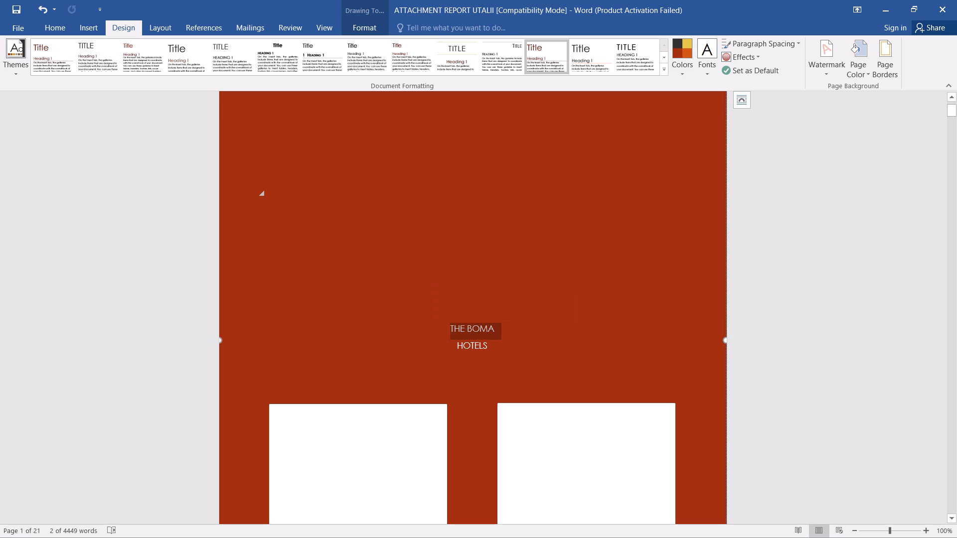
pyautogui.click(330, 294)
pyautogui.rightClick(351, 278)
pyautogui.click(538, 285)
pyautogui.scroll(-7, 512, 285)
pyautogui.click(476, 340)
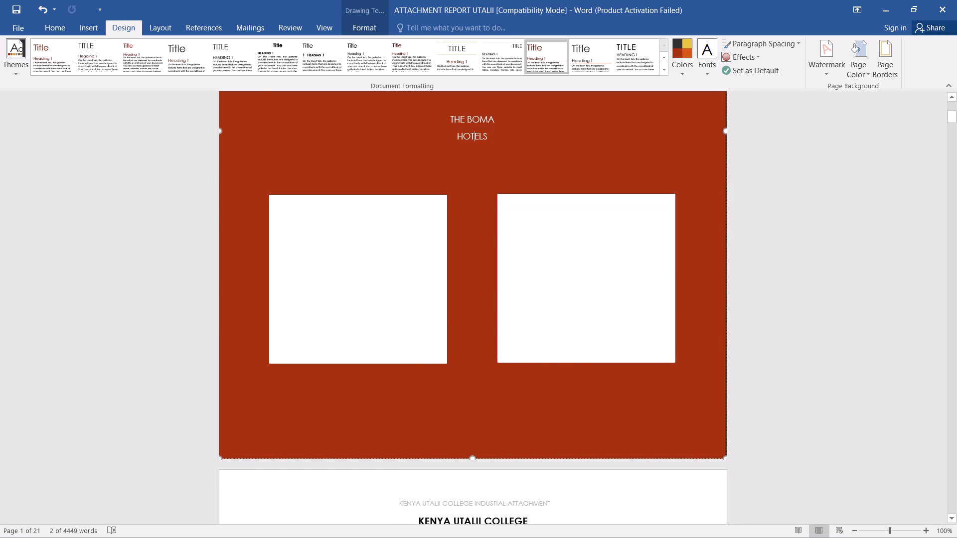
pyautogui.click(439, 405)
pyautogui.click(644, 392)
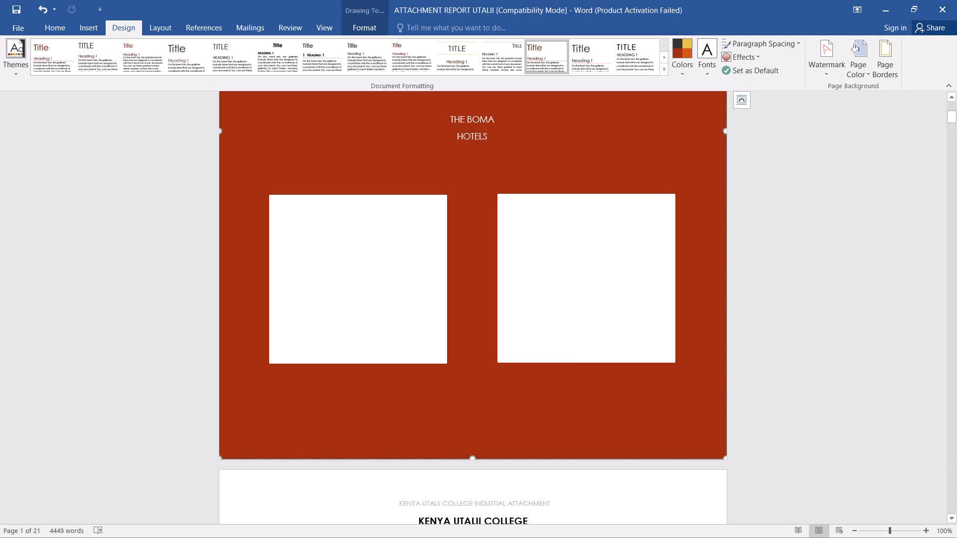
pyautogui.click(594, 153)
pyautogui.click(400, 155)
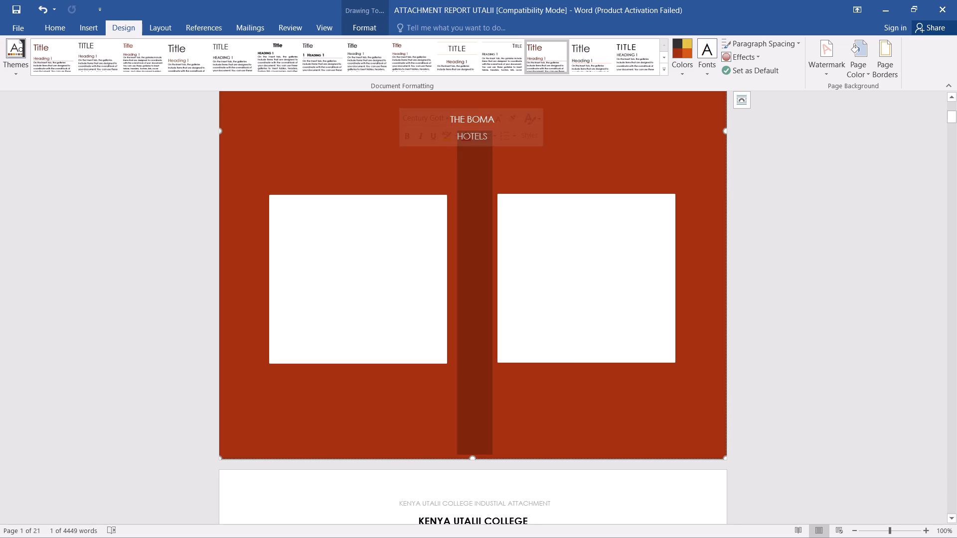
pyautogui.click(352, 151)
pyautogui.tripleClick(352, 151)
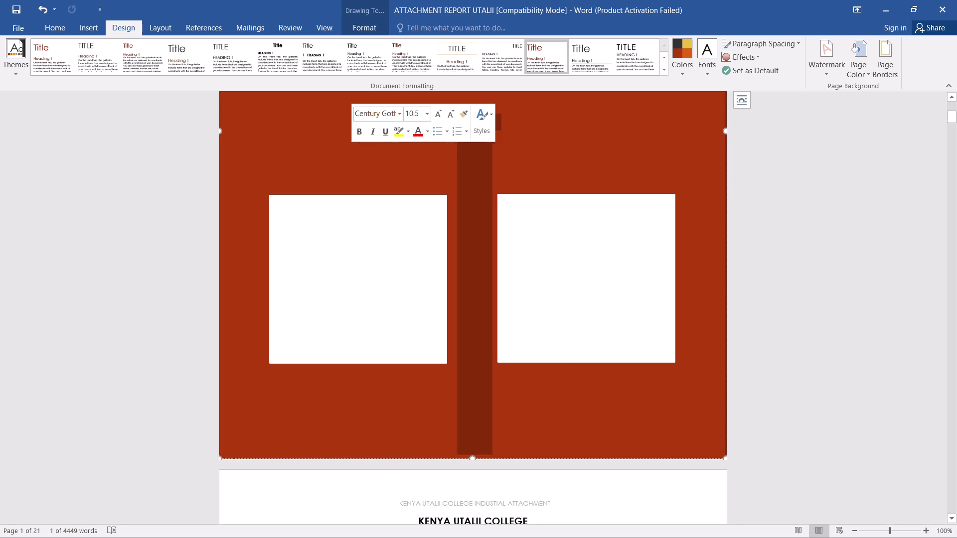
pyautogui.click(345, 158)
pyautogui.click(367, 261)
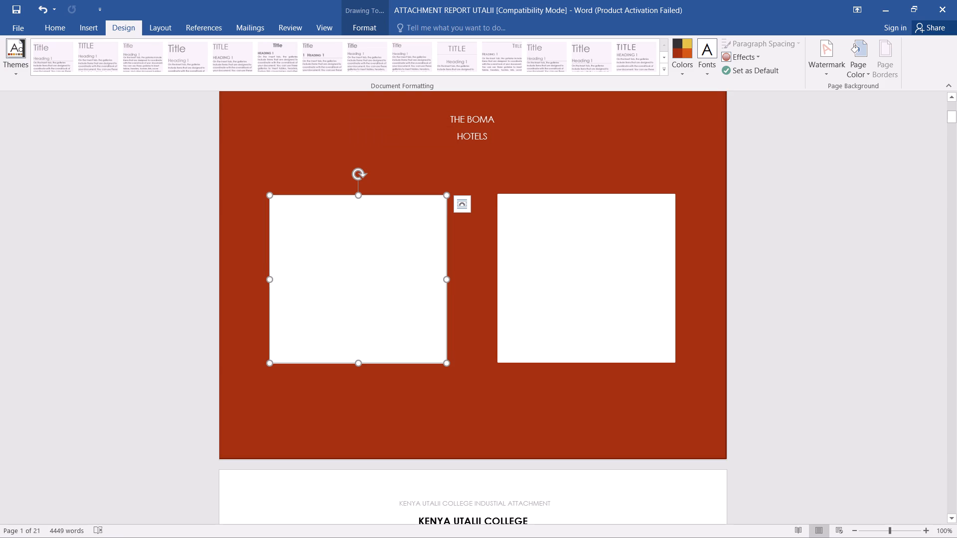
# Undo the last shrinking of the hotel photo on the cover page.
pyautogui.scroll(-11, 424, 306)
pyautogui.scroll(4, 424, 306)
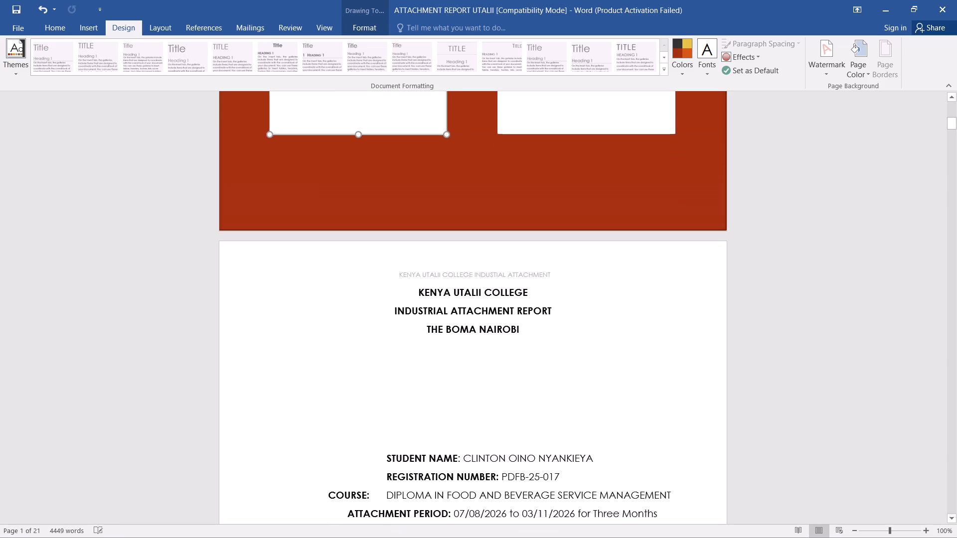
pyautogui.scroll(18, 424, 306)
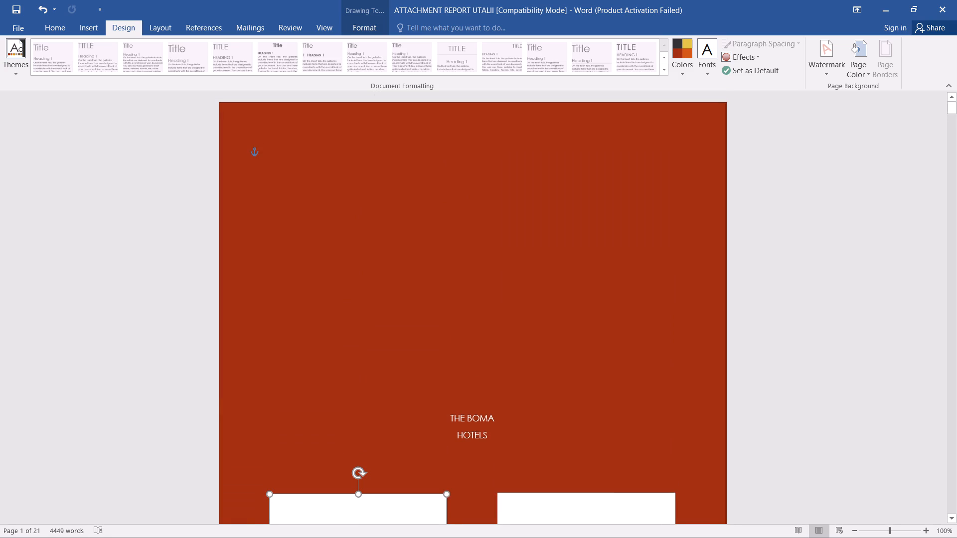
pyautogui.hotkey('ctrl', 'z')
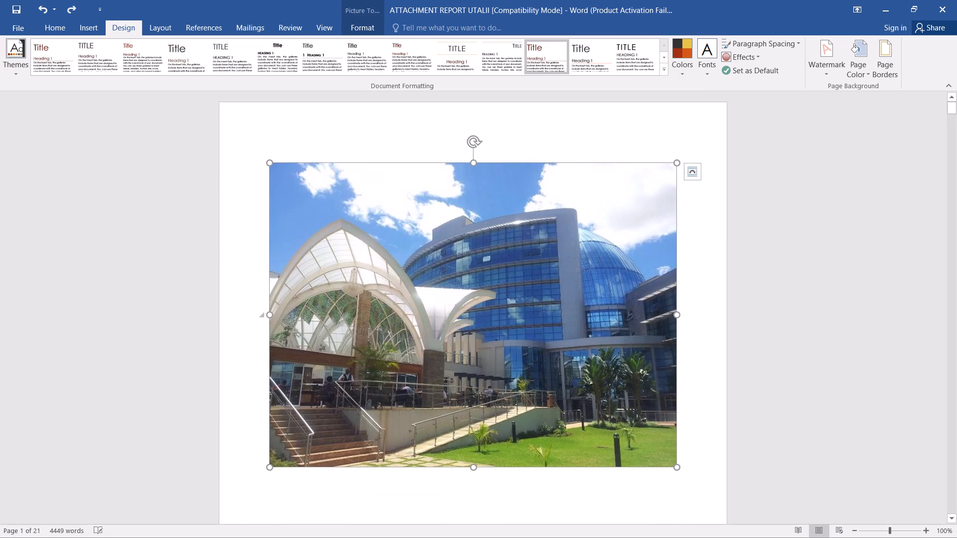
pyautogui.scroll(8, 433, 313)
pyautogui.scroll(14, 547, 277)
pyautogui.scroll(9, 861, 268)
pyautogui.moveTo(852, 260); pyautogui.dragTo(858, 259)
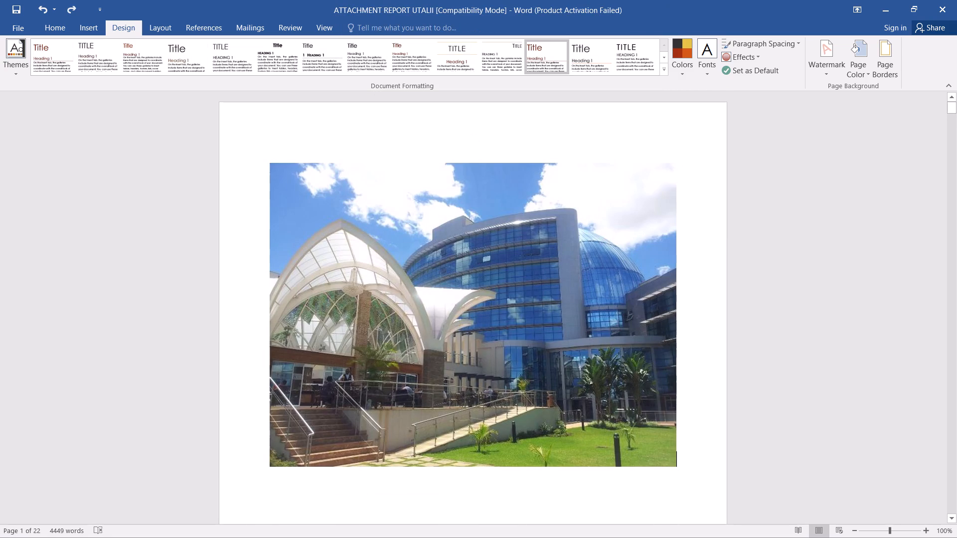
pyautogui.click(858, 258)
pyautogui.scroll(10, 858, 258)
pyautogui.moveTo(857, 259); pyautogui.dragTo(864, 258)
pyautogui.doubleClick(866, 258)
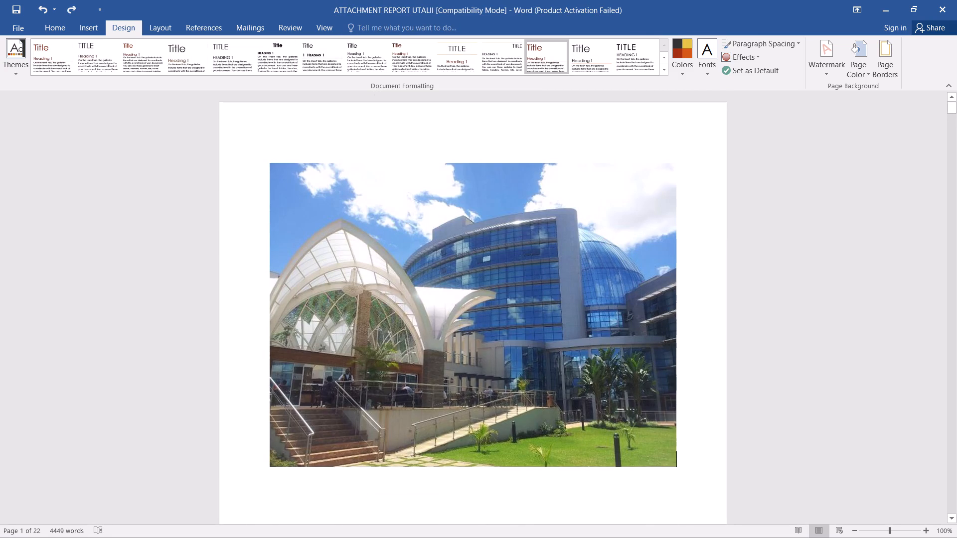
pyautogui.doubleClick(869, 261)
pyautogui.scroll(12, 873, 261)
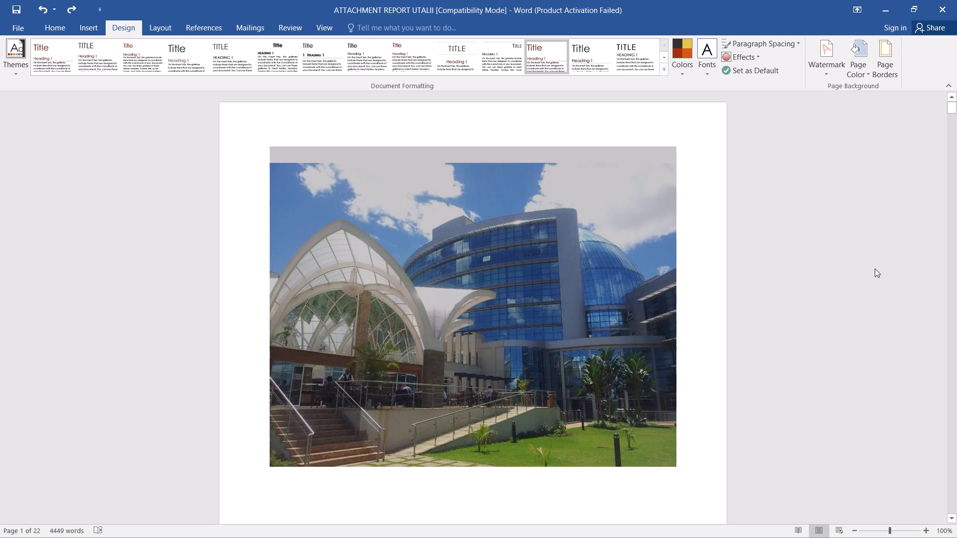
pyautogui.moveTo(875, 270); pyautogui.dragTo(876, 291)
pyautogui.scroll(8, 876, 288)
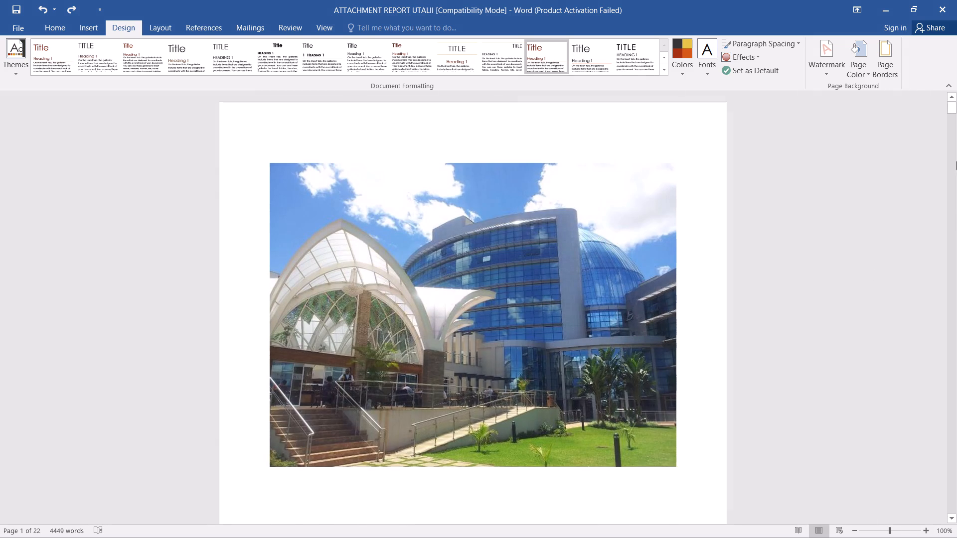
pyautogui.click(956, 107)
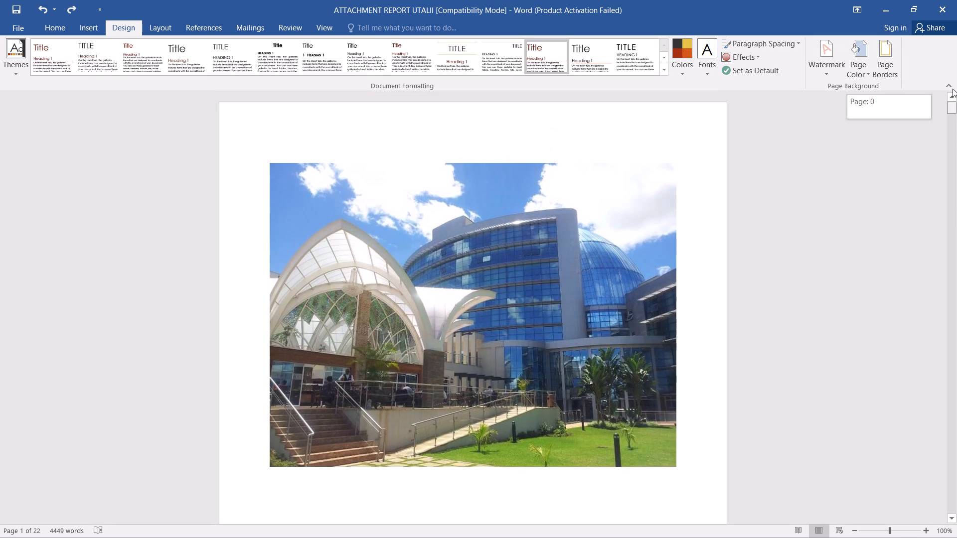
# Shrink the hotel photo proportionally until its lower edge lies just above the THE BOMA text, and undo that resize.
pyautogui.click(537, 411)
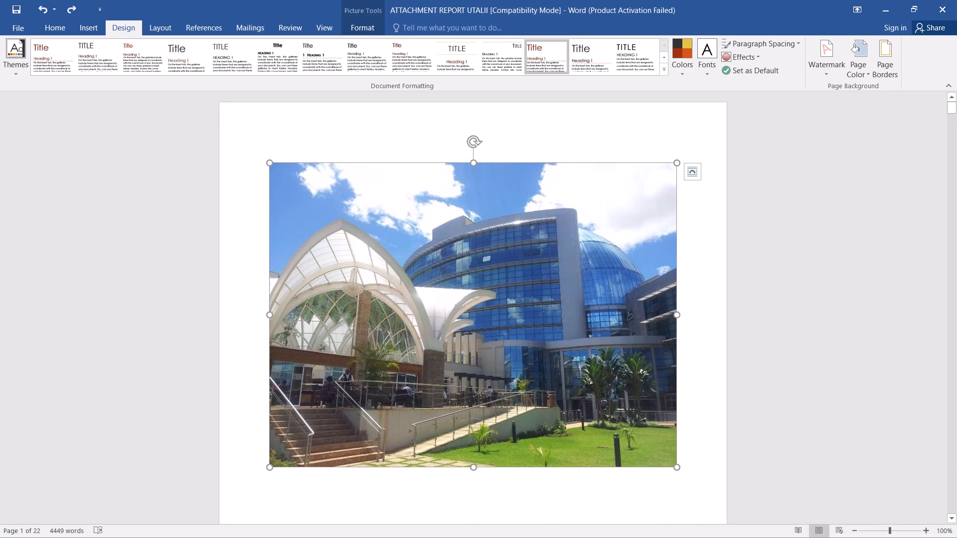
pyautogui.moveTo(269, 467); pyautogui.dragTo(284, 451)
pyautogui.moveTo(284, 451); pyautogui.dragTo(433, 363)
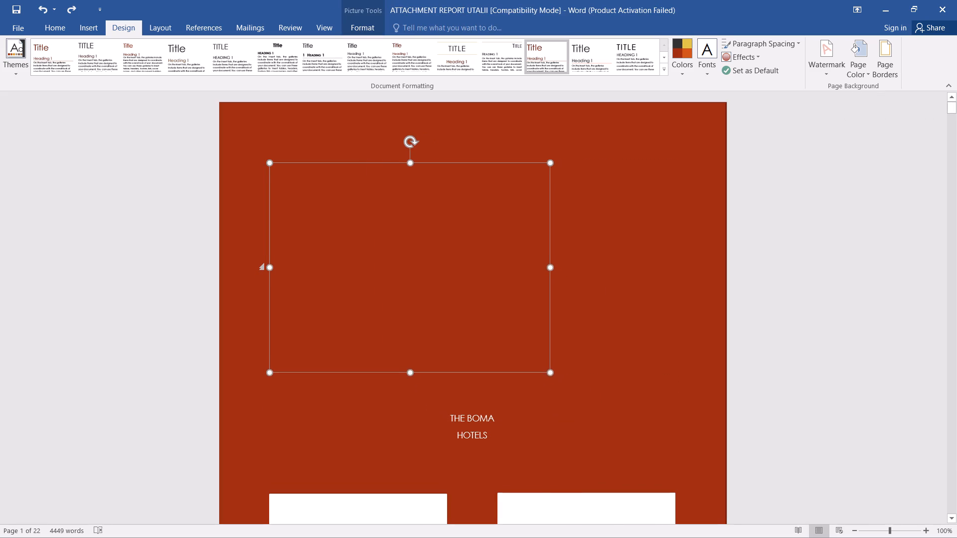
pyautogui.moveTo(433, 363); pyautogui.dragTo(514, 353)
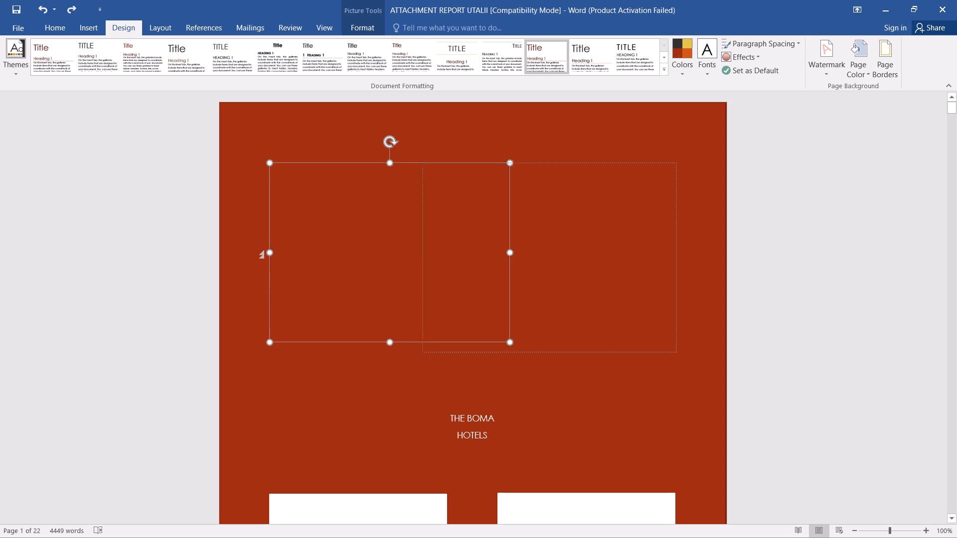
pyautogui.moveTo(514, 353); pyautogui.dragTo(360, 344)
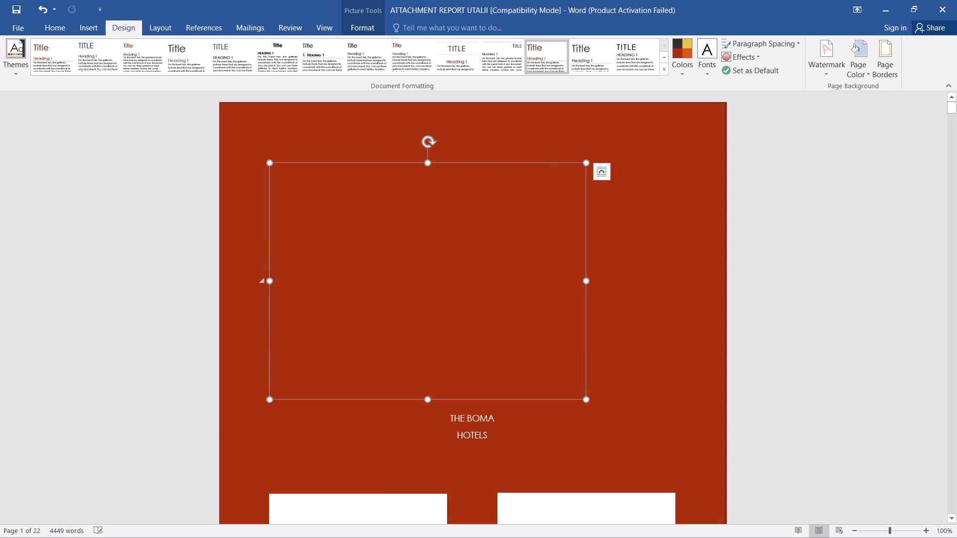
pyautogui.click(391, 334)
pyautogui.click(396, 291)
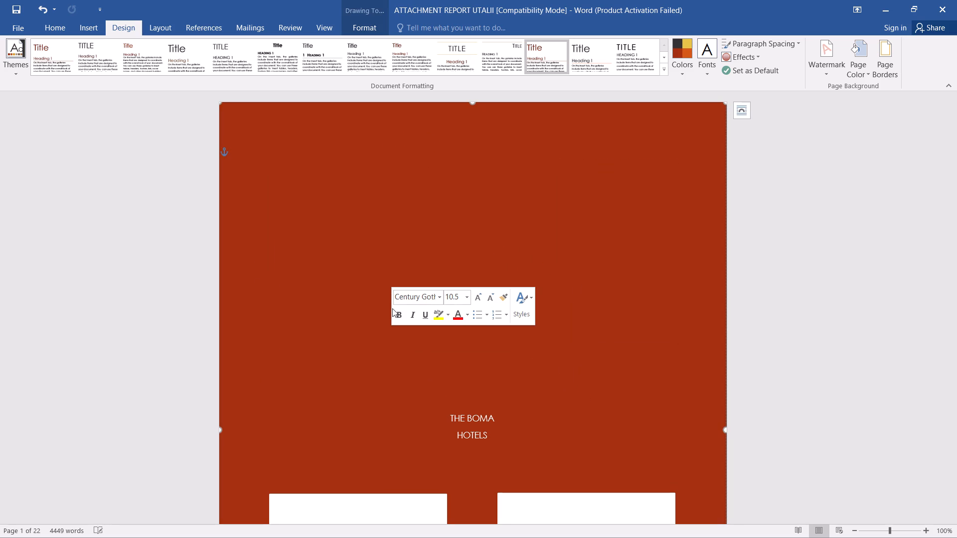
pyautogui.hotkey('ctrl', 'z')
# Examine the white rectangles on the page below the large hotel photo.
pyautogui.scroll(2, 483, 303)
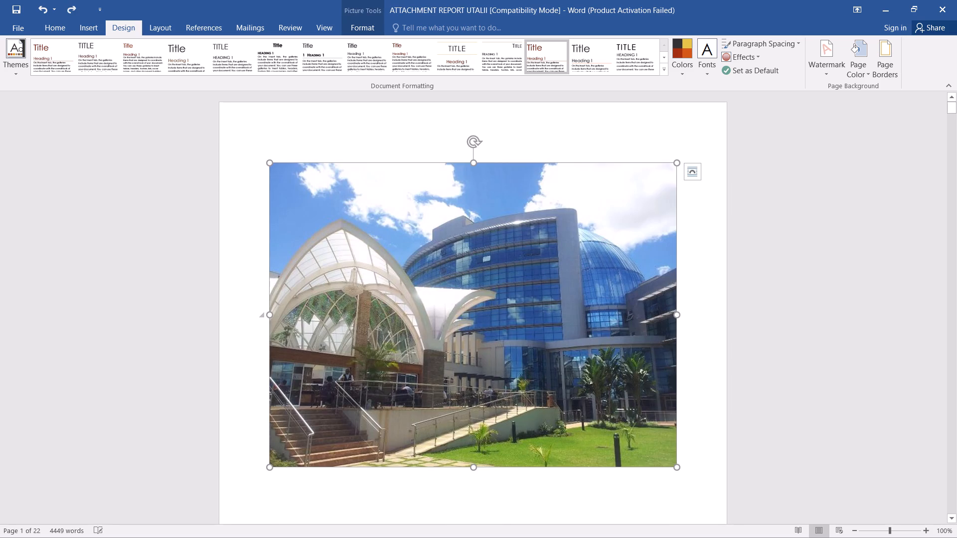
pyautogui.scroll(1, 483, 303)
pyautogui.scroll(-2, 483, 303)
pyautogui.scroll(-5, 494, 265)
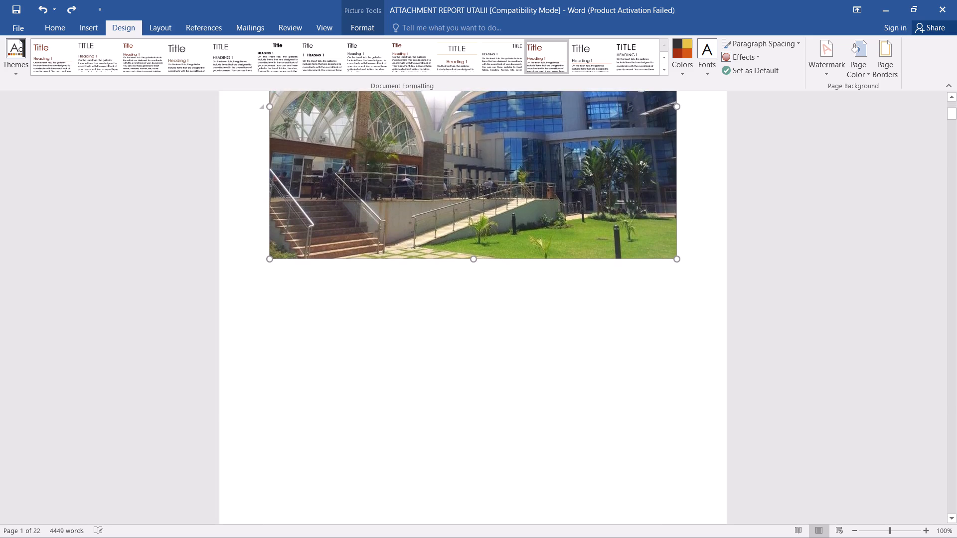
pyautogui.scroll(-5, 501, 268)
pyautogui.click(500, 271)
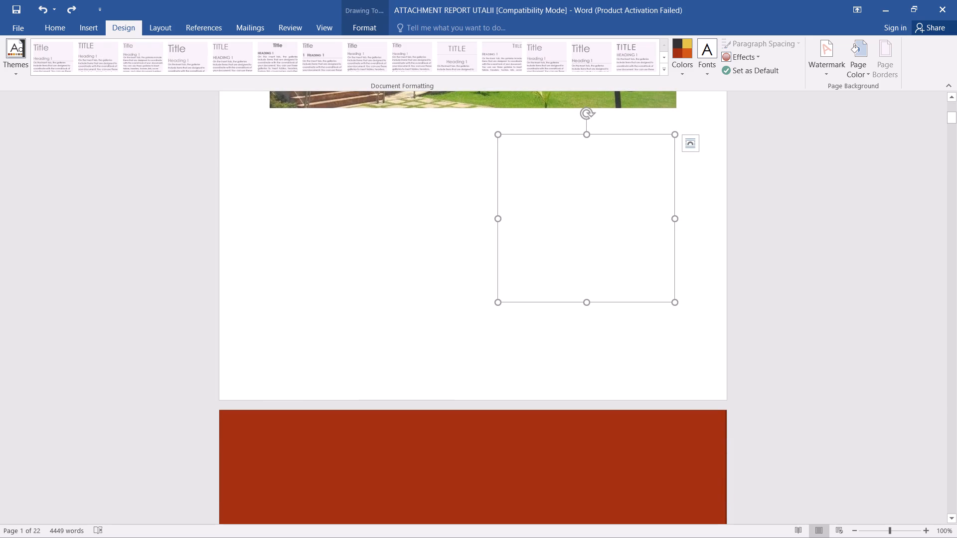
pyautogui.click(354, 270)
pyautogui.click(326, 237)
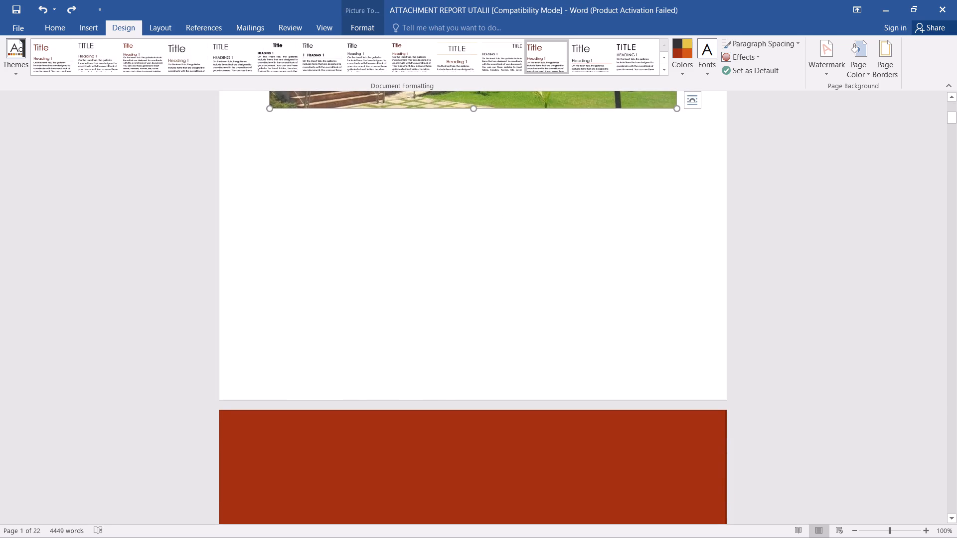
pyautogui.click(578, 256)
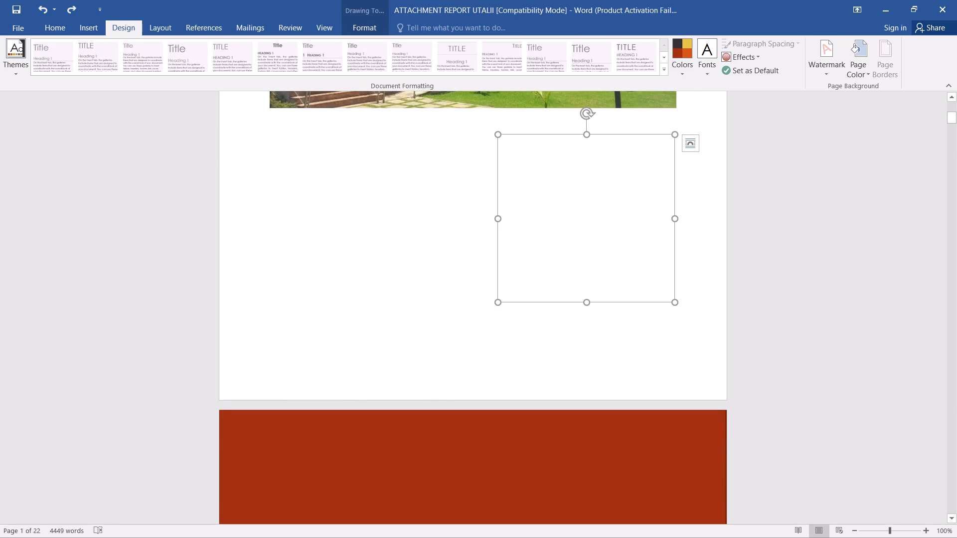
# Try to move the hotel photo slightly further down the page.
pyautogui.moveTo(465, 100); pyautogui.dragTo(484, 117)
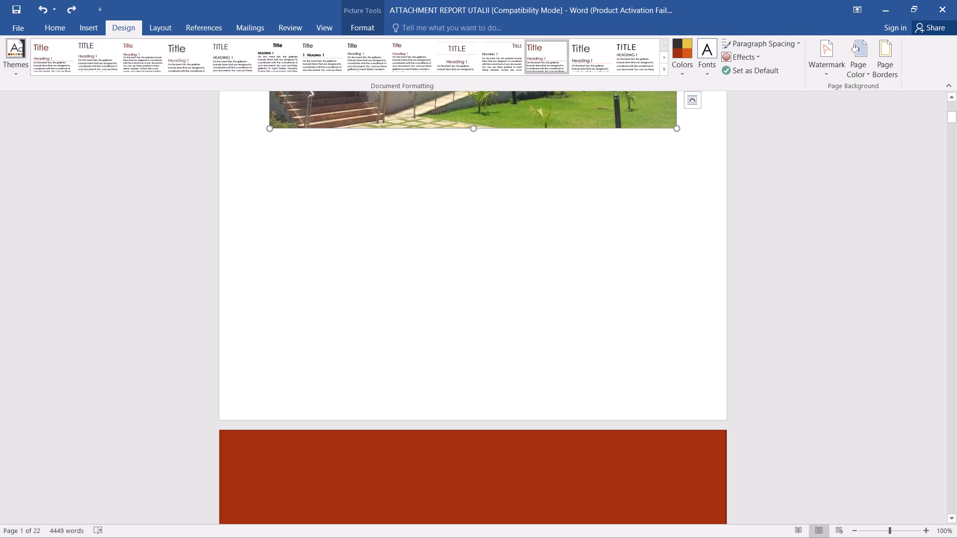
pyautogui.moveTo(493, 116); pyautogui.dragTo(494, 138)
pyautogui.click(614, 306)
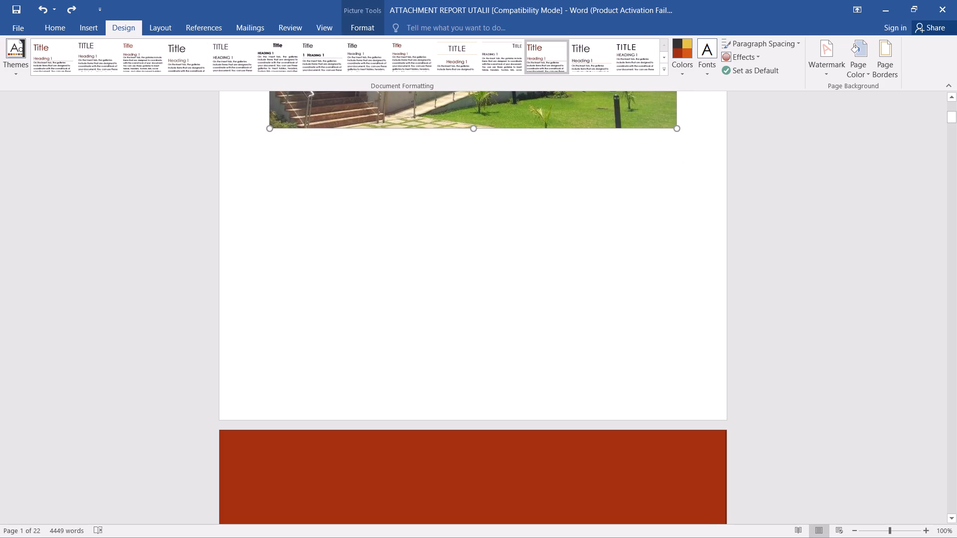
# Widen the right-hand white rectangle below the hotel photo by extending its left edge to about a quarter of the photo's width.
pyautogui.click(526, 234)
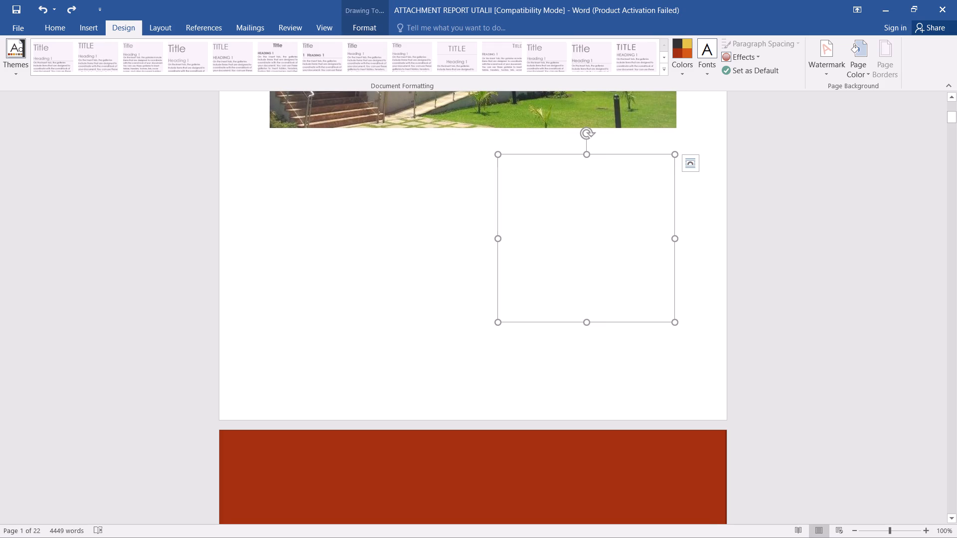
pyautogui.moveTo(498, 238); pyautogui.dragTo(381, 231)
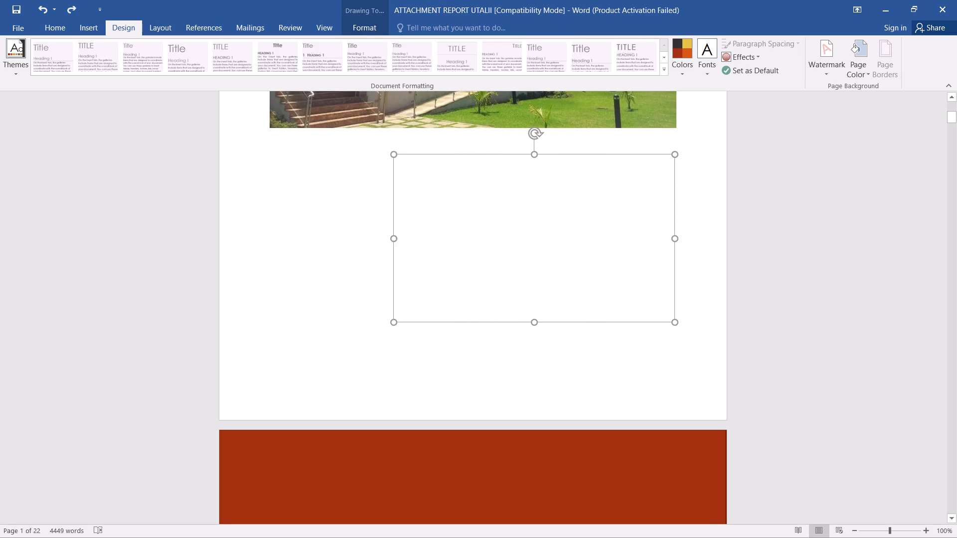
pyautogui.moveTo(381, 231); pyautogui.dragTo(380, 231)
pyautogui.click(456, 234)
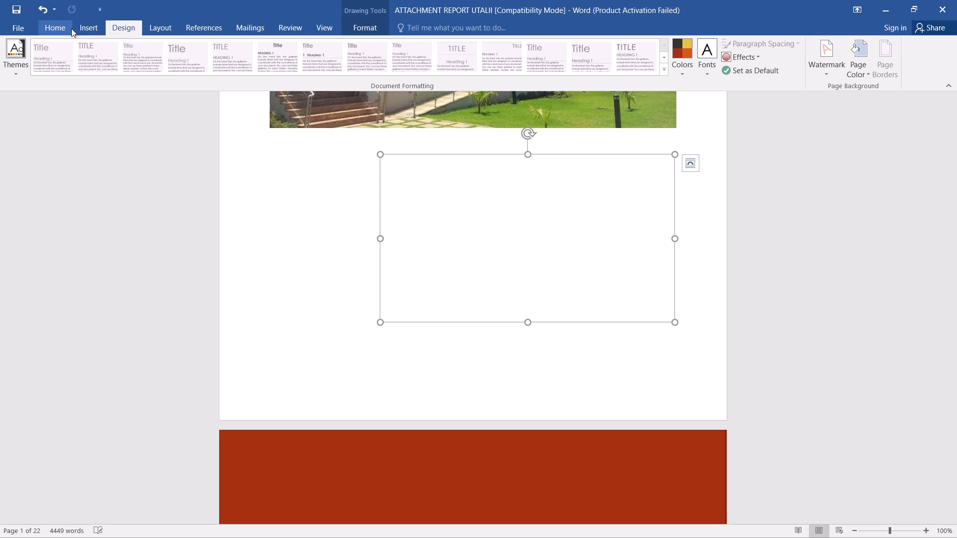
# Insert the picture boma hotel Nairobi from the Downloads folder into the document.
pyautogui.click(88, 30)
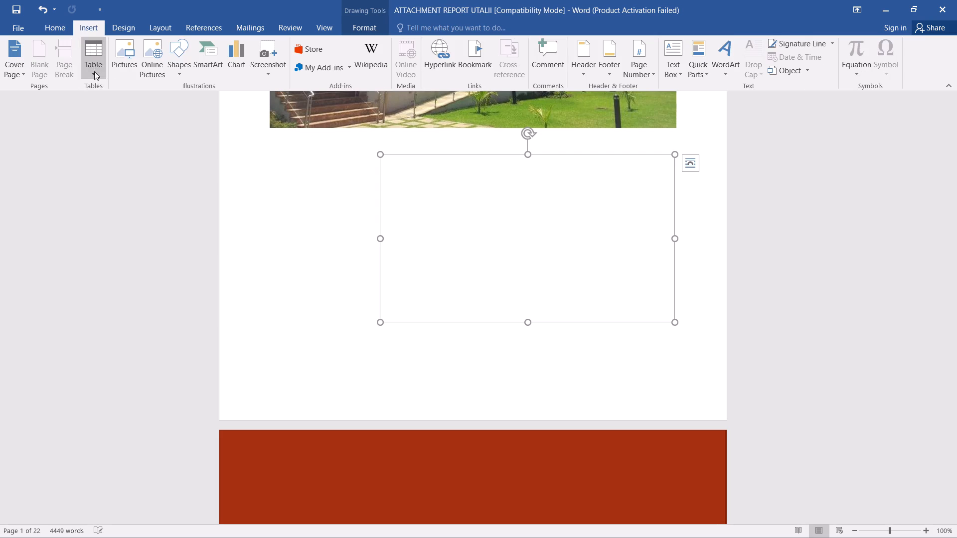
pyautogui.click(119, 66)
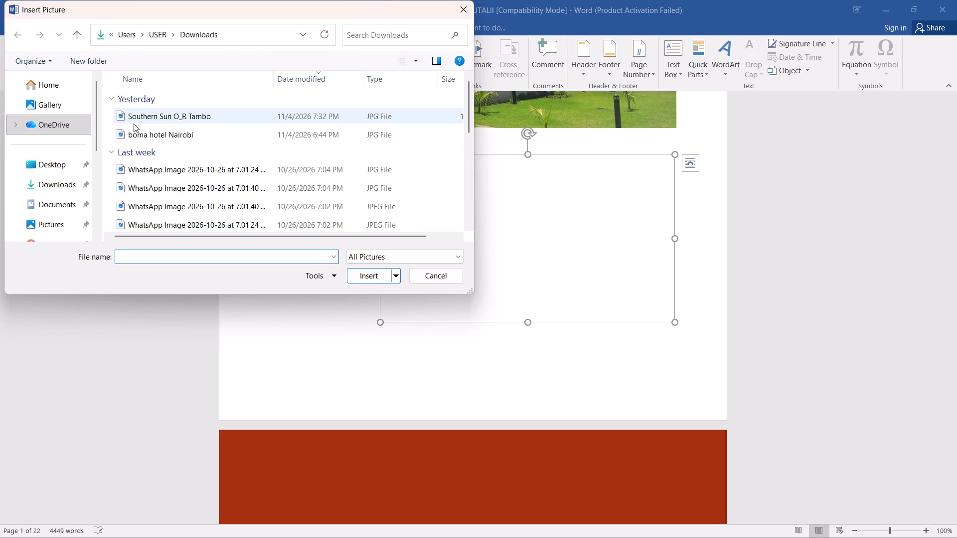
pyautogui.click(140, 135)
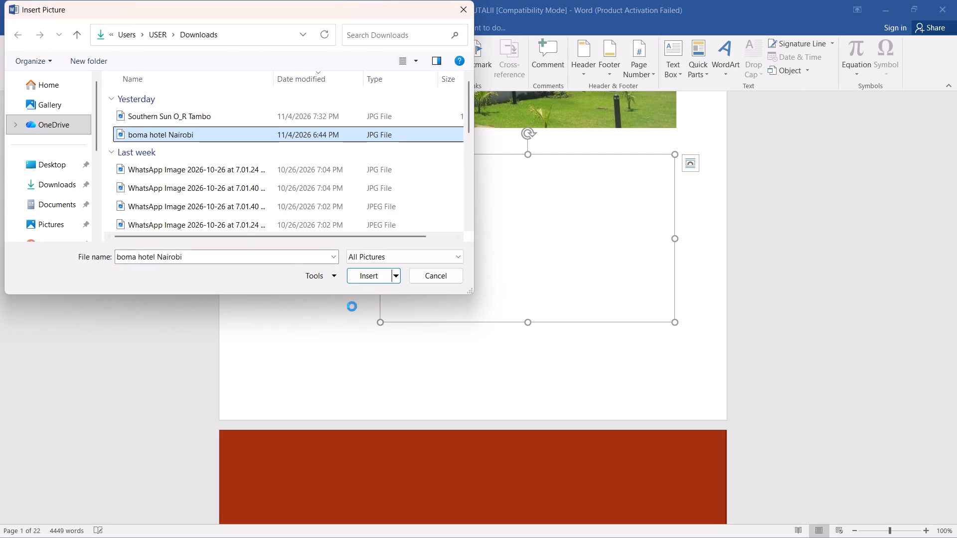
pyautogui.click(369, 279)
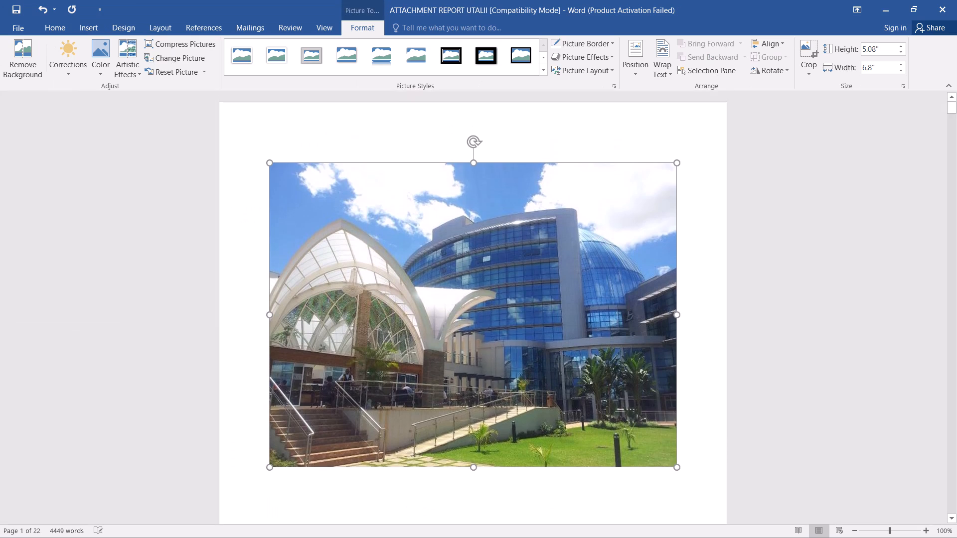
# Reduce the height of the inserted hotel photo on the second page to about 4.88" while keeping its 6.8" width.
pyautogui.scroll(-14, 488, 255)
pyautogui.click(590, 166)
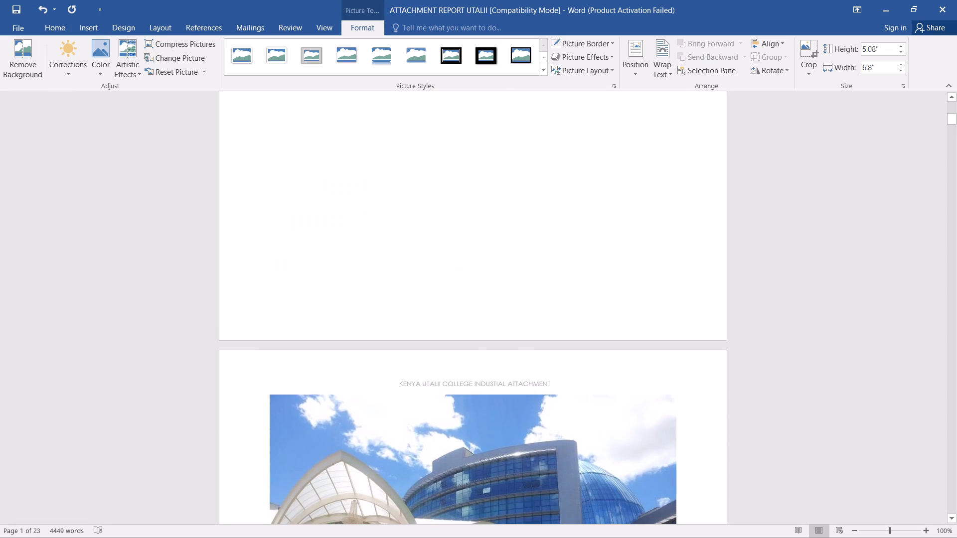
pyautogui.scroll(-20, 520, 398)
pyautogui.scroll(-3, 520, 398)
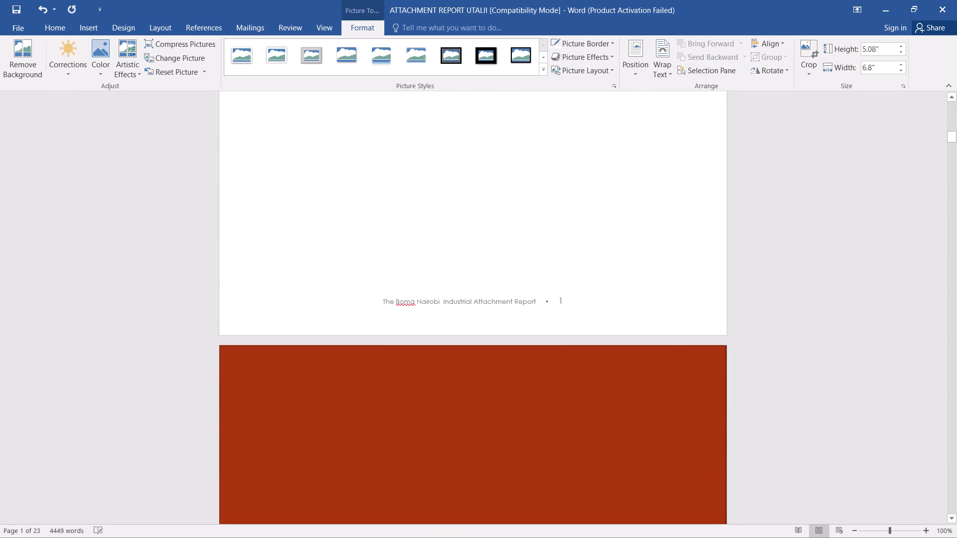
pyautogui.scroll(15, 525, 371)
pyautogui.click(517, 357)
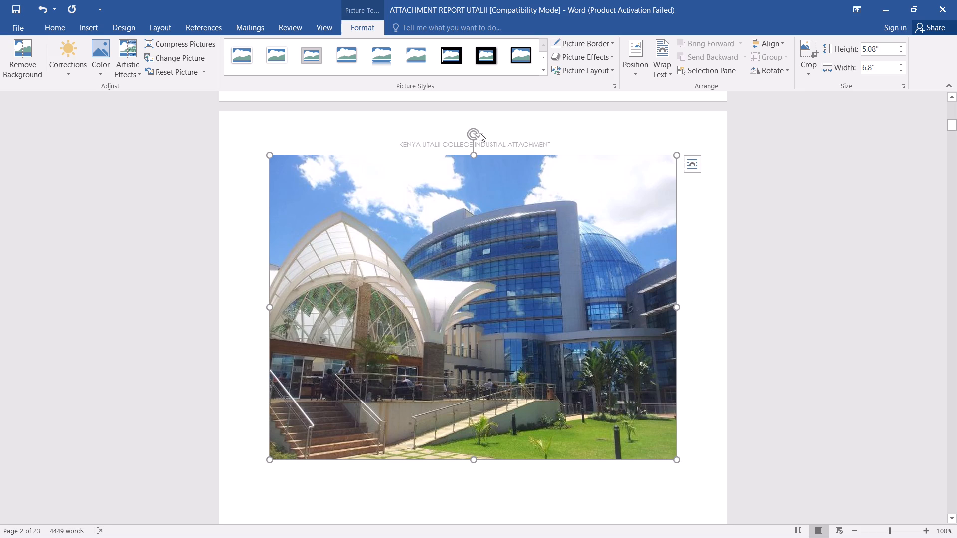
pyautogui.moveTo(471, 131); pyautogui.dragTo(470, 184)
pyautogui.moveTo(475, 154); pyautogui.dragTo(472, 167)
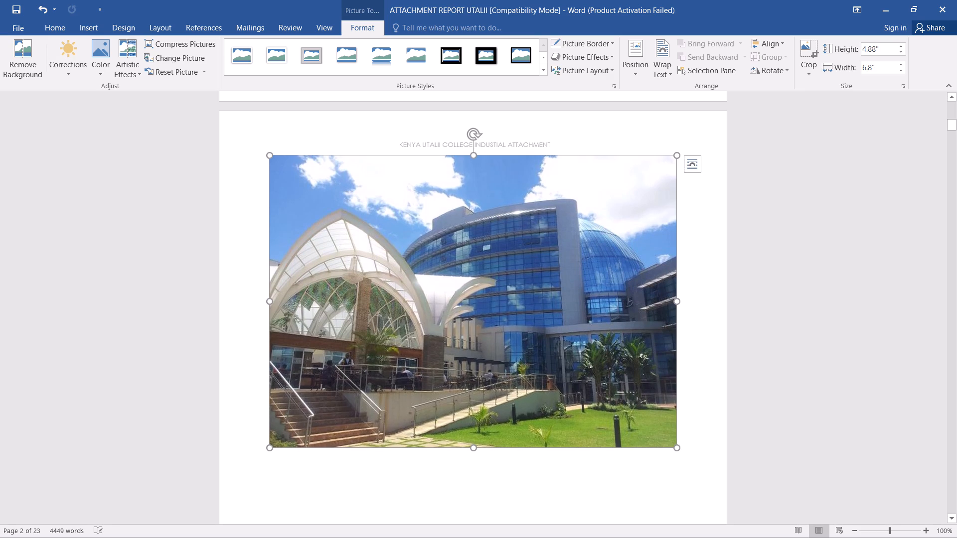
# Try to move the inserted hotel photo down the page, and set its text wrapping to Square.
pyautogui.moveTo(471, 210); pyautogui.dragTo(472, 263)
pyautogui.moveTo(478, 241); pyautogui.dragTo(477, 265)
pyautogui.moveTo(478, 248); pyautogui.dragTo(481, 258)
pyautogui.click(694, 162)
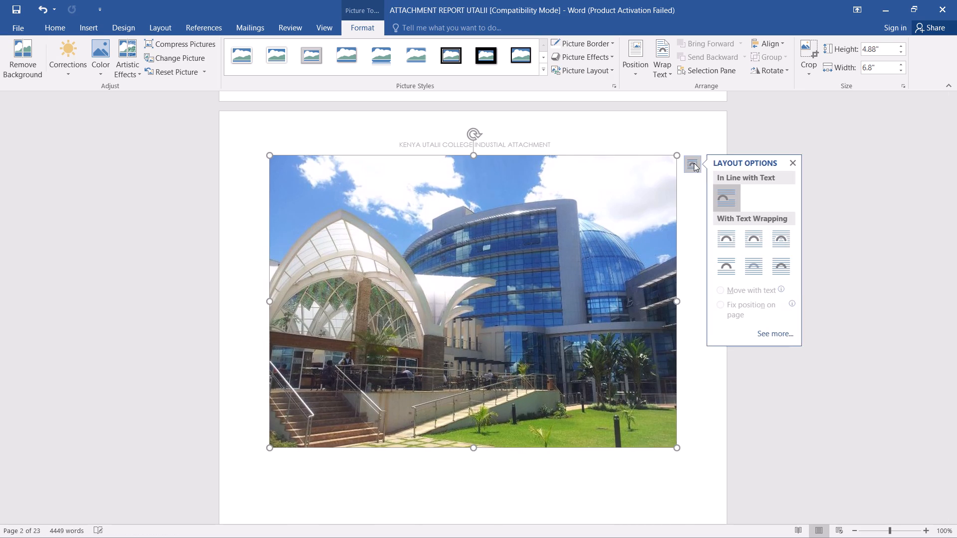
pyautogui.click(721, 239)
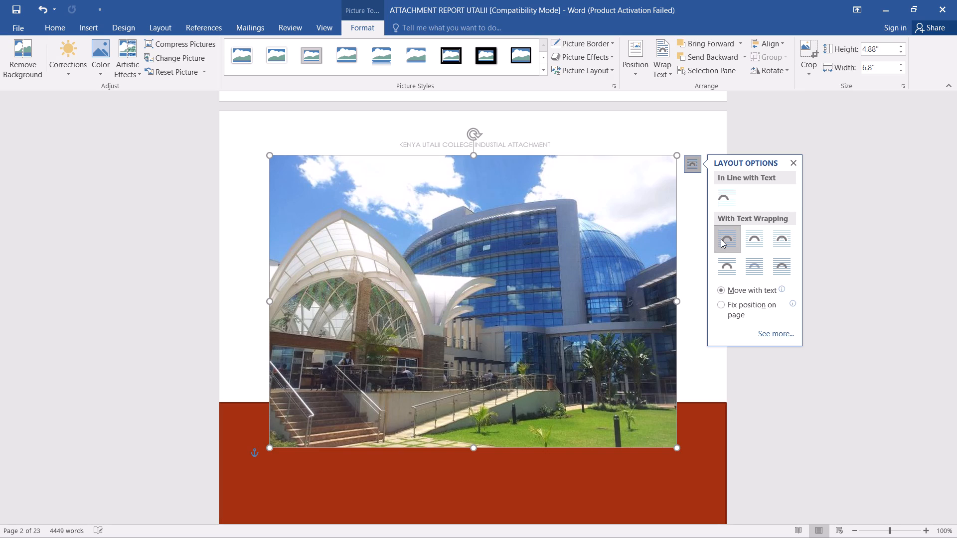
# Move the hotel photo up to the top edge of the red page, above the THE BOMA HOTELS text.
pyautogui.moveTo(519, 188); pyautogui.dragTo(524, 226)
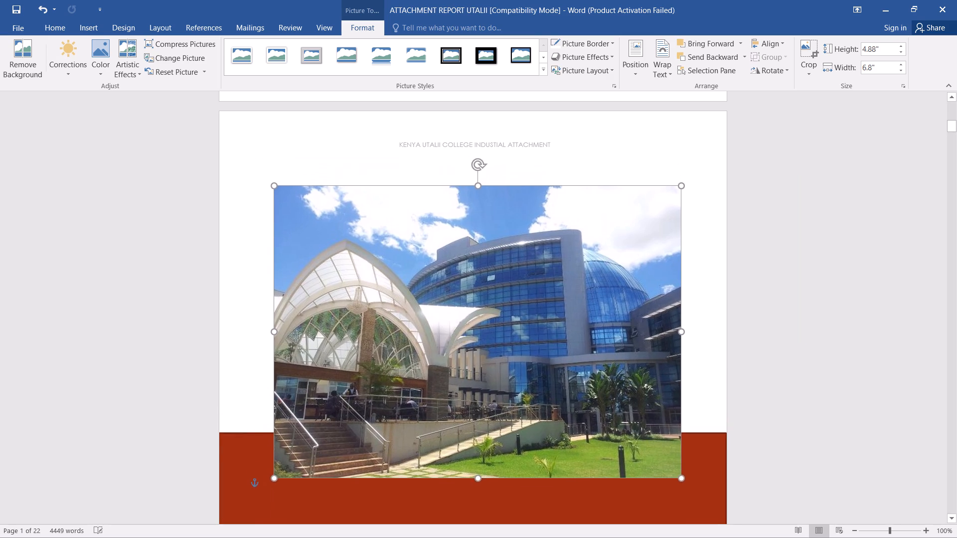
pyautogui.moveTo(524, 226); pyautogui.dragTo(532, 150)
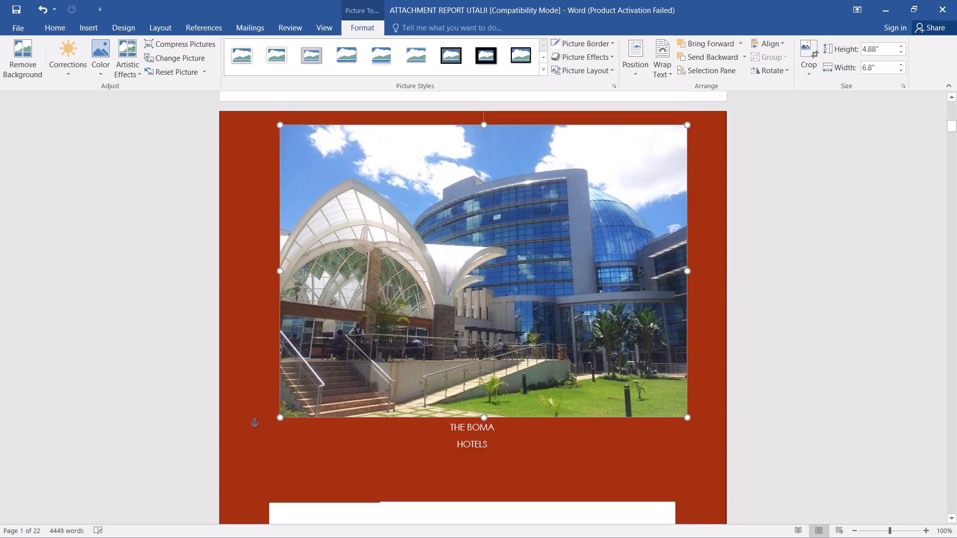
pyautogui.moveTo(532, 150); pyautogui.dragTo(534, 141)
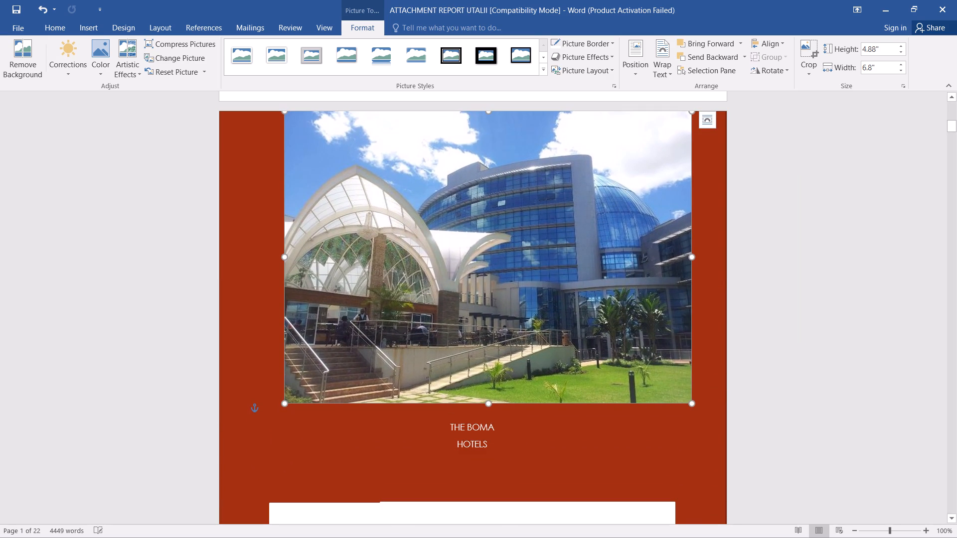
# Shrink the hotel photo proportionally to about 3.61" by 5.03" and place it just above the THE BOMA text.
pyautogui.scroll(3, 623, 198)
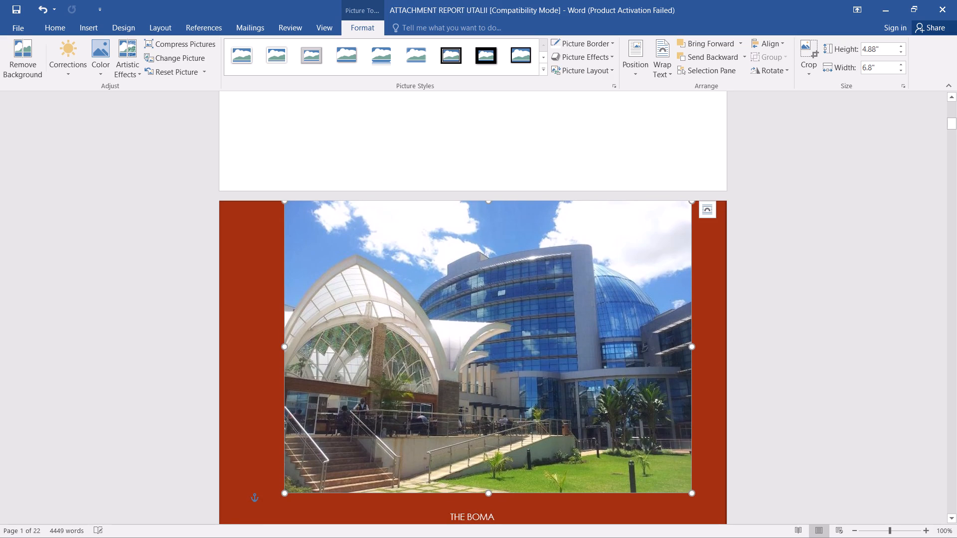
pyautogui.moveTo(284, 494); pyautogui.dragTo(284, 491)
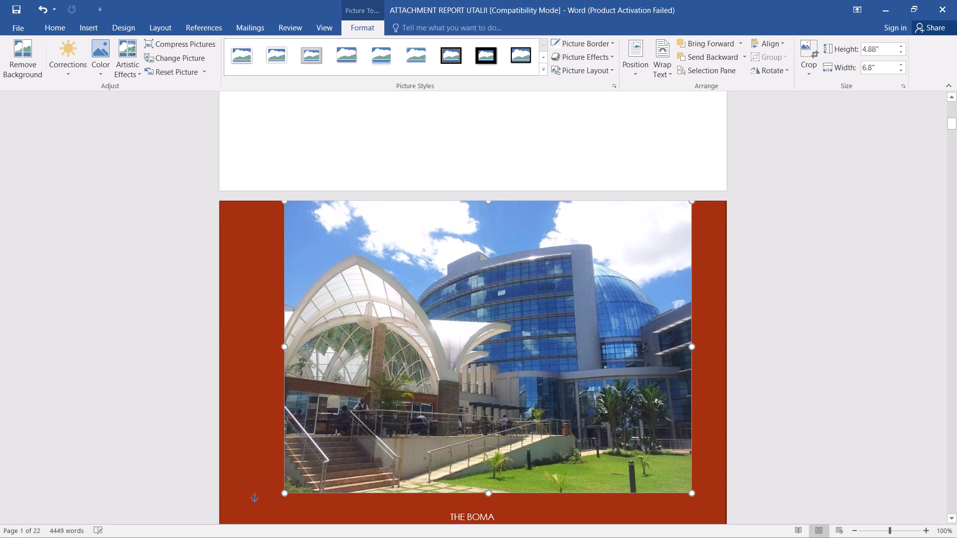
pyautogui.moveTo(284, 491); pyautogui.dragTo(446, 416)
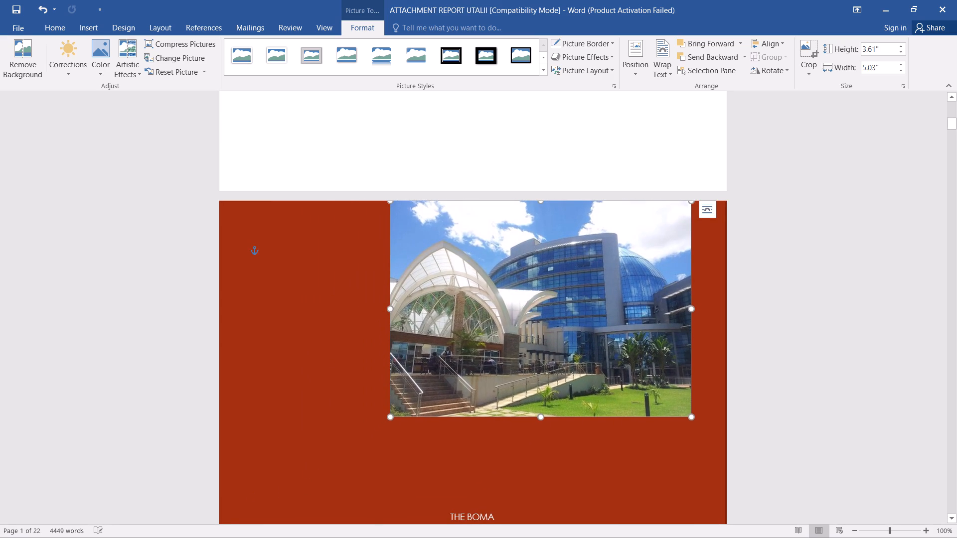
pyautogui.moveTo(504, 302); pyautogui.dragTo(394, 391)
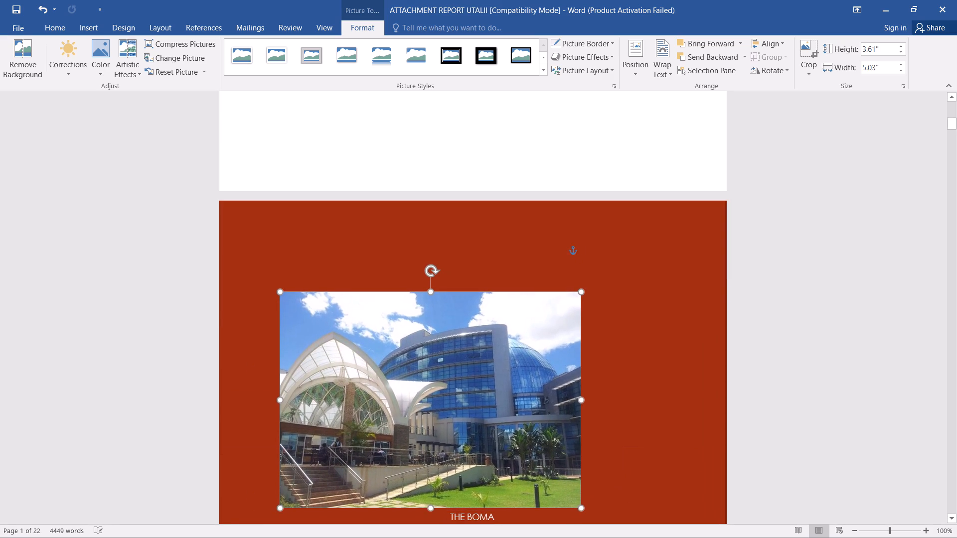
# Move the narrower white rectangle to the left half of the red page, below the THE BOMA HOTELS text.
pyautogui.scroll(-12, 602, 330)
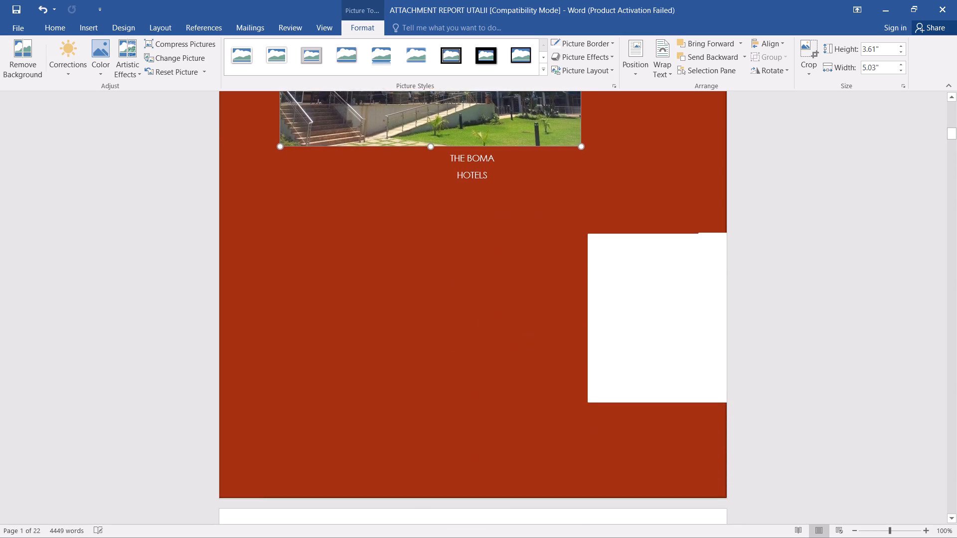
pyautogui.scroll(-9, 619, 327)
pyautogui.scroll(7, 619, 327)
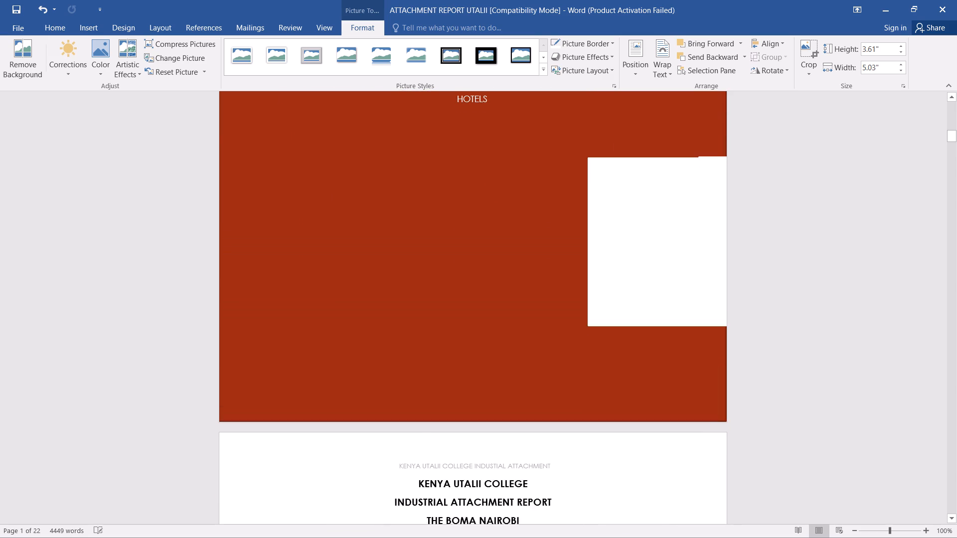
pyautogui.click(290, 271)
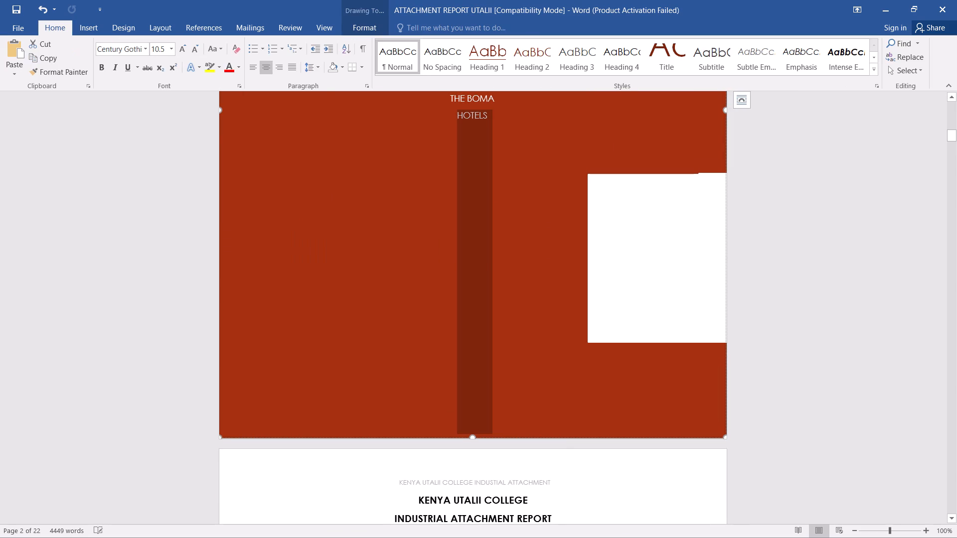
pyautogui.click(700, 275)
pyautogui.moveTo(673, 270); pyautogui.dragTo(603, 274)
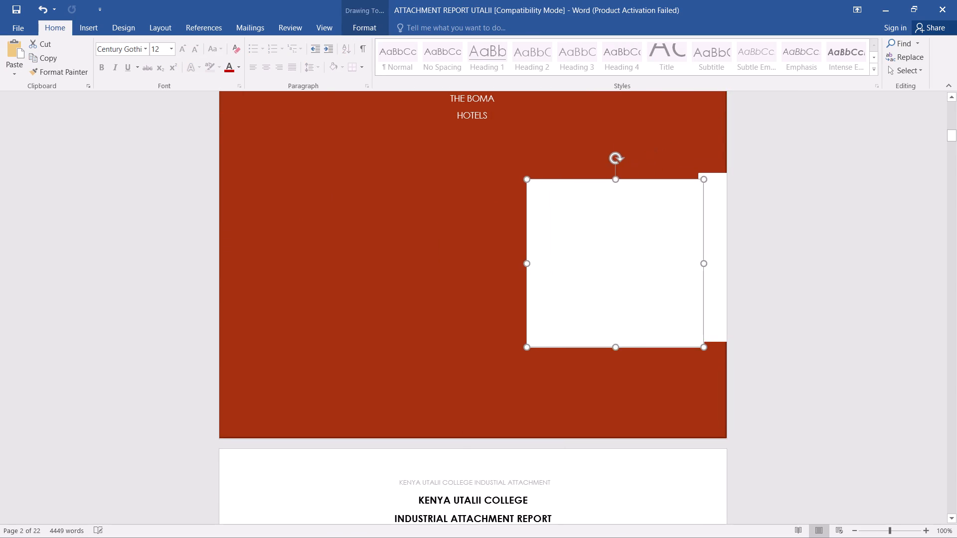
pyautogui.moveTo(603, 274); pyautogui.dragTo(313, 289)
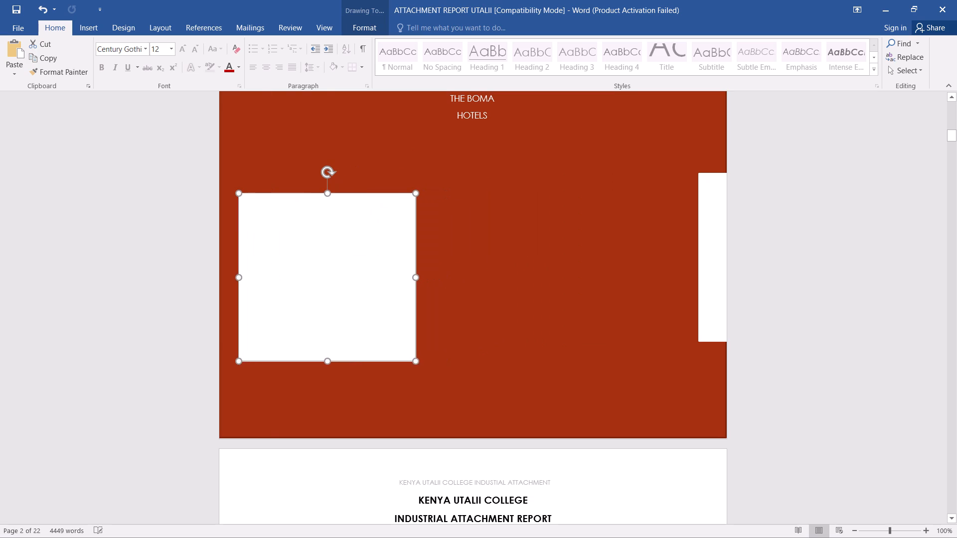
pyautogui.moveTo(313, 289); pyautogui.dragTo(331, 294)
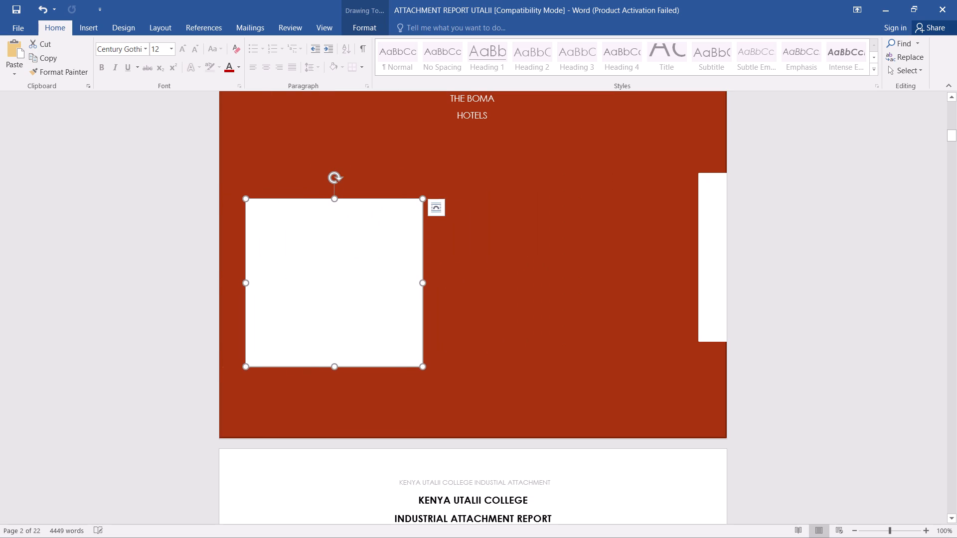
# Narrow the other white rectangle to roughly half its width and place it beside the first one on the red page's right half.
pyautogui.click(706, 267)
pyautogui.moveTo(709, 266); pyautogui.dragTo(563, 287)
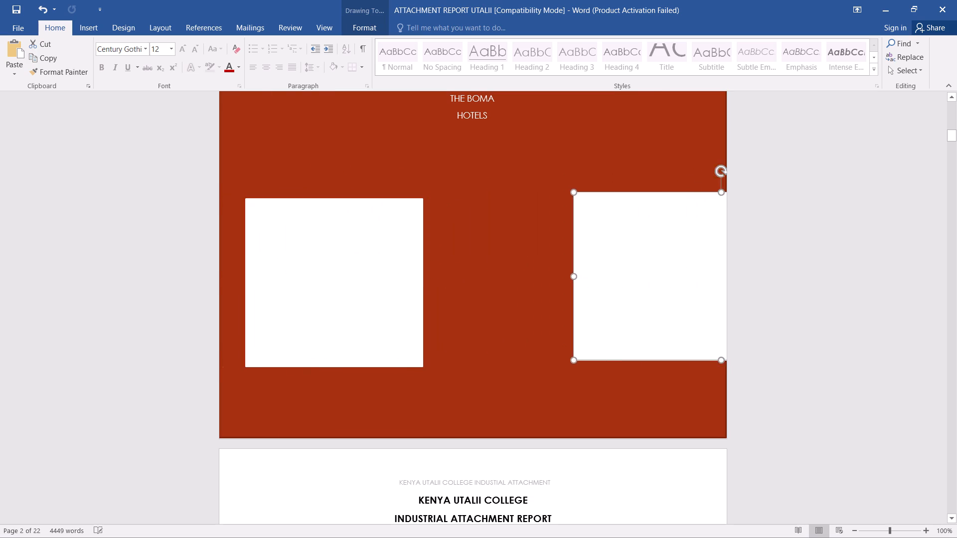
pyautogui.moveTo(563, 287); pyautogui.dragTo(468, 296)
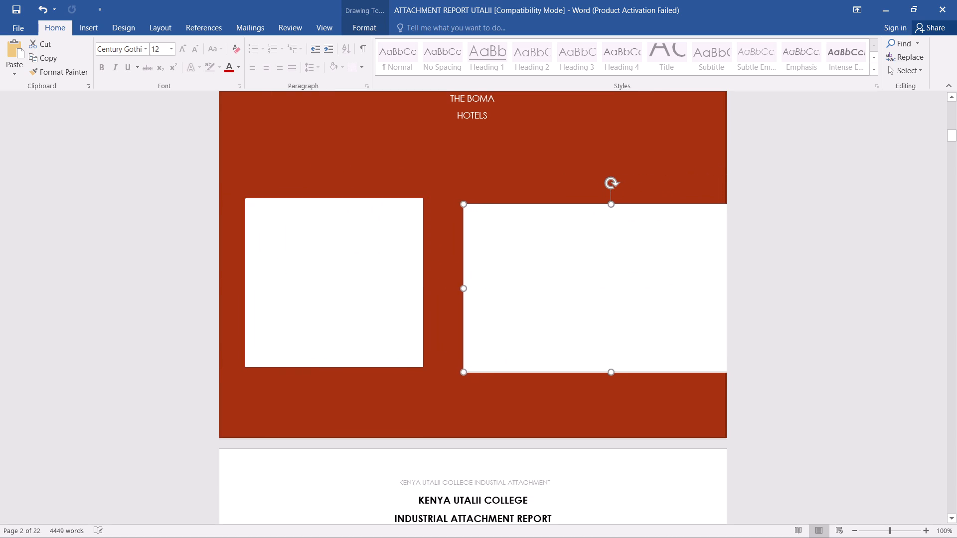
pyautogui.moveTo(468, 296); pyautogui.dragTo(450, 297)
pyautogui.moveTo(441, 289); pyautogui.dragTo(463, 290)
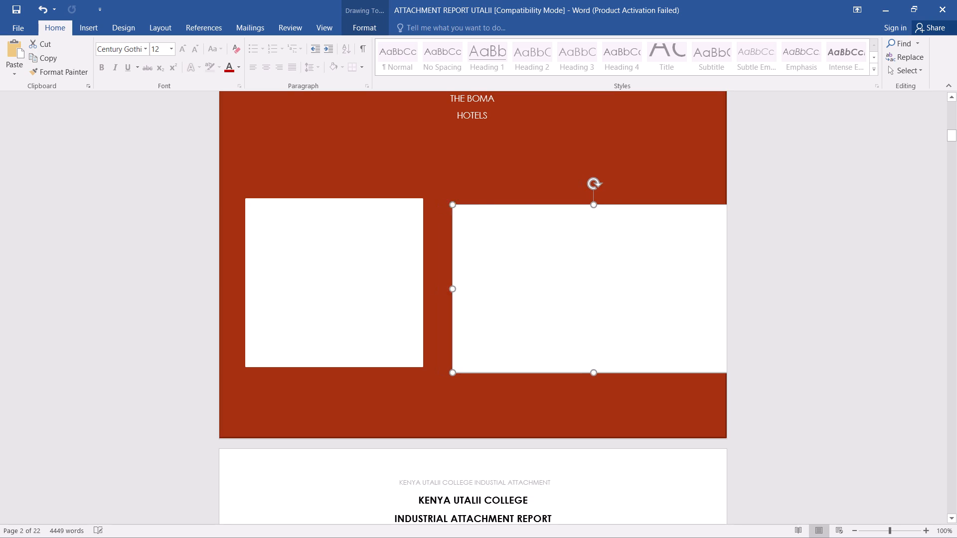
pyautogui.moveTo(463, 290); pyautogui.dragTo(597, 289)
pyautogui.moveTo(659, 282); pyautogui.dragTo(567, 296)
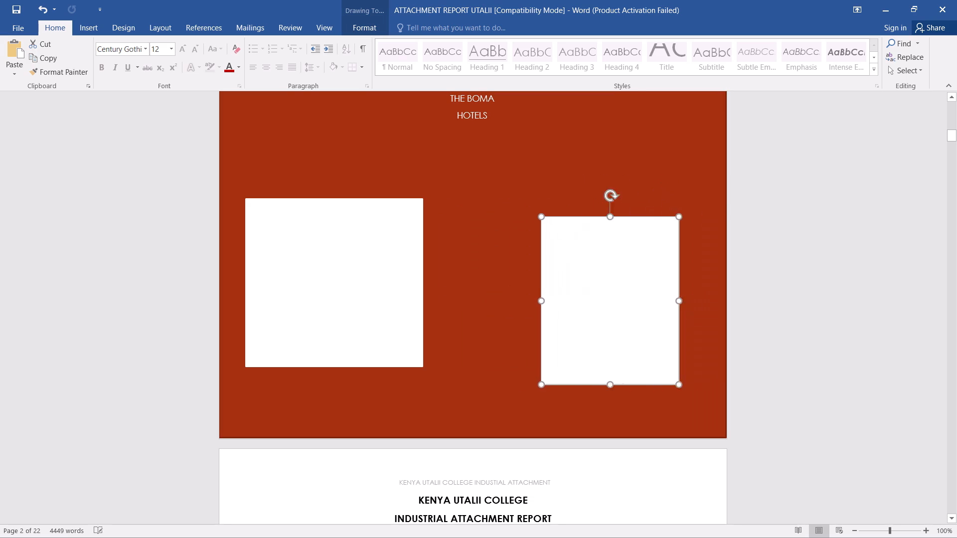
pyautogui.moveTo(567, 296); pyautogui.dragTo(553, 286)
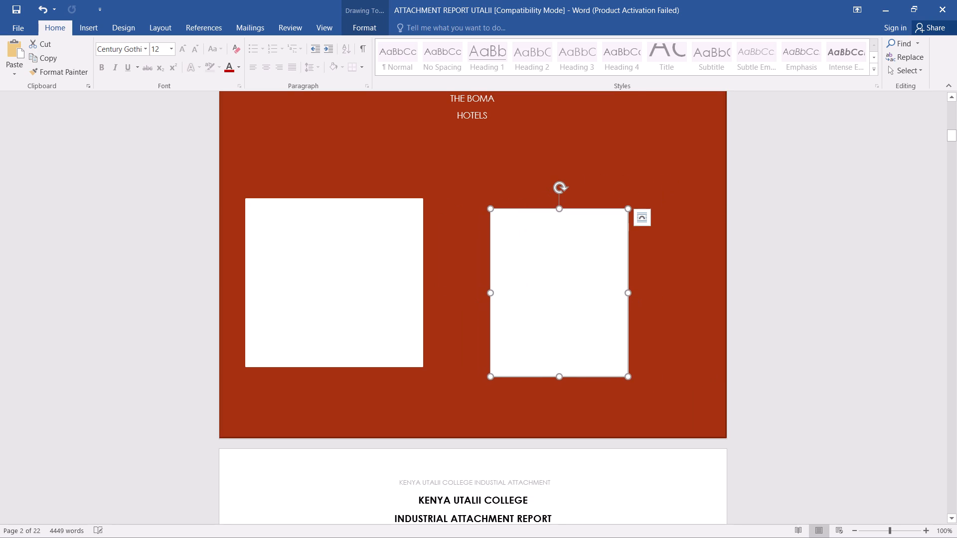
# Widen the right-hand white rectangle on both sides to about the width of the left-hand one.
pyautogui.moveTo(628, 292); pyautogui.dragTo(658, 292)
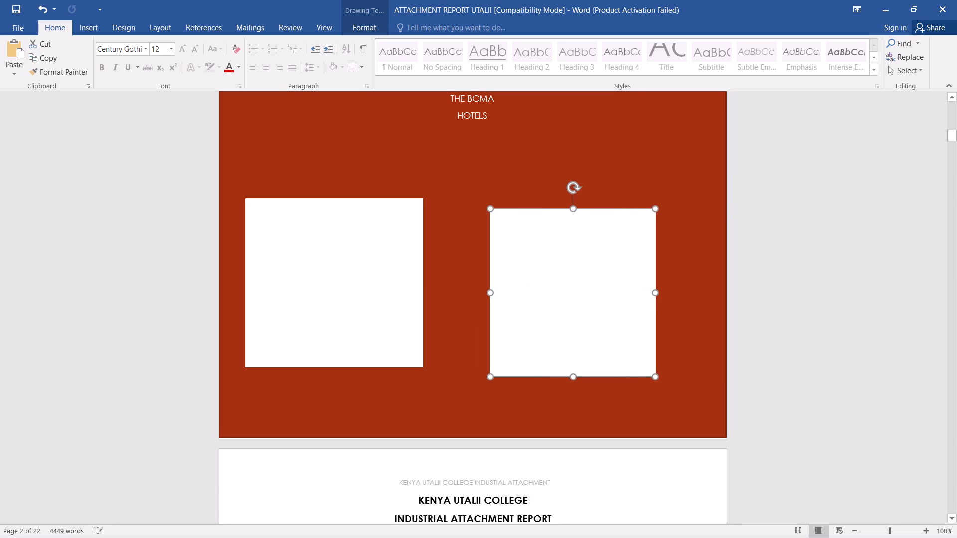
pyautogui.moveTo(658, 292); pyautogui.dragTo(667, 291)
pyautogui.moveTo(492, 294); pyautogui.dragTo(489, 293)
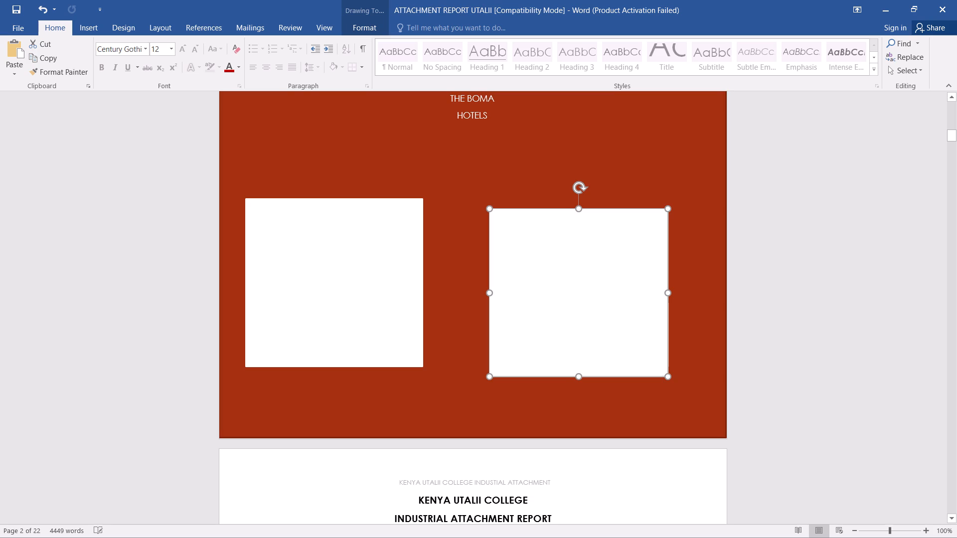
pyautogui.moveTo(489, 293); pyautogui.dragTo(484, 291)
# Overlay the right-hand white rectangle on the left-hand one to compare sizes, and return it to the right half at nearly the same height.
pyautogui.moveTo(550, 287); pyautogui.dragTo(313, 261)
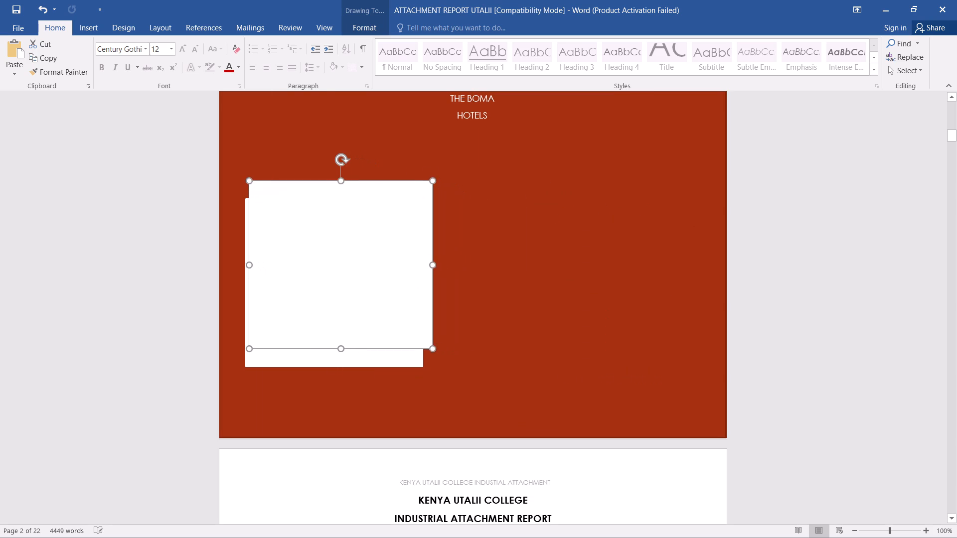
pyautogui.moveTo(313, 261); pyautogui.dragTo(311, 275)
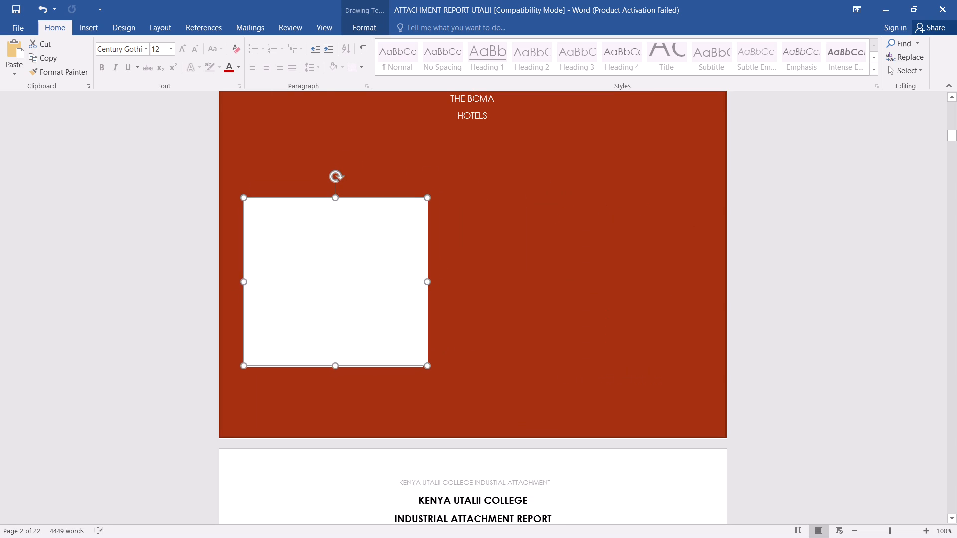
pyautogui.moveTo(311, 275); pyautogui.dragTo(331, 273)
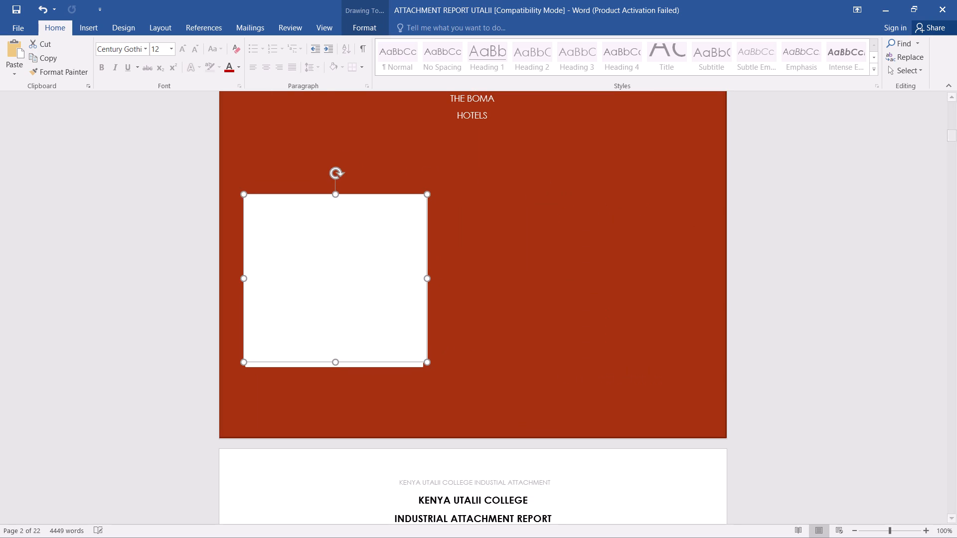
pyautogui.moveTo(331, 273); pyautogui.dragTo(547, 276)
pyautogui.scroll(3, 495, 258)
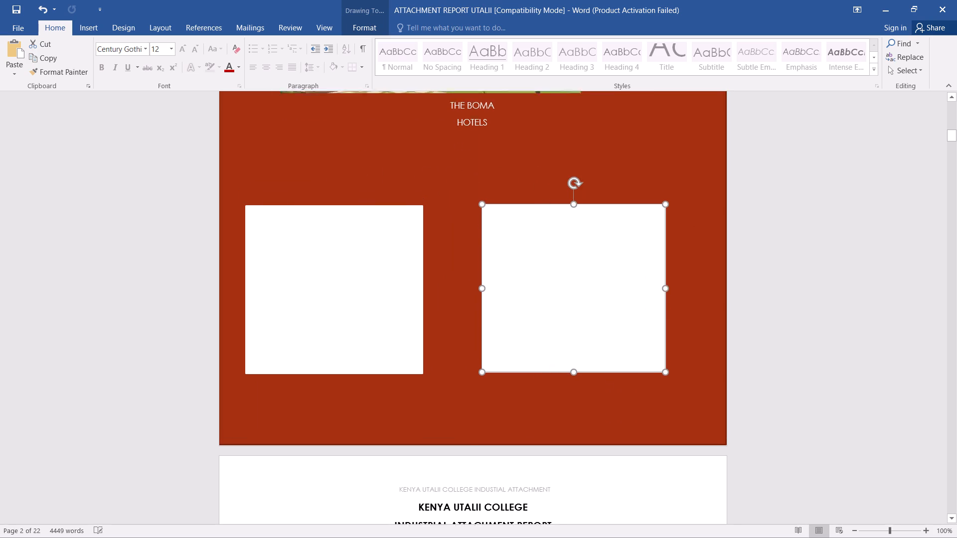
# Shrink the hotel photo above the THE BOMA HOTELS text to roughly three quarters of its width and four fifths of its height.
pyautogui.scroll(4, 485, 207)
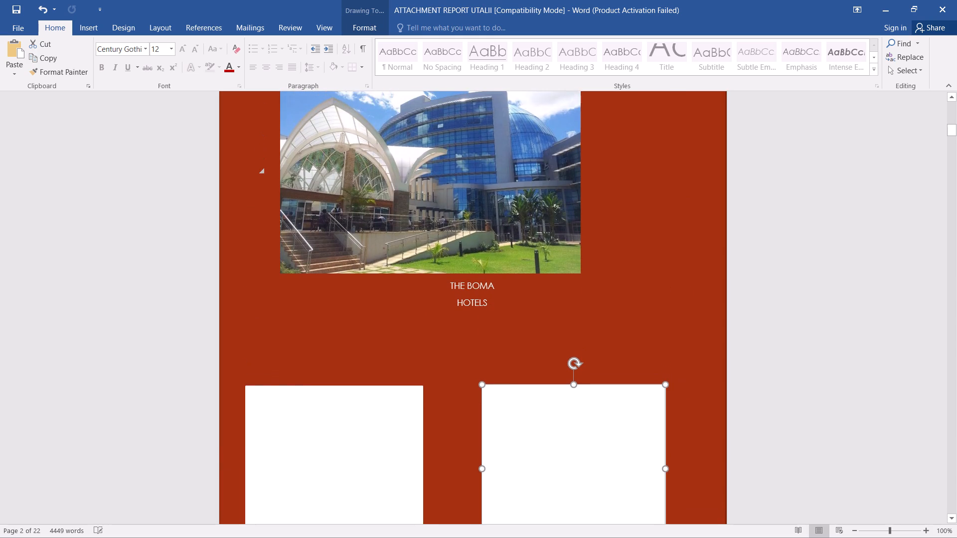
pyautogui.scroll(2, 477, 183)
pyautogui.click(552, 252)
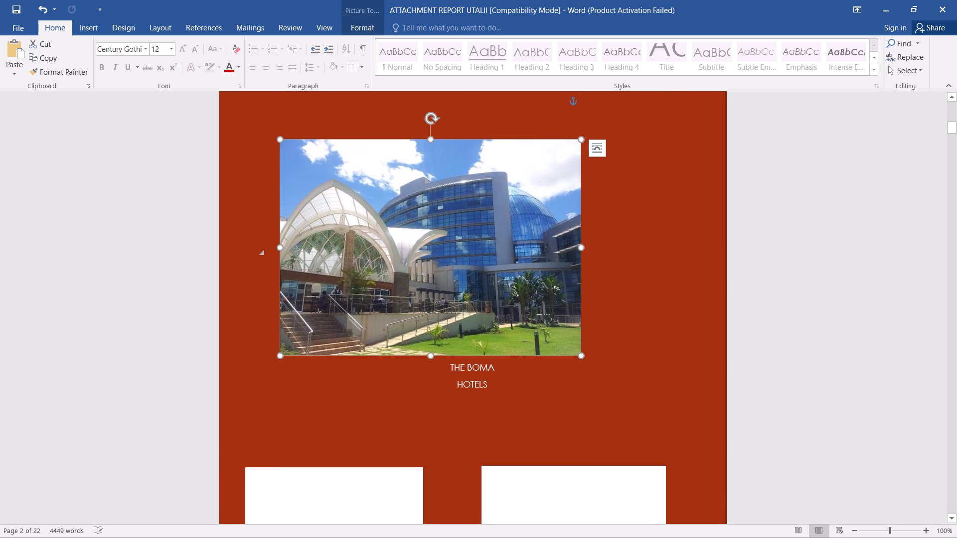
pyautogui.moveTo(580, 250); pyautogui.dragTo(524, 253)
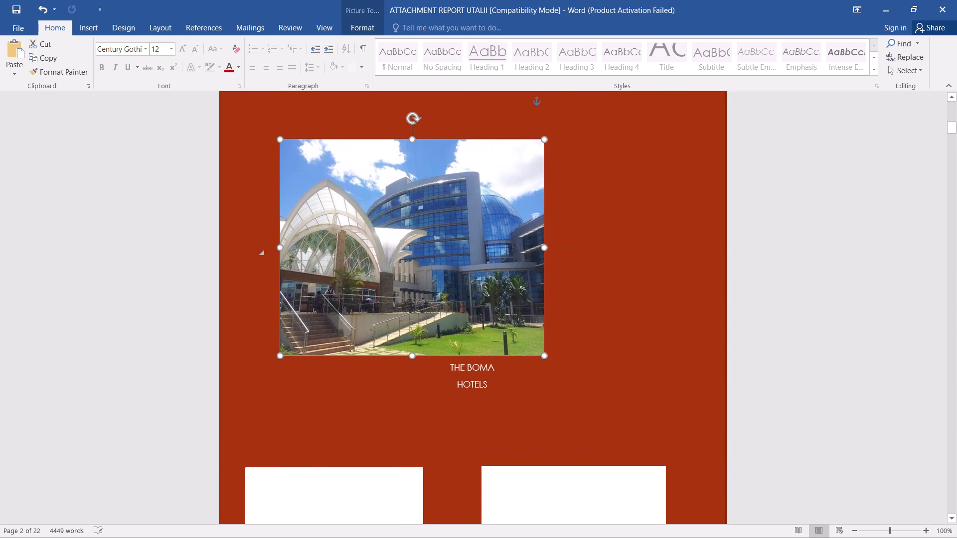
pyautogui.moveTo(524, 253); pyautogui.dragTo(516, 253)
pyautogui.moveTo(398, 357); pyautogui.dragTo(400, 342)
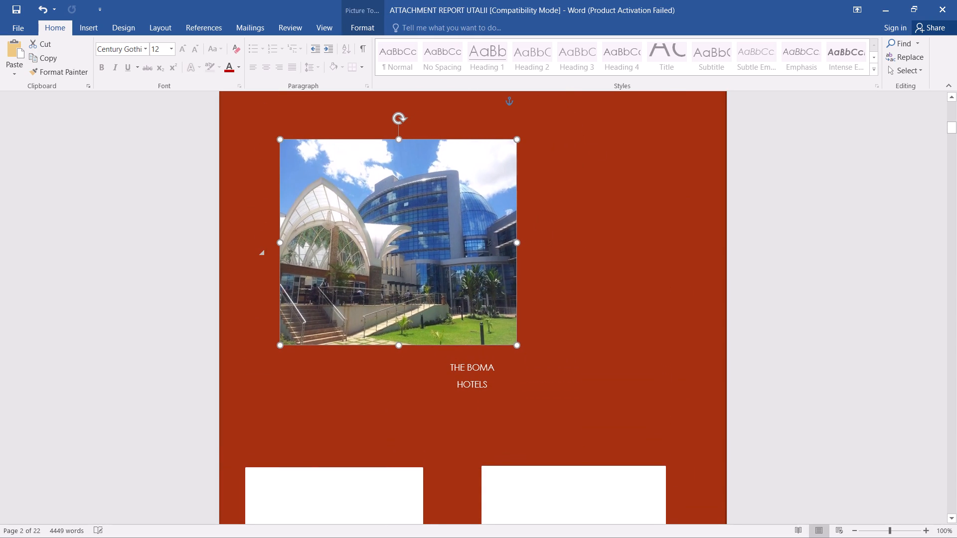
pyautogui.moveTo(400, 342); pyautogui.dragTo(411, 312)
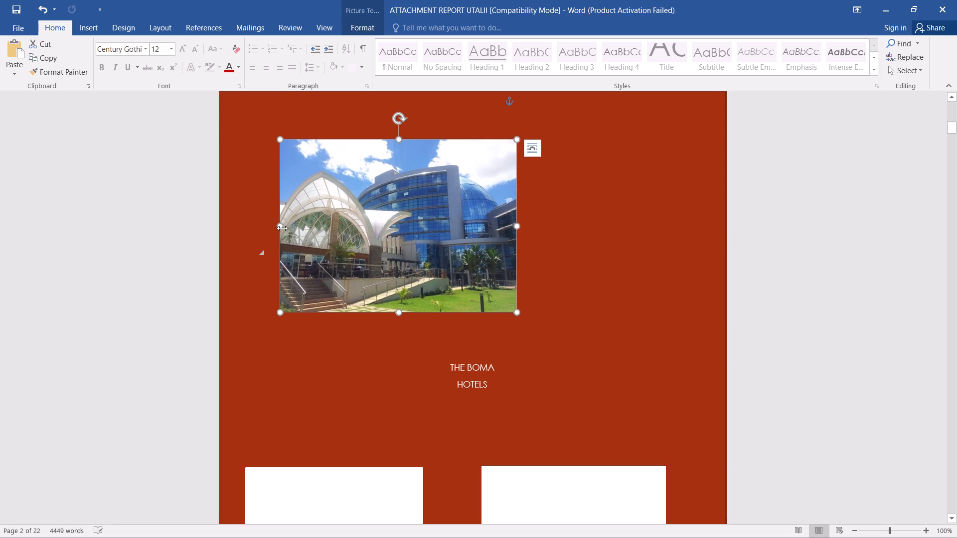
pyautogui.moveTo(282, 226); pyautogui.dragTo(329, 234)
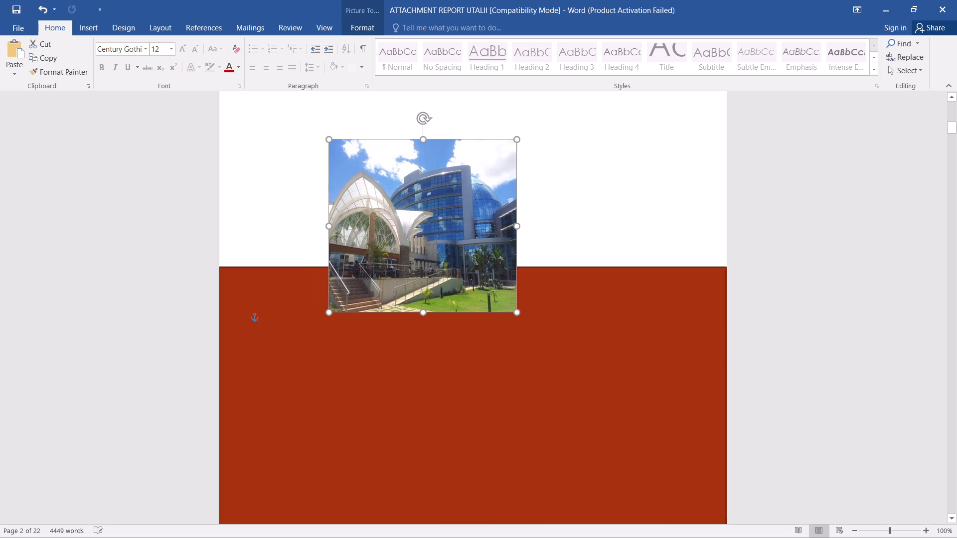
pyautogui.moveTo(329, 234); pyautogui.dragTo(290, 234)
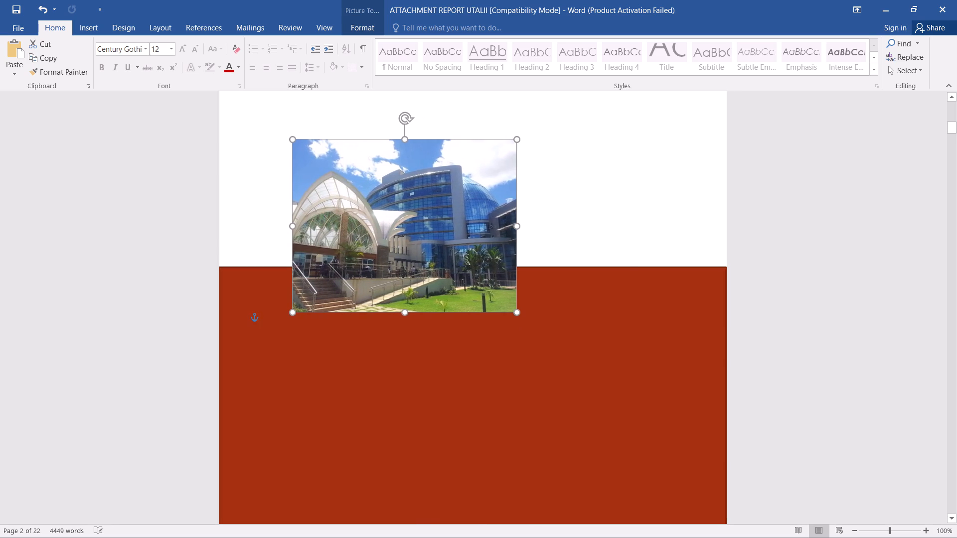
pyautogui.moveTo(290, 234); pyautogui.dragTo(301, 239)
pyautogui.click(301, 239)
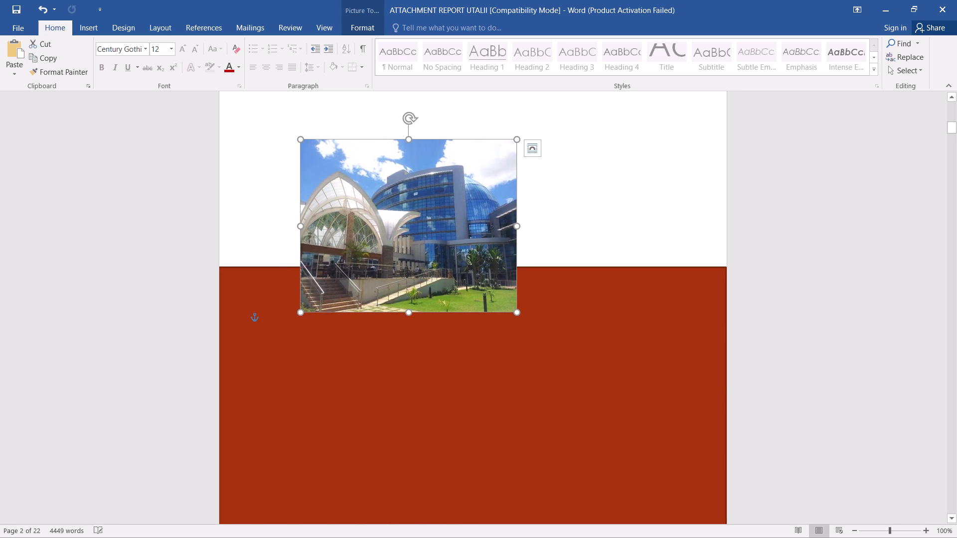
pyautogui.moveTo(302, 228); pyautogui.dragTo(289, 228)
# Move the reduced hotel photo down onto the left-hand white rectangle below the THE BOMA HOTELS text.
pyautogui.moveTo(346, 220); pyautogui.dragTo(322, 353)
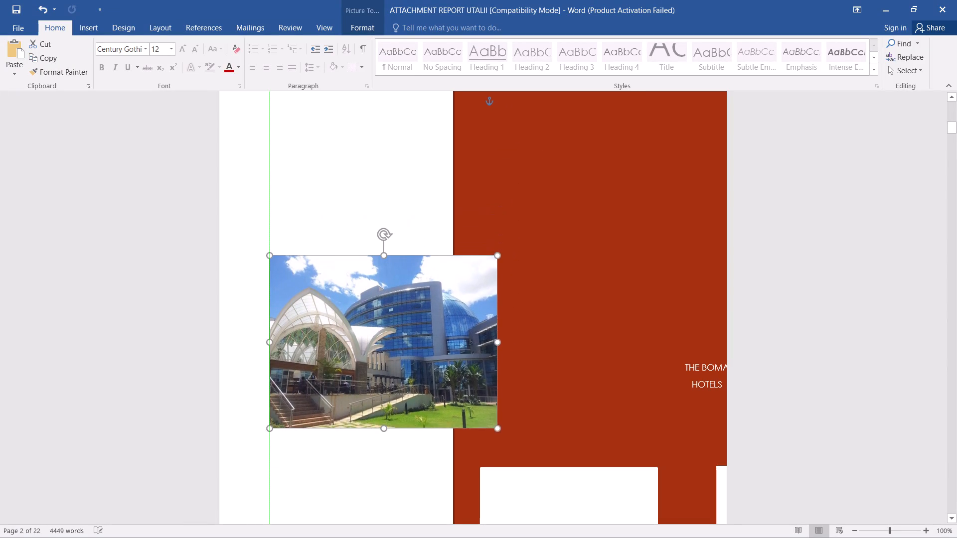
pyautogui.moveTo(322, 353); pyautogui.dragTo(354, 388)
pyautogui.scroll(-11, 432, 296)
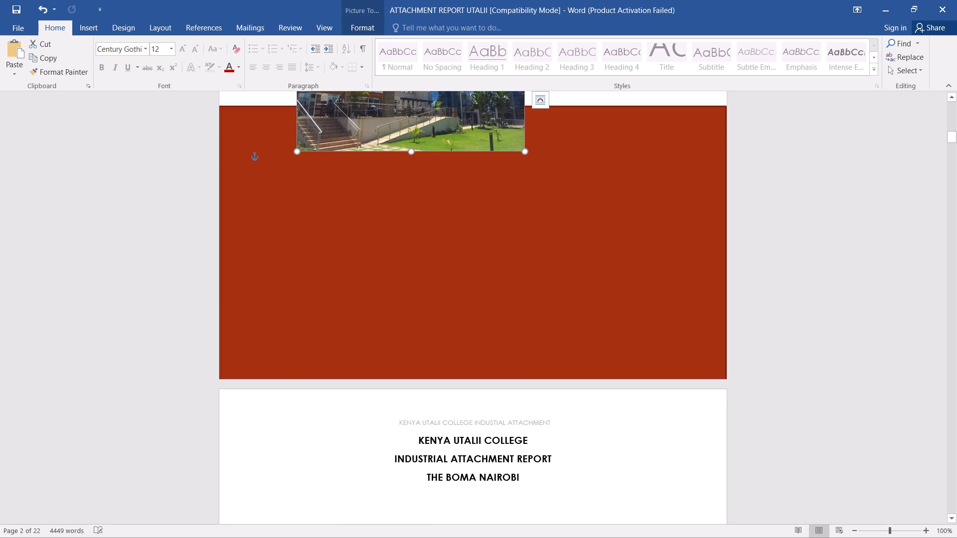
pyautogui.moveTo(446, 105); pyautogui.dragTo(443, 249)
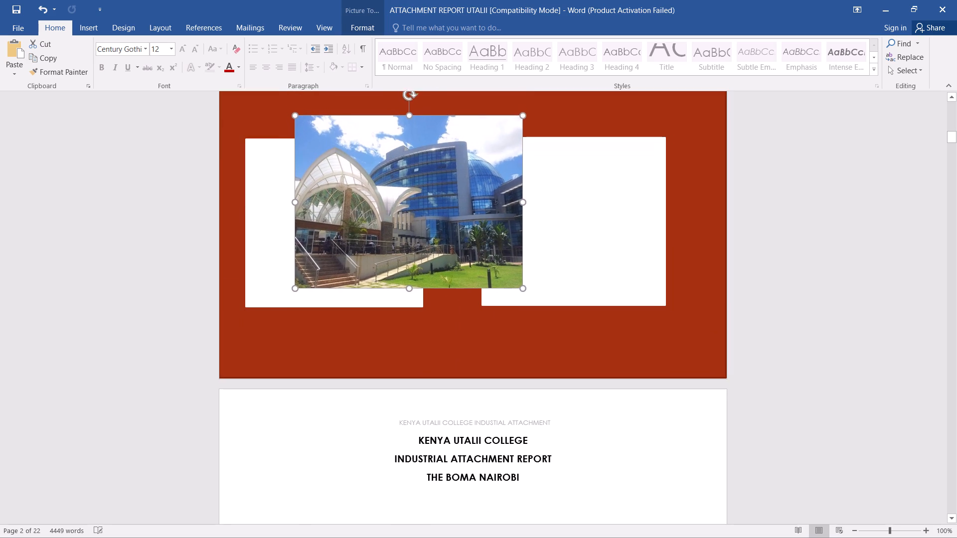
pyautogui.moveTo(443, 249); pyautogui.dragTo(376, 266)
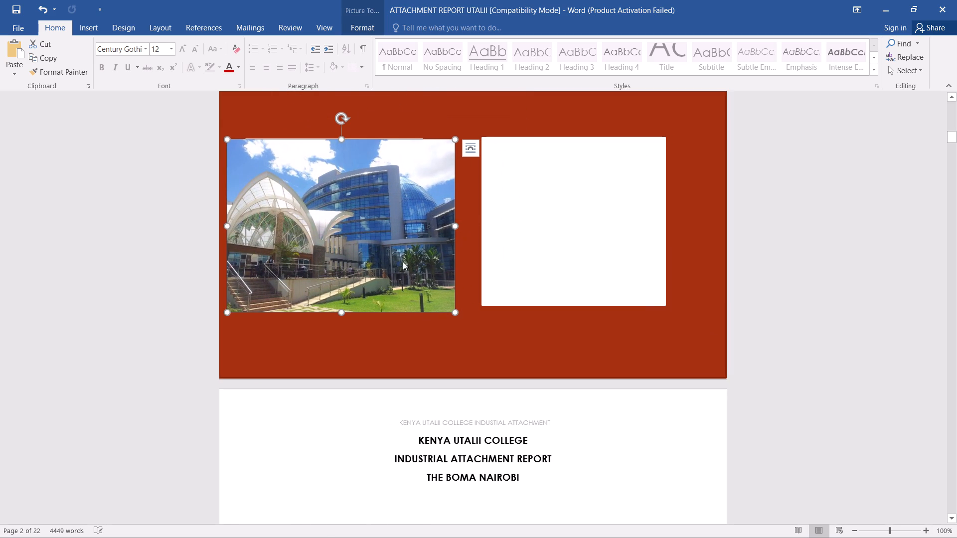
# Resize and reposition the hotel photo so that it just covers the left-hand white rectangle.
pyautogui.moveTo(456, 310); pyautogui.dragTo(456, 310)
pyautogui.moveTo(456, 310); pyautogui.dragTo(422, 302)
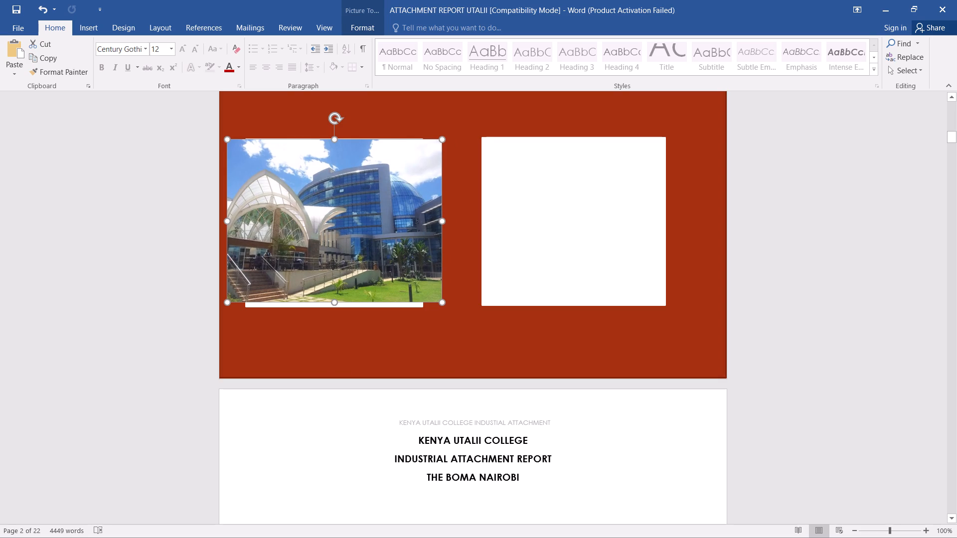
pyautogui.moveTo(422, 302); pyautogui.dragTo(419, 296)
pyautogui.moveTo(402, 249); pyautogui.dragTo(402, 266)
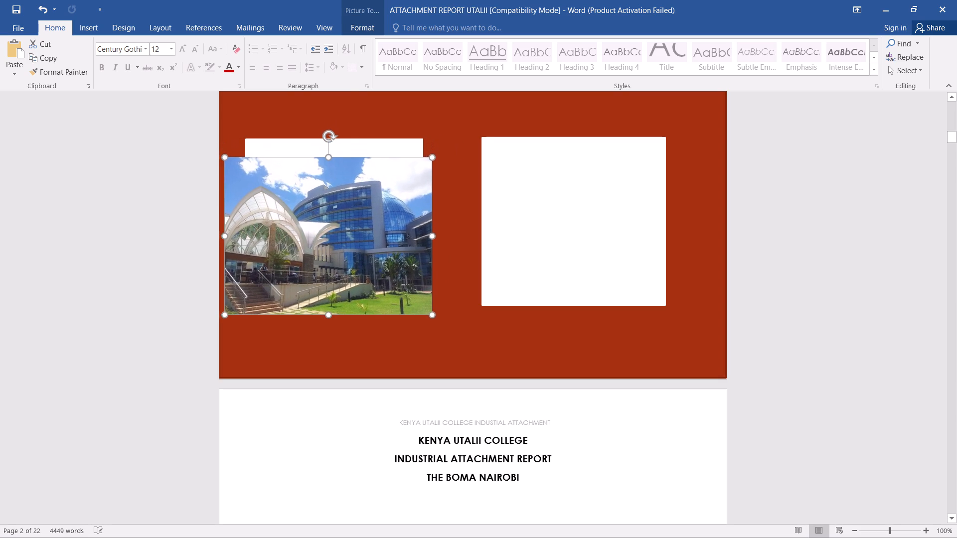
pyautogui.moveTo(402, 266); pyautogui.dragTo(420, 253)
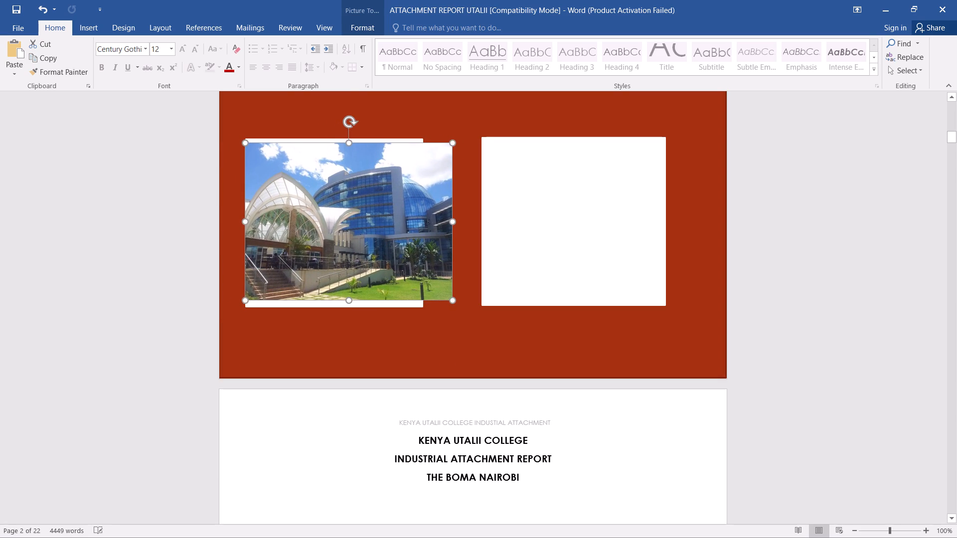
pyautogui.moveTo(420, 253); pyautogui.dragTo(421, 251)
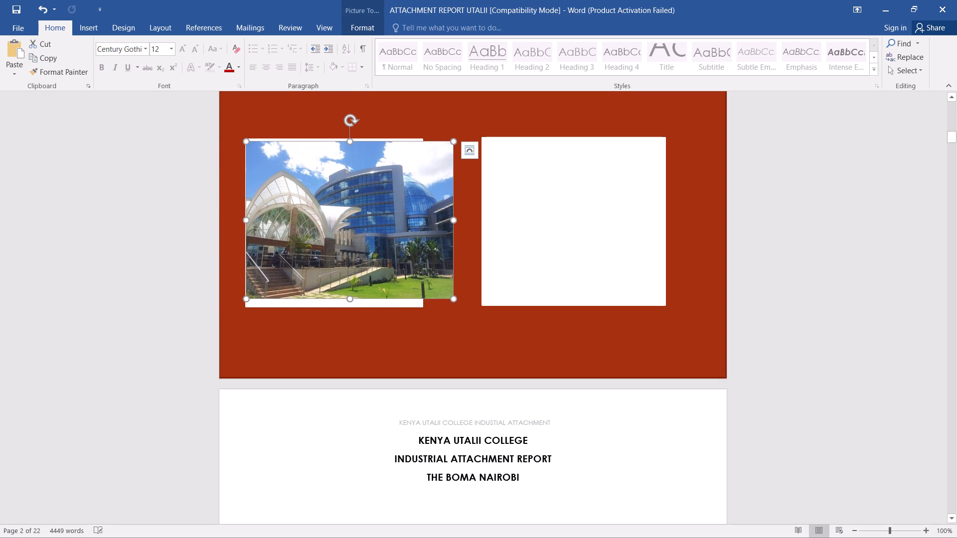
pyautogui.click(246, 140)
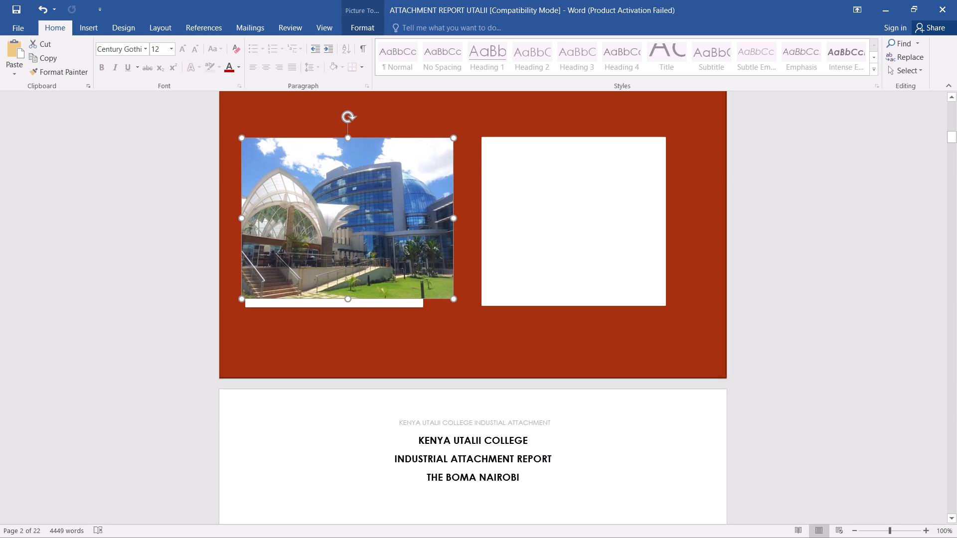
pyautogui.click(455, 213)
pyautogui.moveTo(453, 218); pyautogui.dragTo(435, 228)
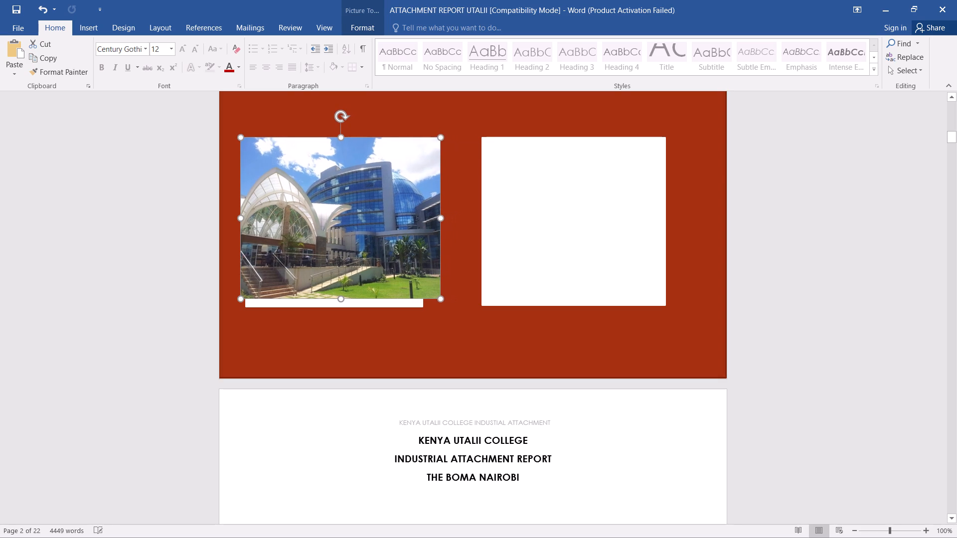
pyautogui.moveTo(435, 228); pyautogui.dragTo(421, 230)
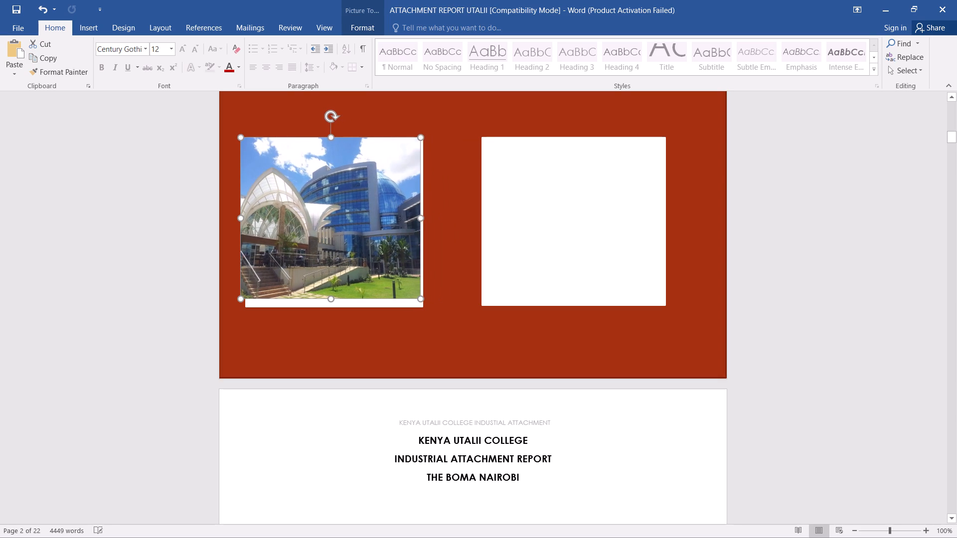
pyautogui.moveTo(421, 230); pyautogui.dragTo(423, 229)
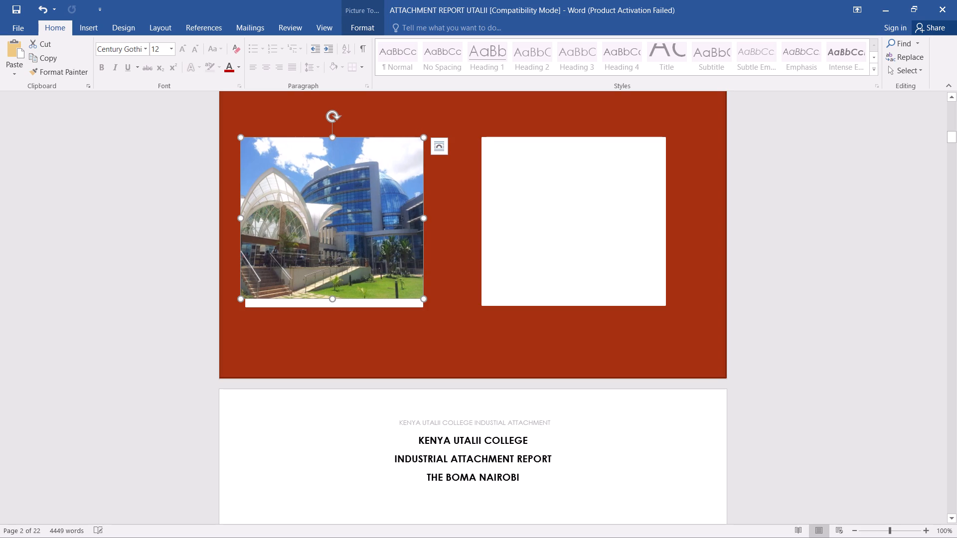
pyautogui.moveTo(331, 295); pyautogui.dragTo(327, 303)
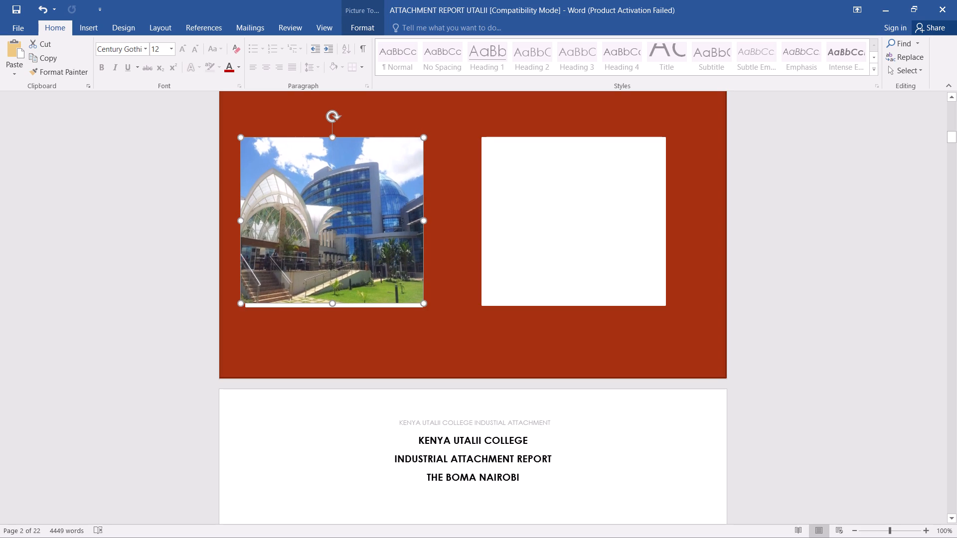
pyautogui.moveTo(327, 303); pyautogui.dragTo(323, 308)
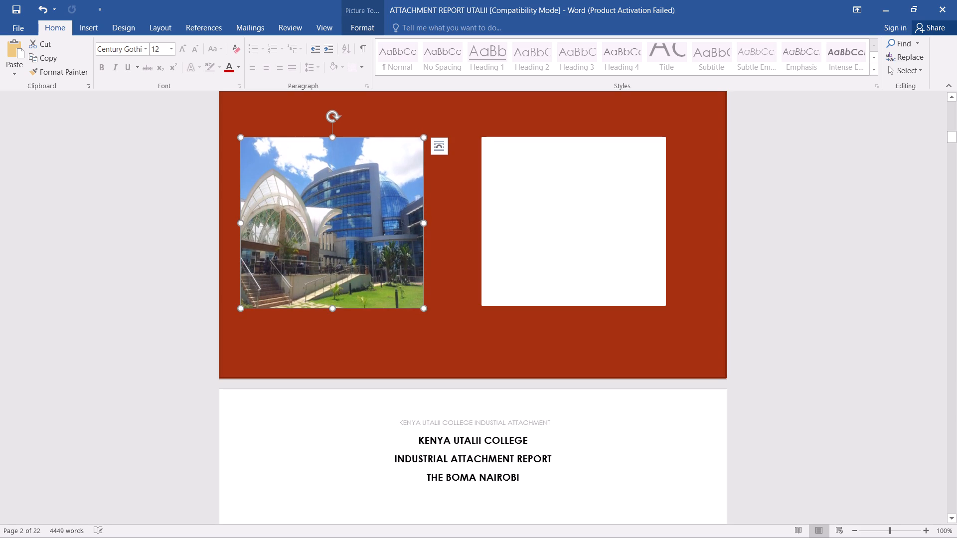
pyautogui.click(447, 196)
pyautogui.click(555, 200)
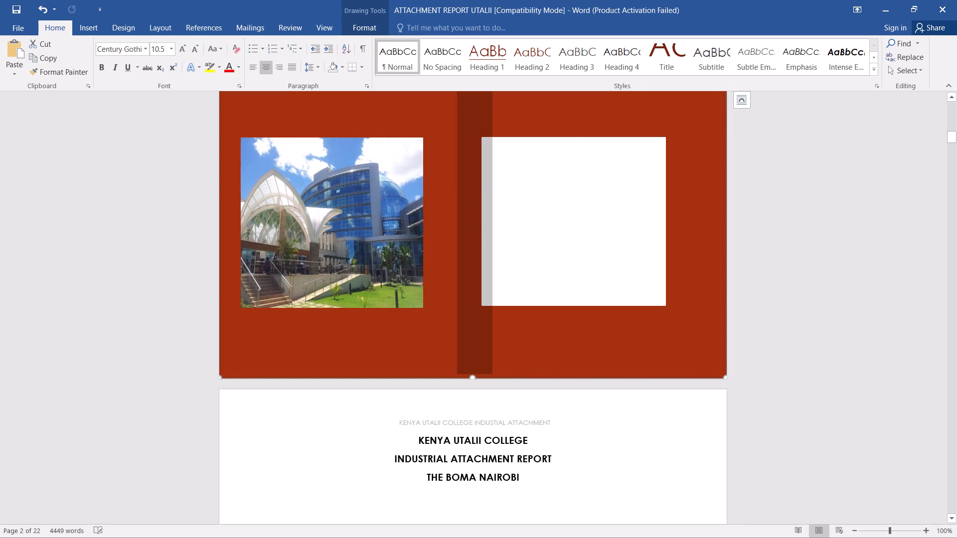
# Delete the large hotel photo on the white page before the red cover page.
pyautogui.scroll(20, 464, 222)
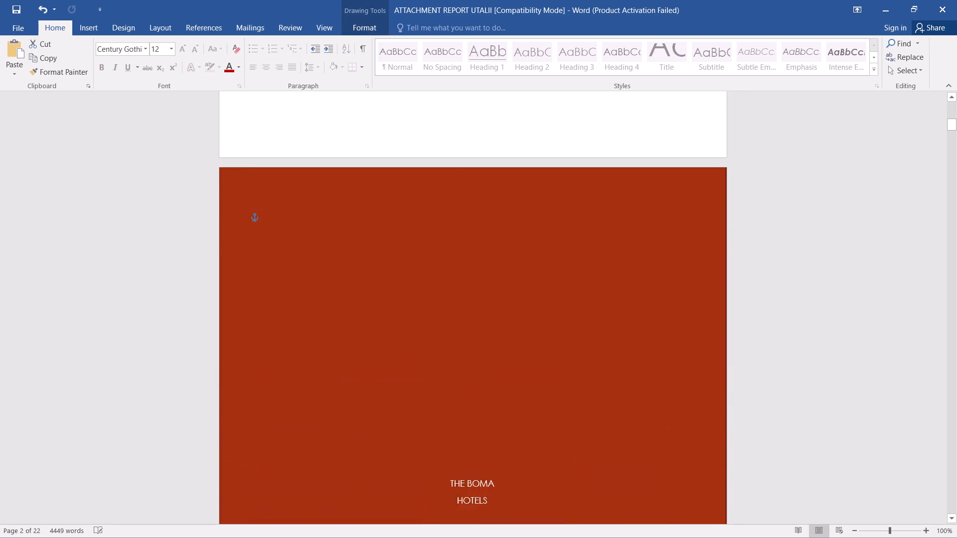
pyautogui.scroll(13, 461, 221)
pyautogui.click(449, 211)
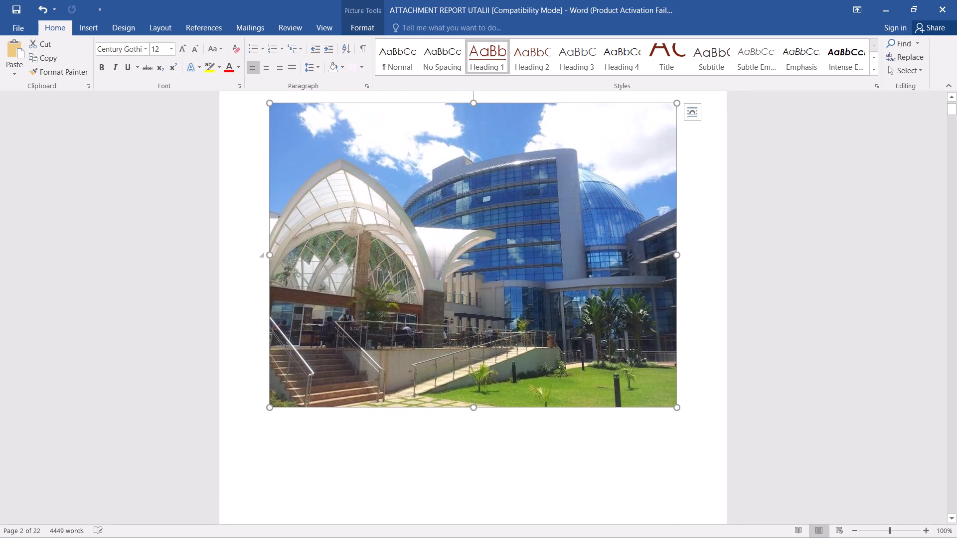
pyautogui.press('Delete')
# Select the right-hand white rectangle beside the hotel photo and bring up the insert options.
pyautogui.scroll(-1, 452, 213)
pyautogui.scroll(4, 452, 213)
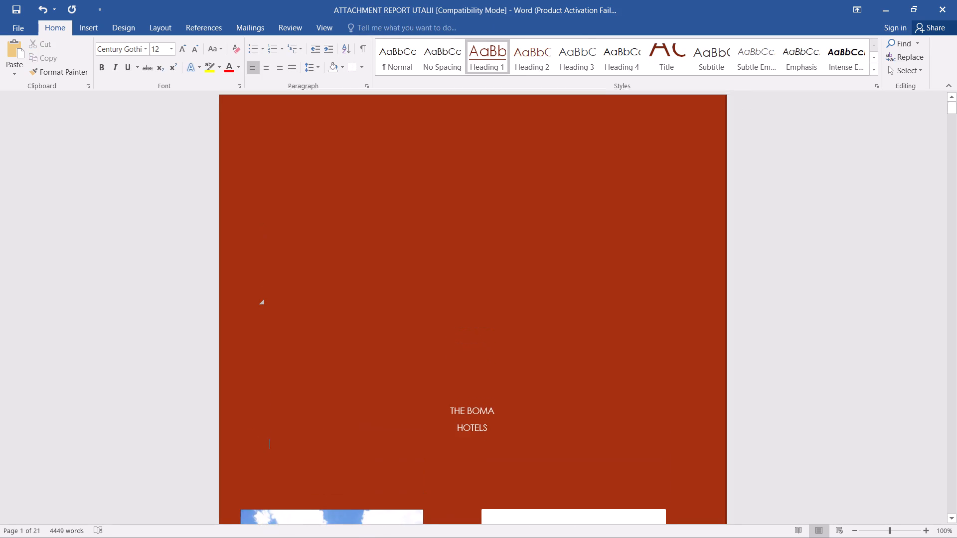
pyautogui.scroll(15, 447, 208)
pyautogui.scroll(-9, 445, 208)
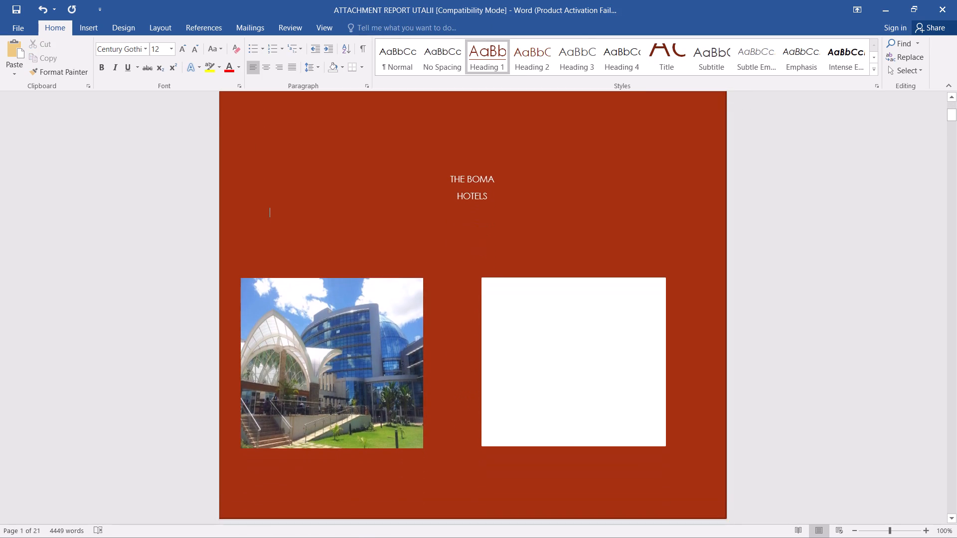
pyautogui.scroll(-5, 445, 208)
pyautogui.click(529, 192)
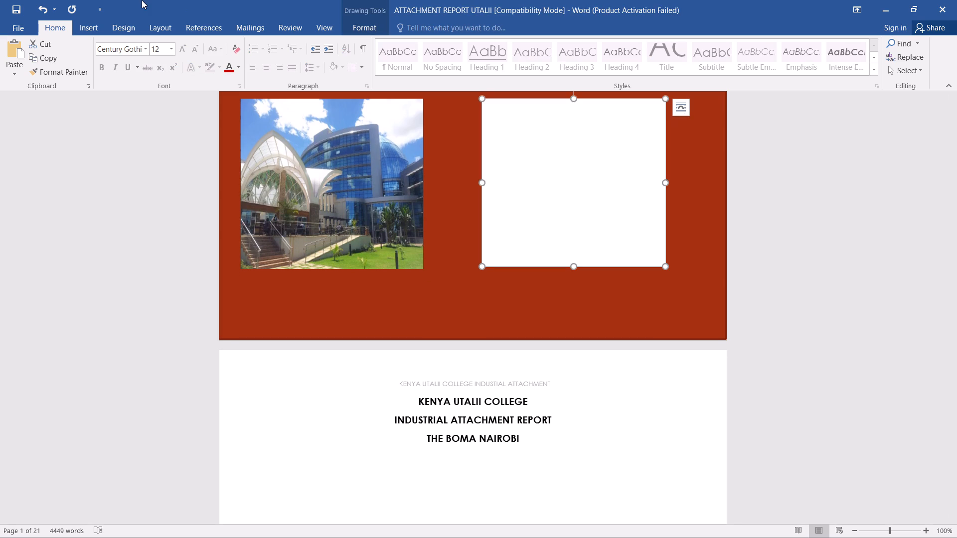
pyautogui.click(532, 155)
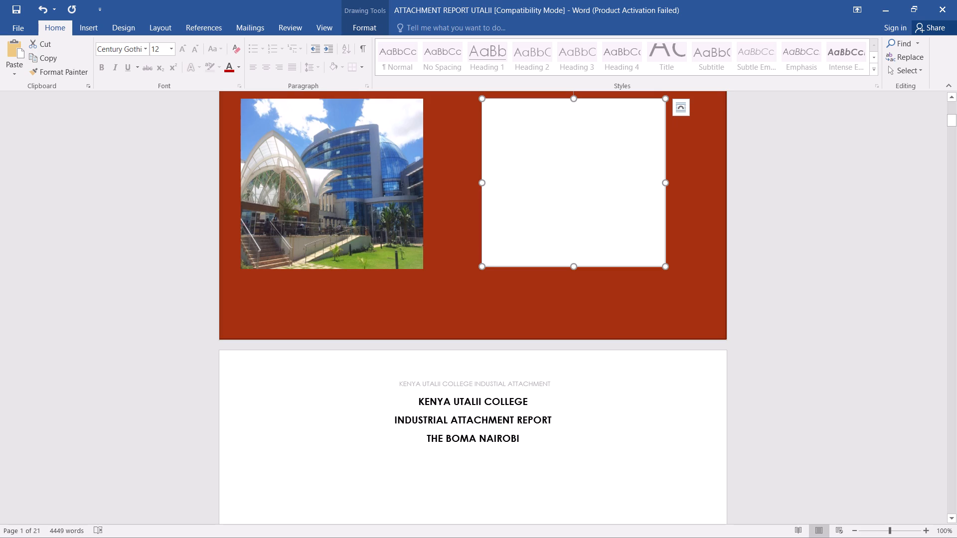
pyautogui.click(92, 26)
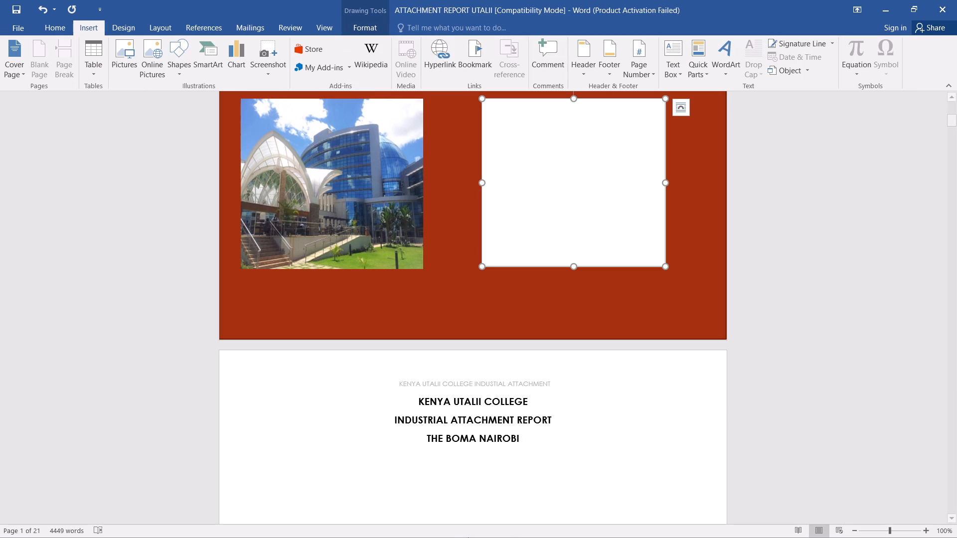
# Switch to Chrome and search Google Images for BOMA INN NAIROBI PICS in a new tab.
pyautogui.click(663, 527)
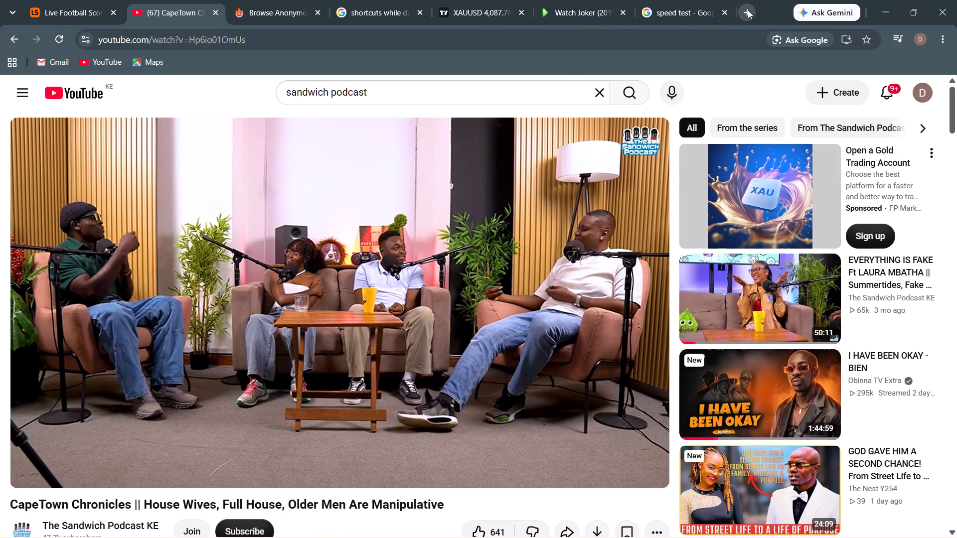
pyautogui.click(748, 10)
pyautogui.click(449, 34)
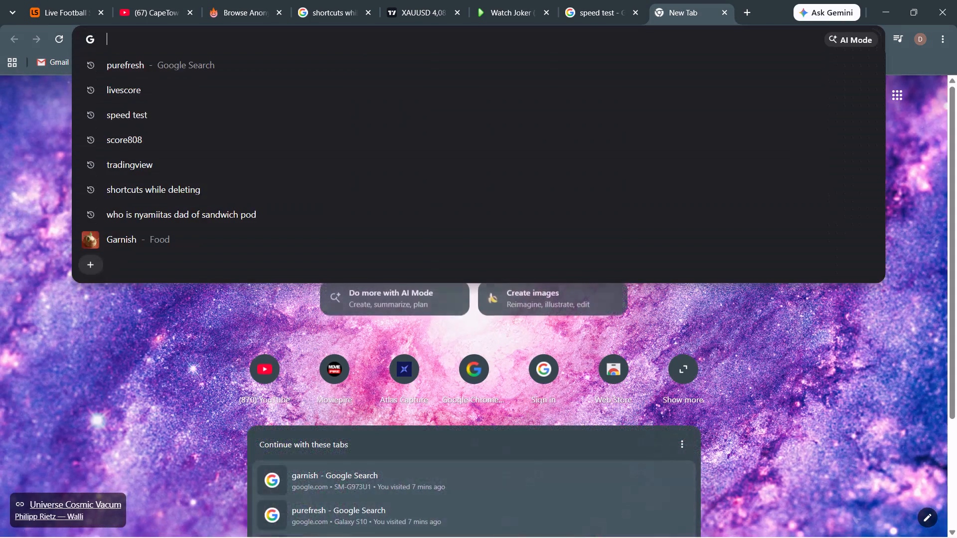
pyautogui.write('BO')
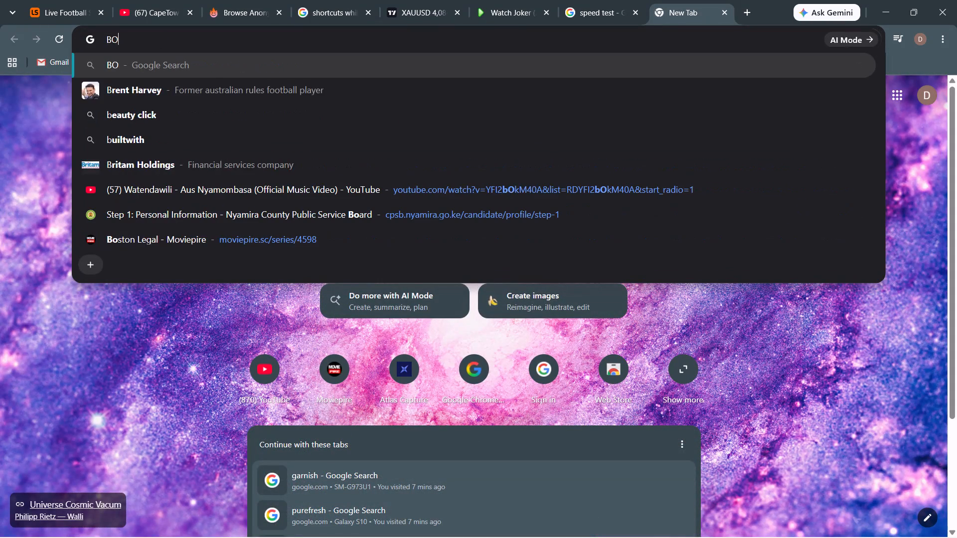
pyautogui.write('MA IN')
pyautogui.press('space')
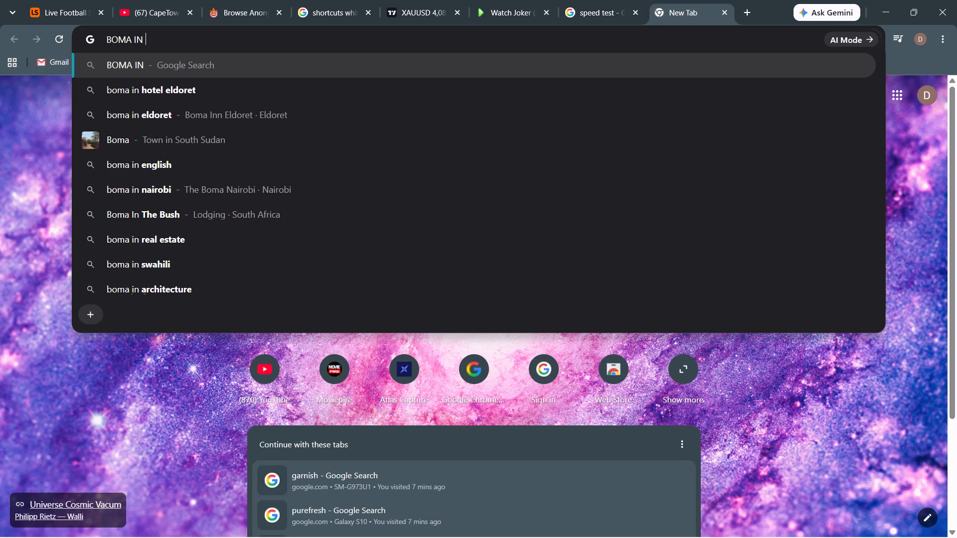
pyautogui.press('BackSpace')
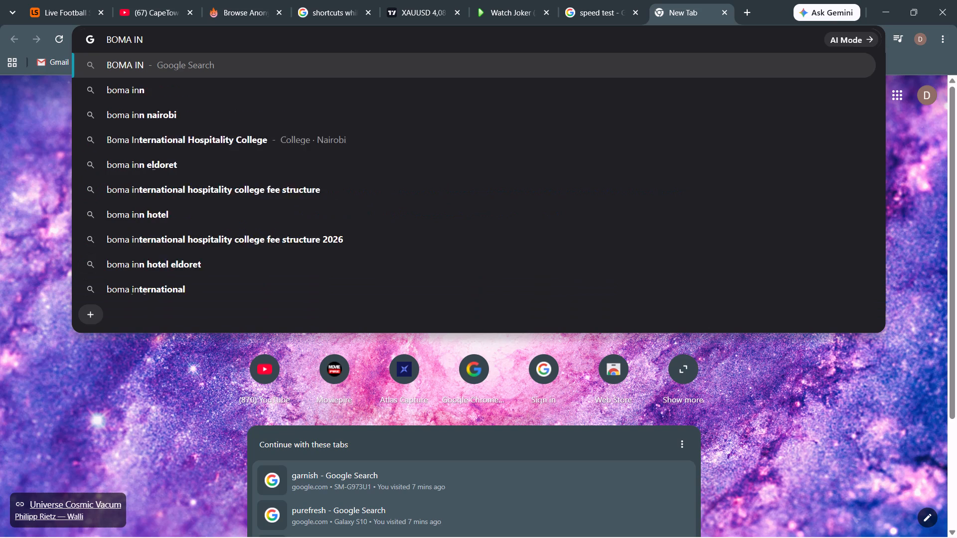
pyautogui.write('N NAIRO')
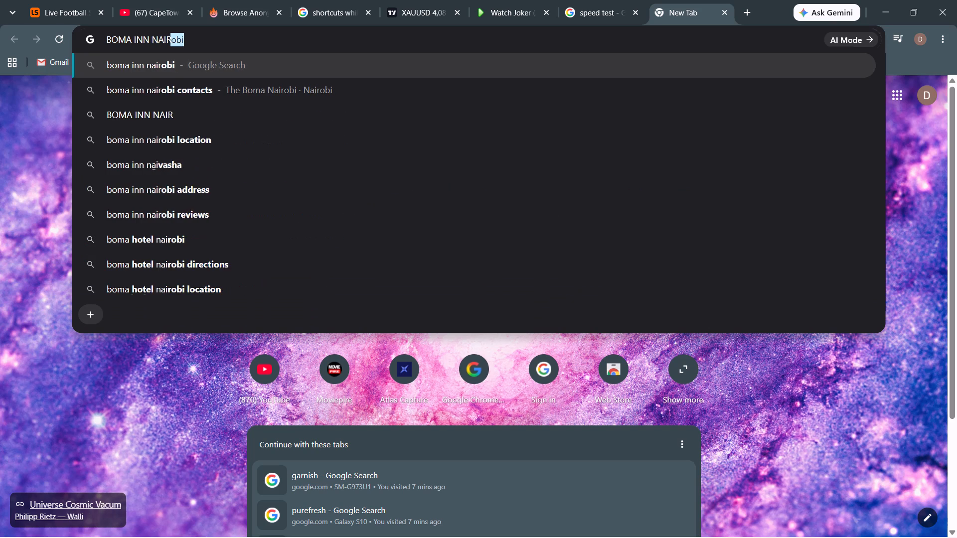
pyautogui.write('BI')
pyautogui.press('space')
pyautogui.write('PICS')
pyautogui.press('Return')
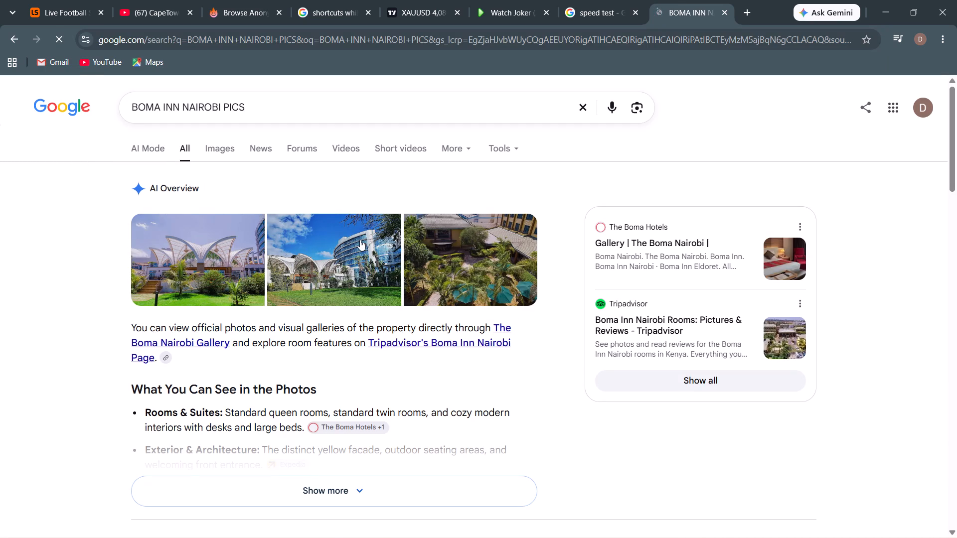
pyautogui.scroll(-3, 363, 242)
pyautogui.scroll(8, 363, 243)
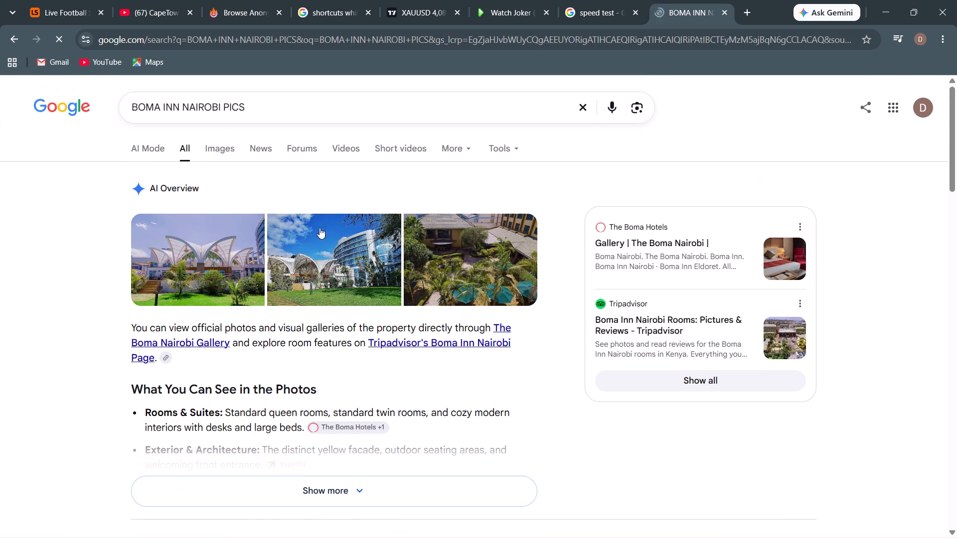
pyautogui.click(231, 151)
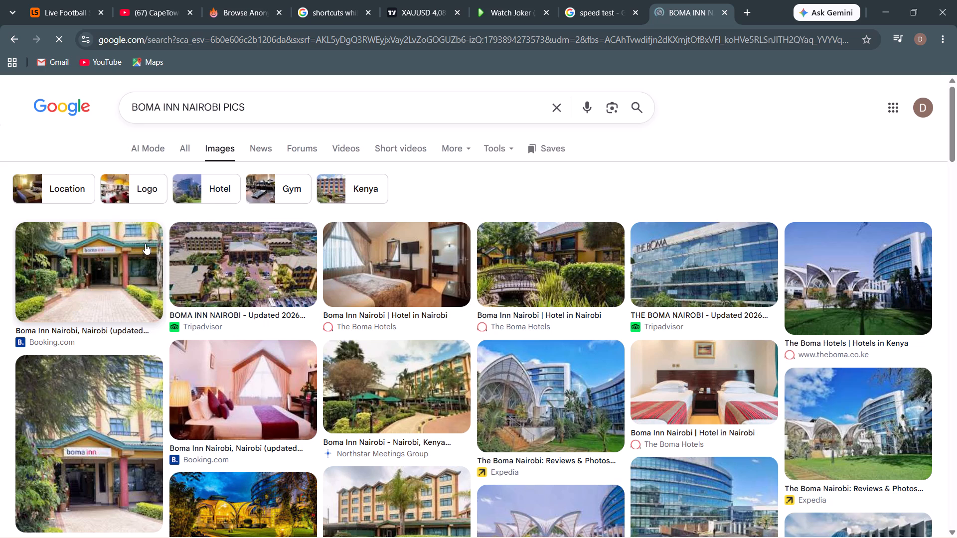
# Preview the Aleph Hospitality photo of the Boma Inn Nairobi entrance and look through its related images.
pyautogui.click(107, 439)
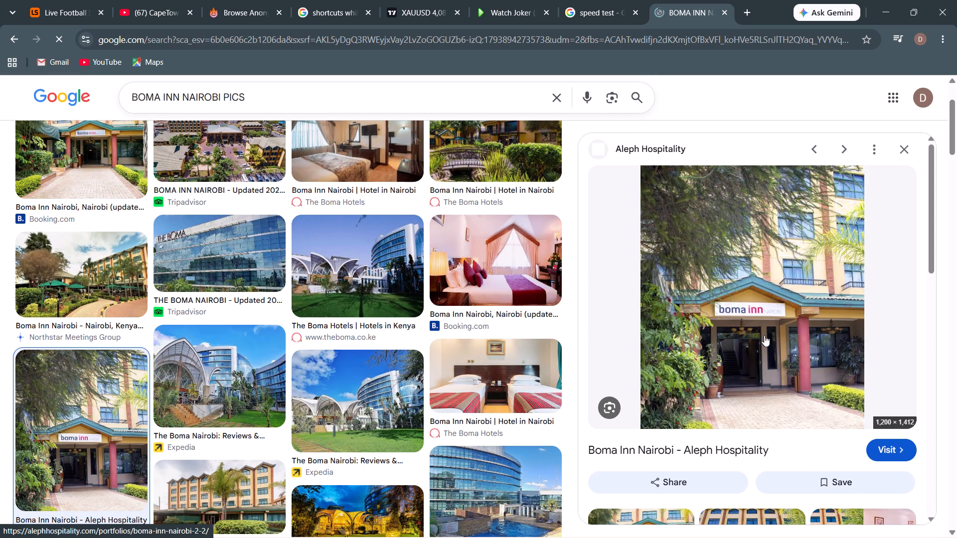
pyautogui.click(876, 150)
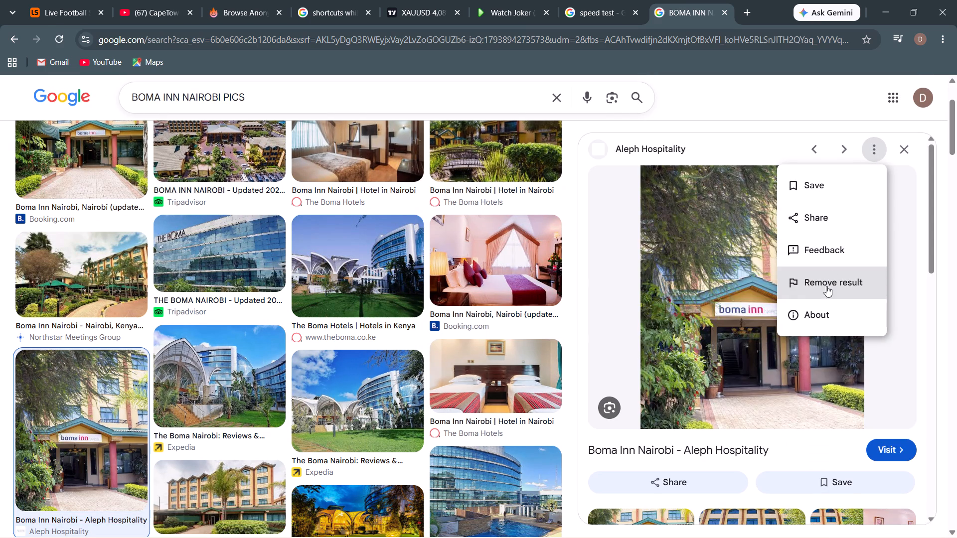
pyautogui.click(707, 267)
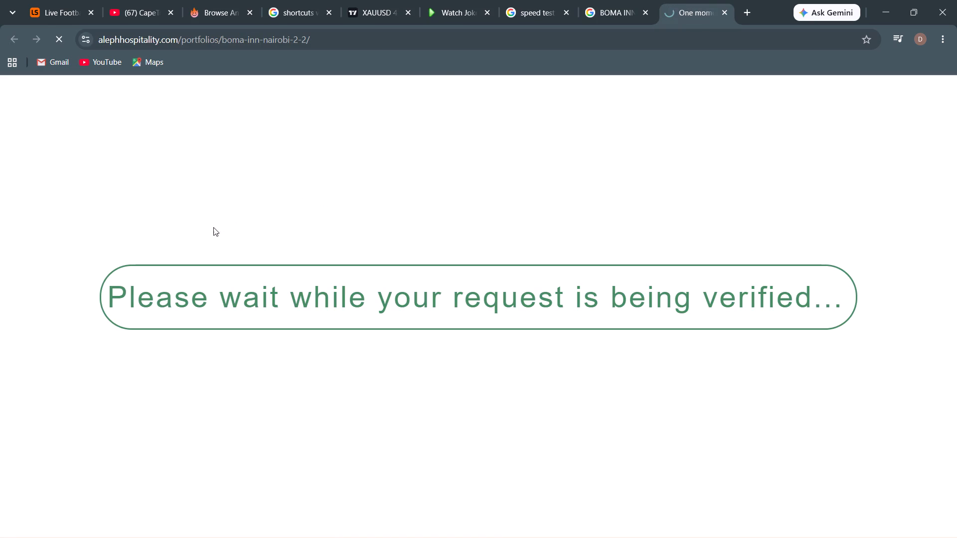
pyautogui.click(722, 11)
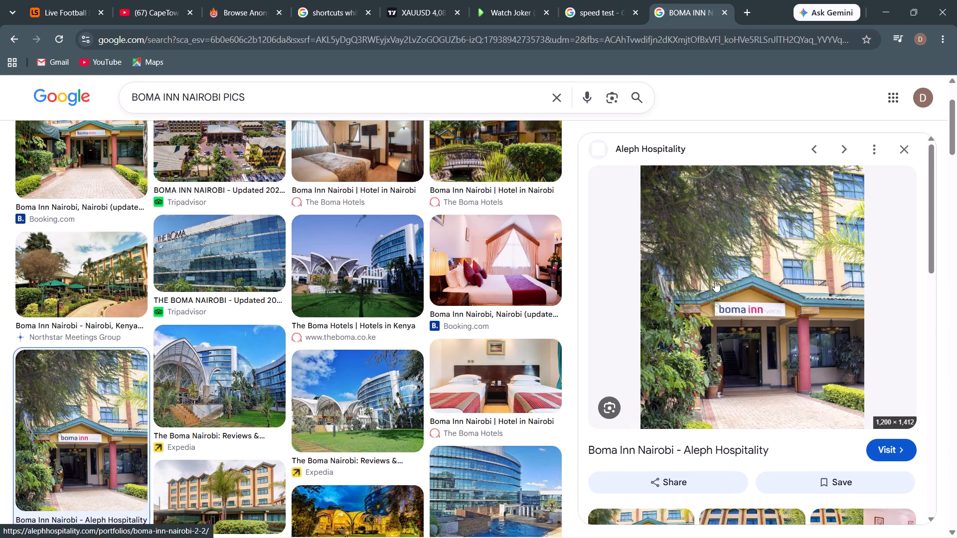
pyautogui.scroll(-2, 715, 281)
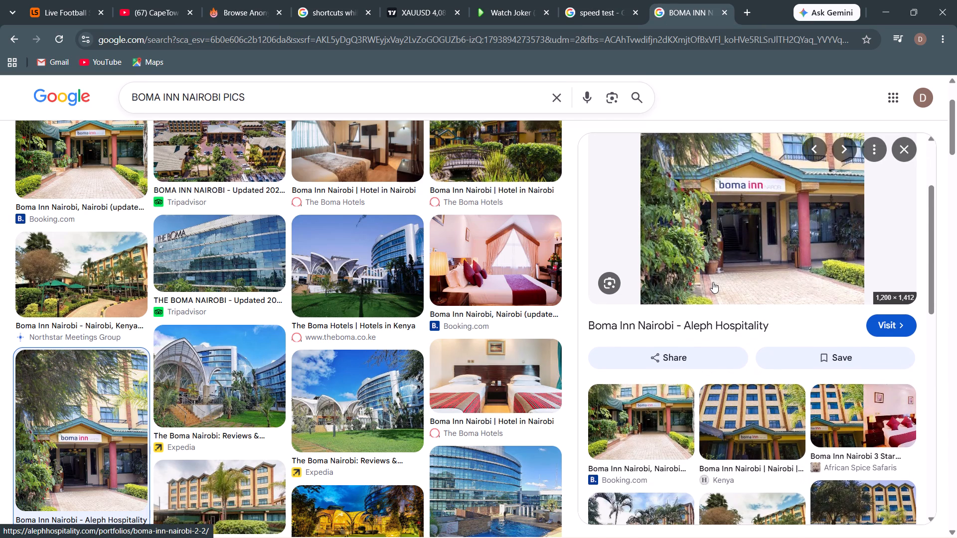
pyautogui.scroll(-4, 713, 282)
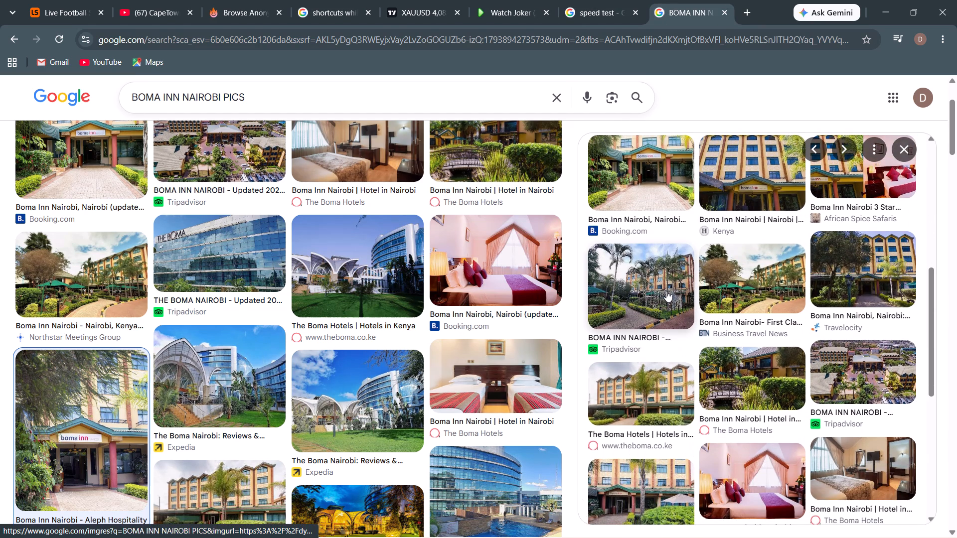
pyautogui.scroll(-3, 675, 286)
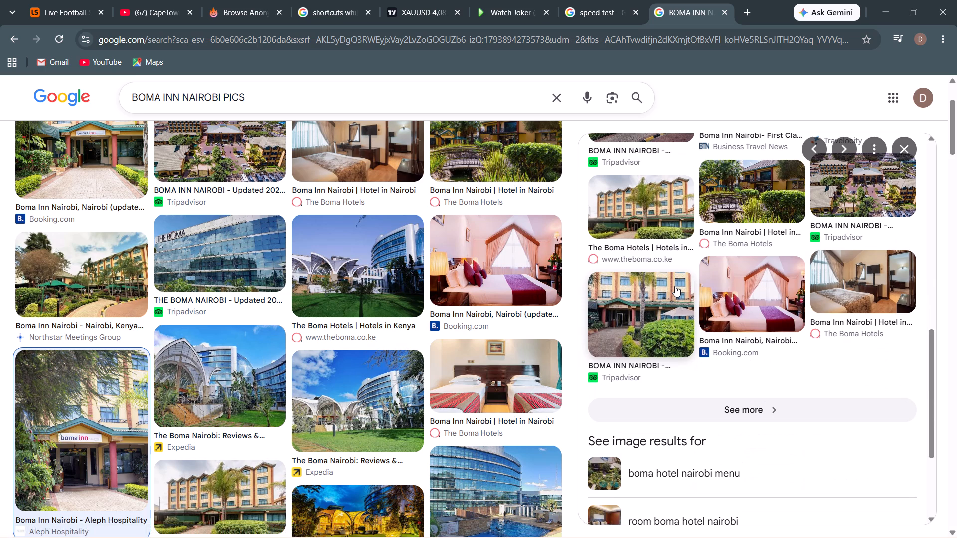
pyautogui.scroll(8, 675, 286)
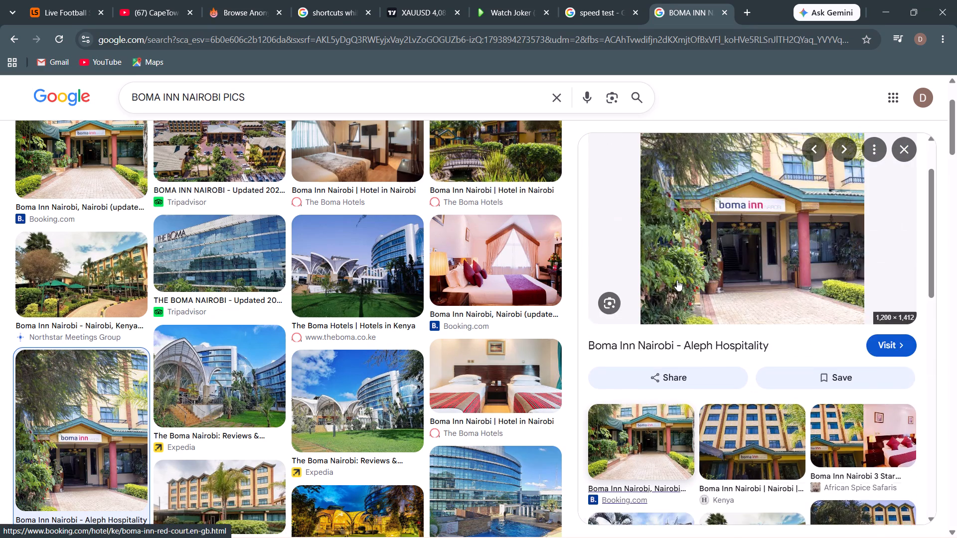
pyautogui.scroll(1, 677, 280)
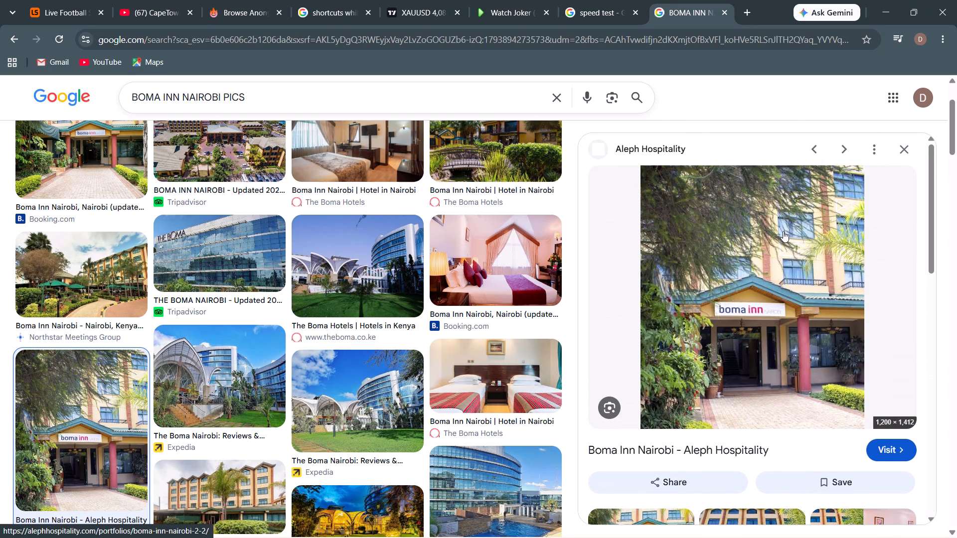
# Open the Boma Inn entrance photo's source page, look through it for the picture, and close the page.
pyautogui.click(780, 233)
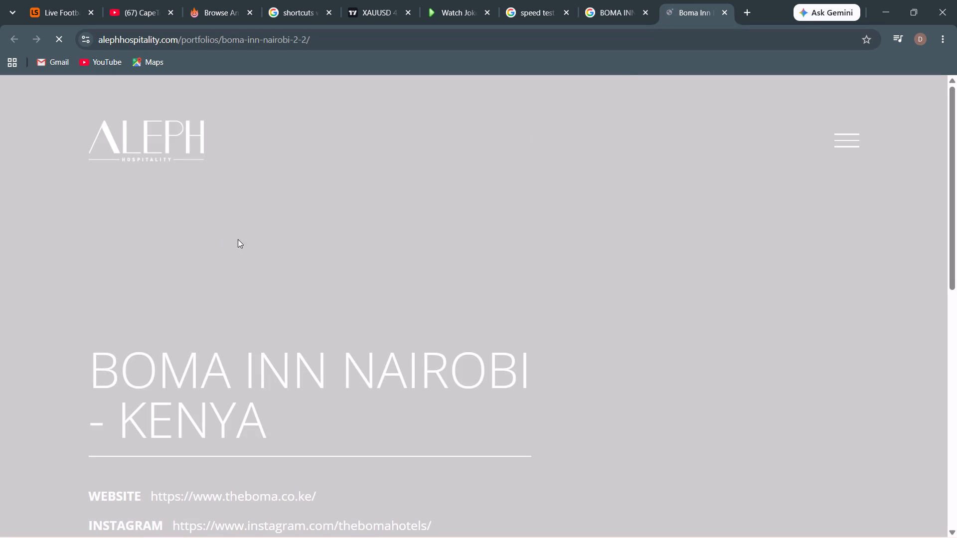
pyautogui.scroll(-12, 258, 242)
pyautogui.scroll(3, 265, 241)
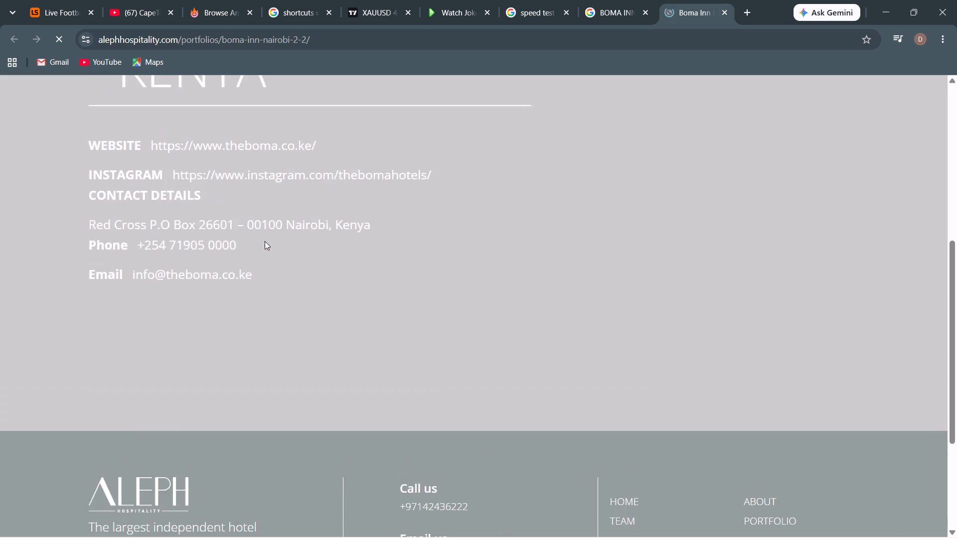
pyautogui.scroll(9, 265, 242)
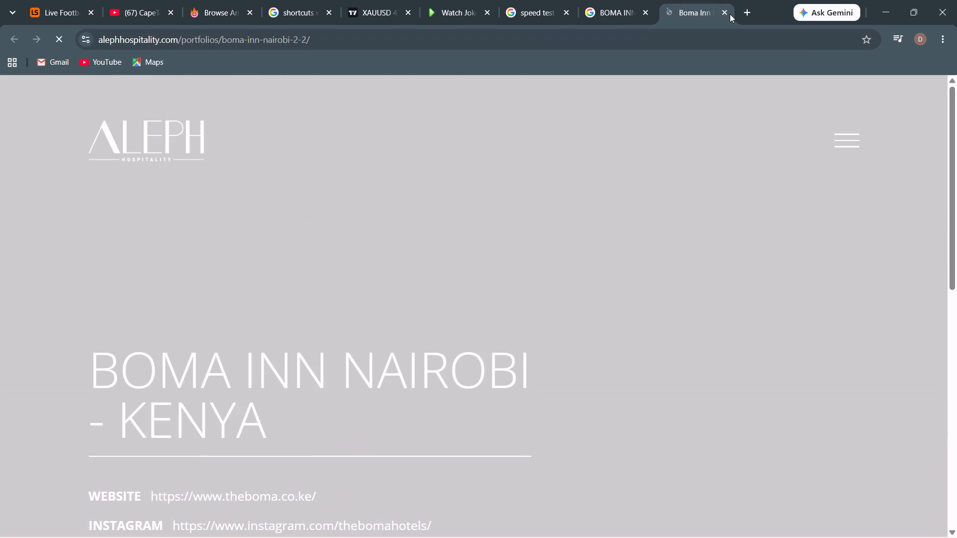
pyautogui.click(728, 13)
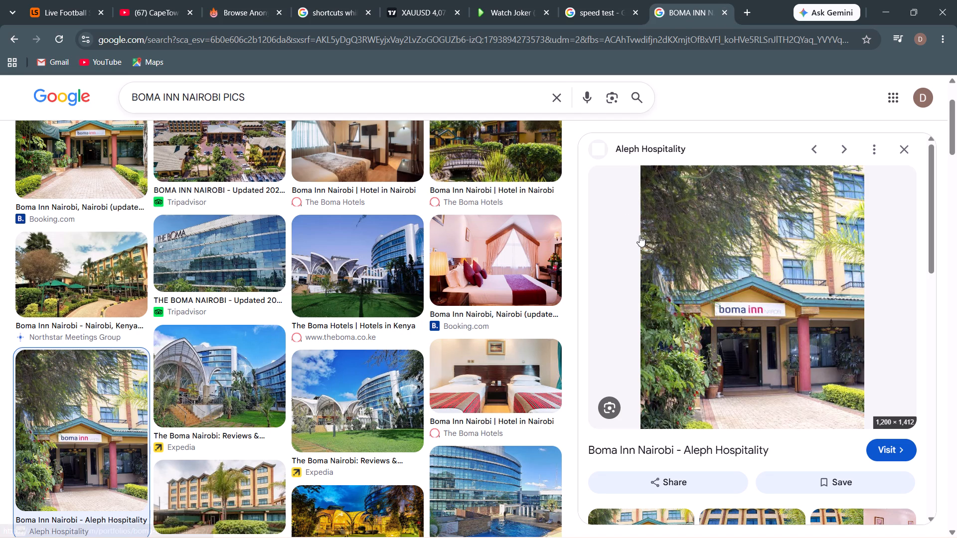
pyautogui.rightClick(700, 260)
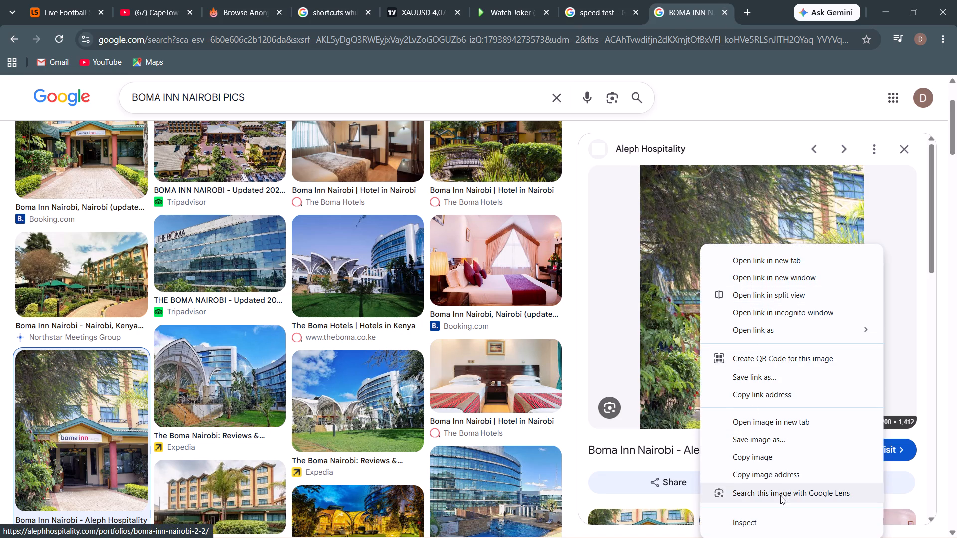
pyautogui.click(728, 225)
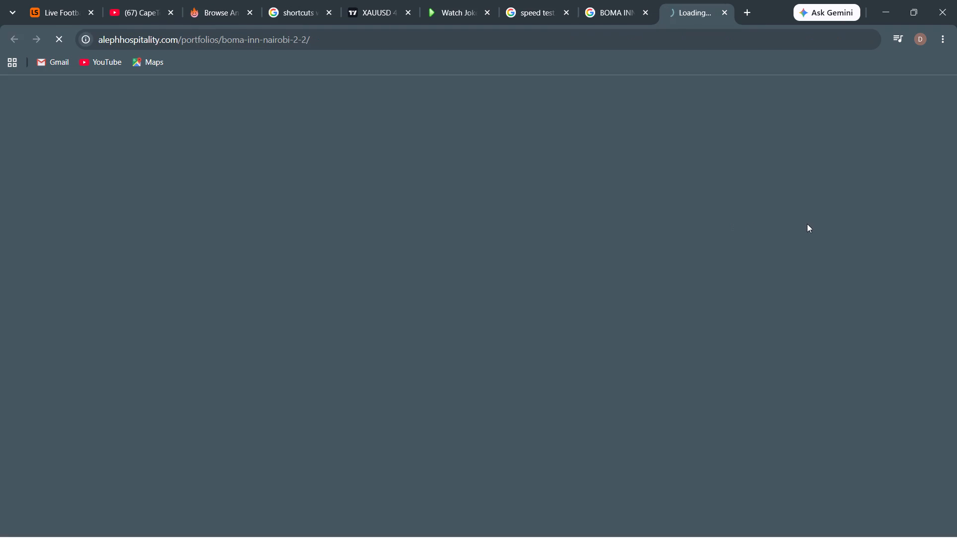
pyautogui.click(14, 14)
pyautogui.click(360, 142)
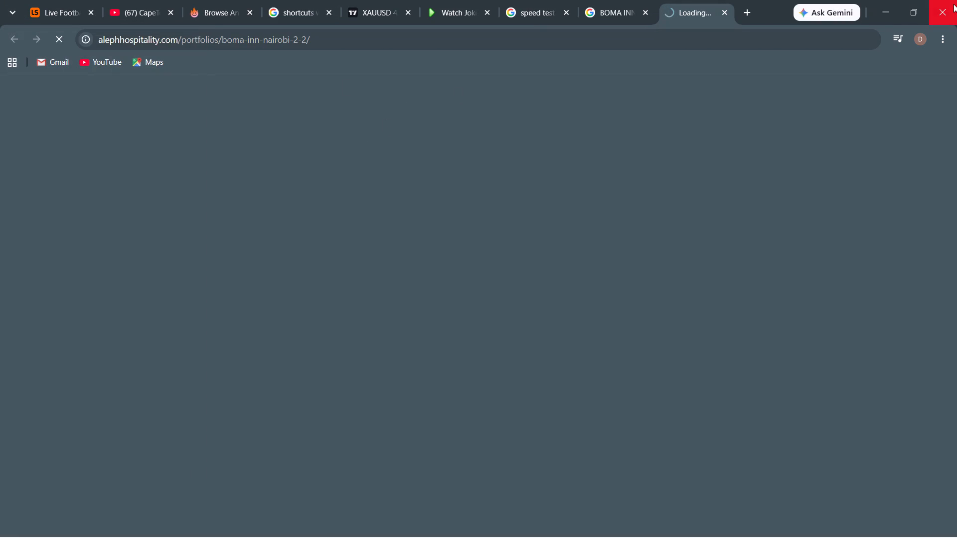
# Return to the Word report and select the white rectangle beside the hotel photo on the red cover page.
pyautogui.click(889, 14)
pyautogui.click(547, 232)
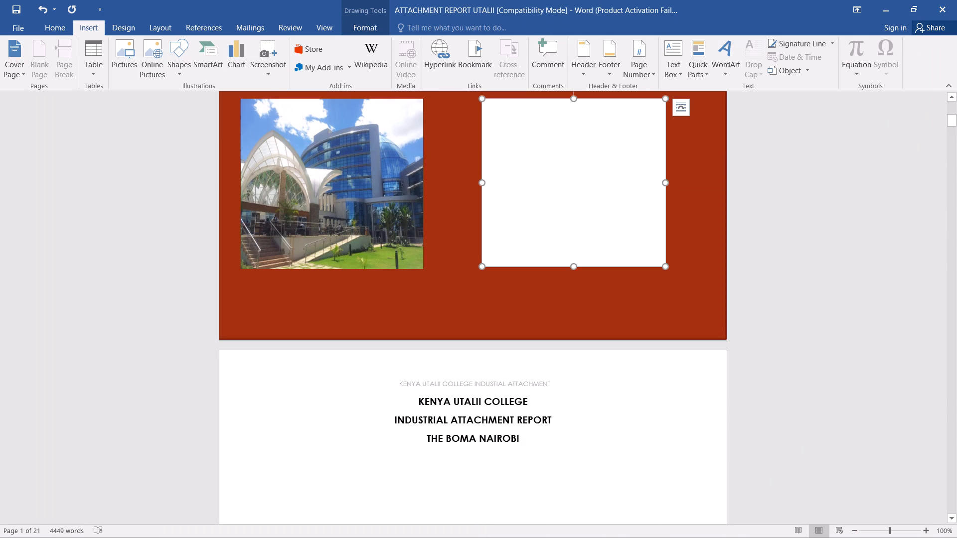
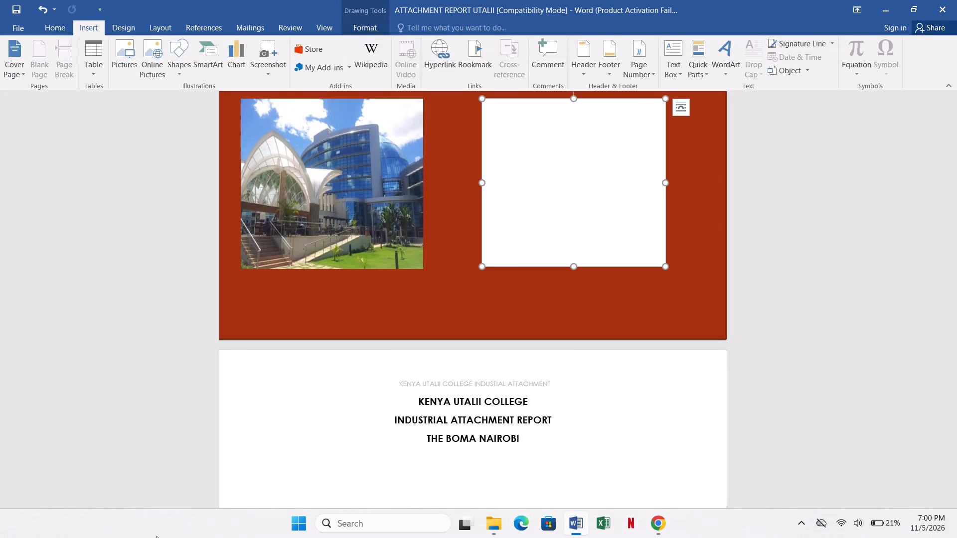
# Minimize the Word attachment report to get to the windows behind it.
pyautogui.click(885, 11)
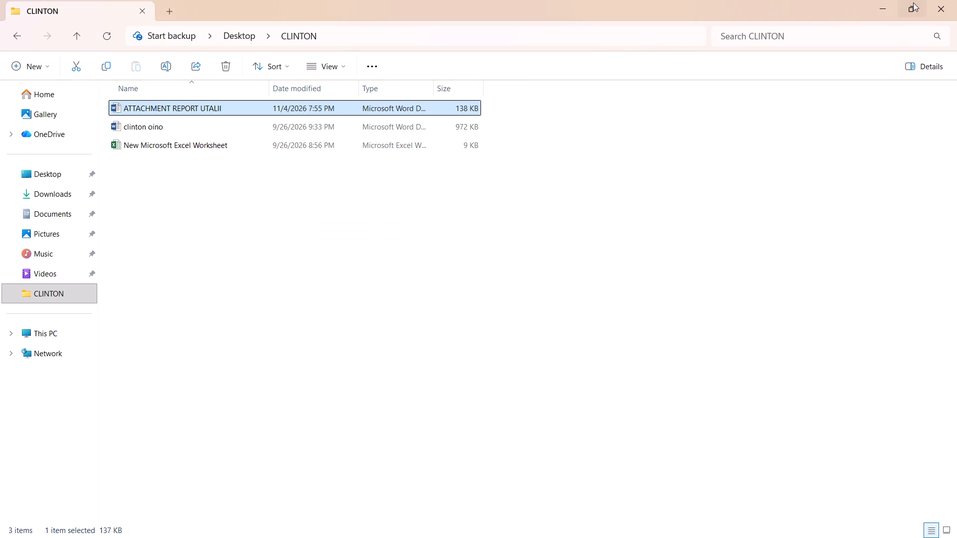
# Minimize the CLINTON folder window and launch Google Chrome from the desktop.
pyautogui.click(886, 8)
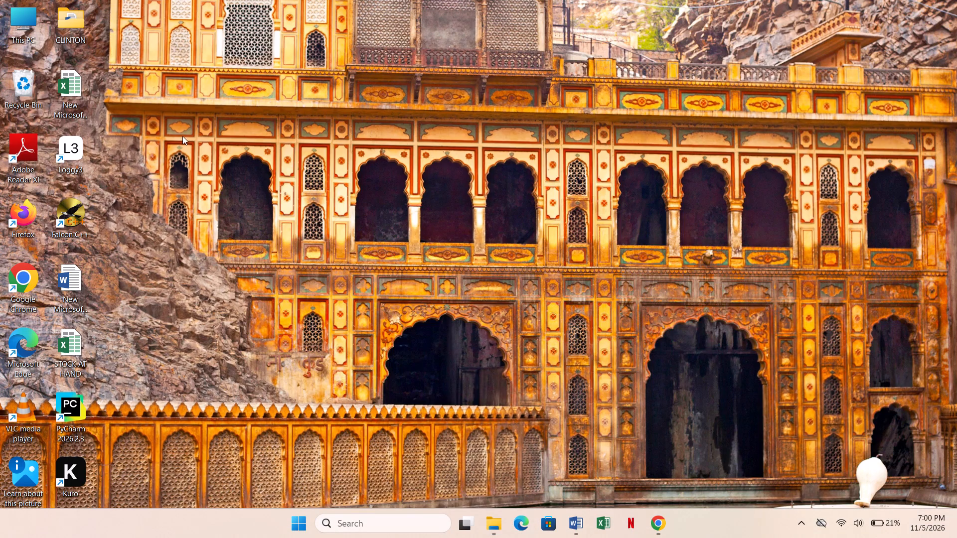
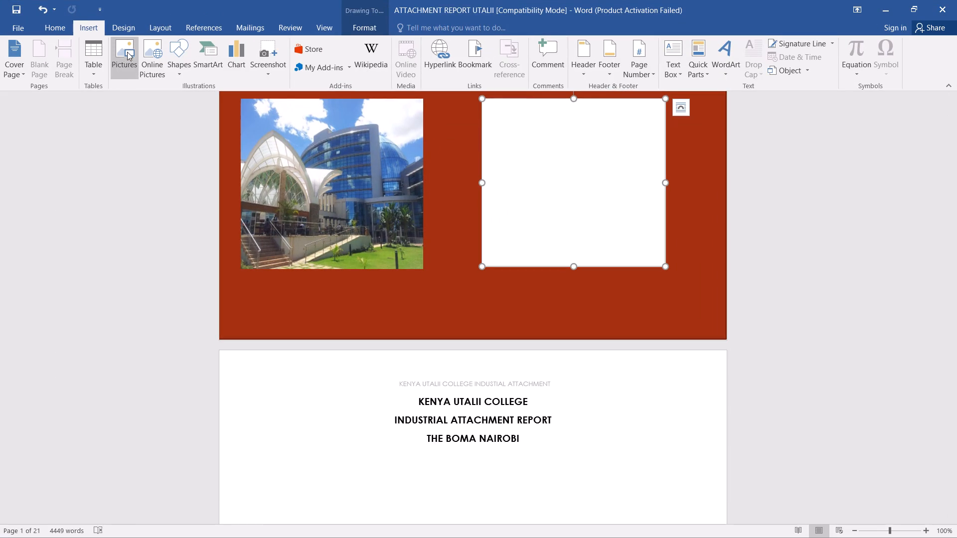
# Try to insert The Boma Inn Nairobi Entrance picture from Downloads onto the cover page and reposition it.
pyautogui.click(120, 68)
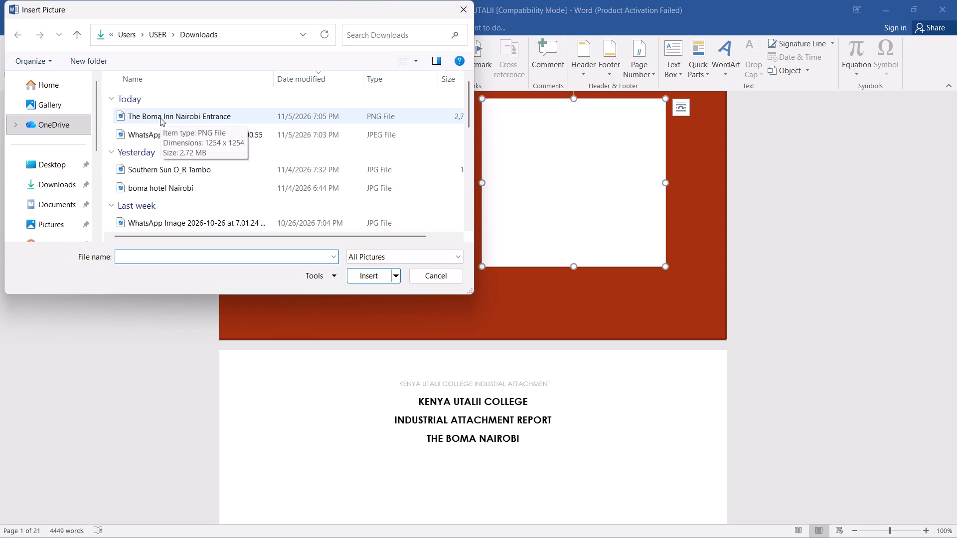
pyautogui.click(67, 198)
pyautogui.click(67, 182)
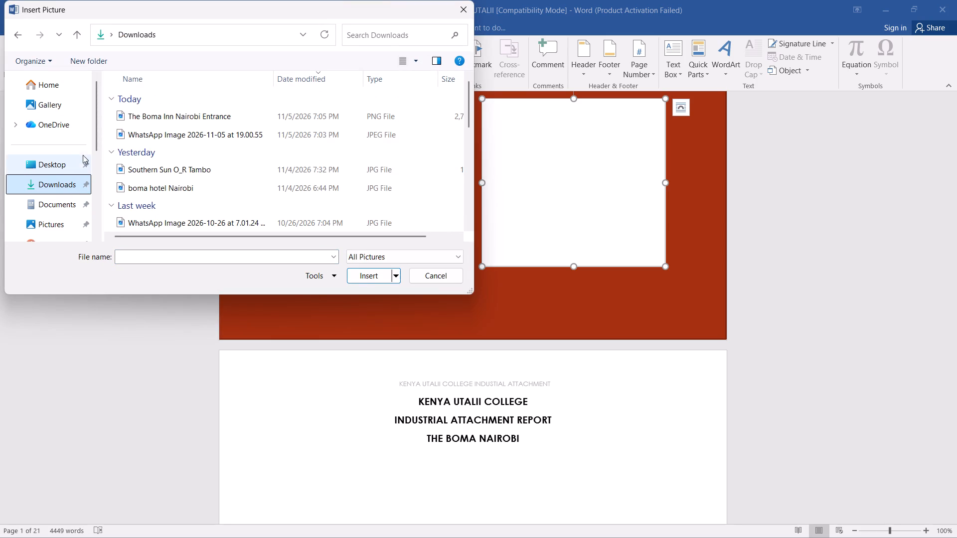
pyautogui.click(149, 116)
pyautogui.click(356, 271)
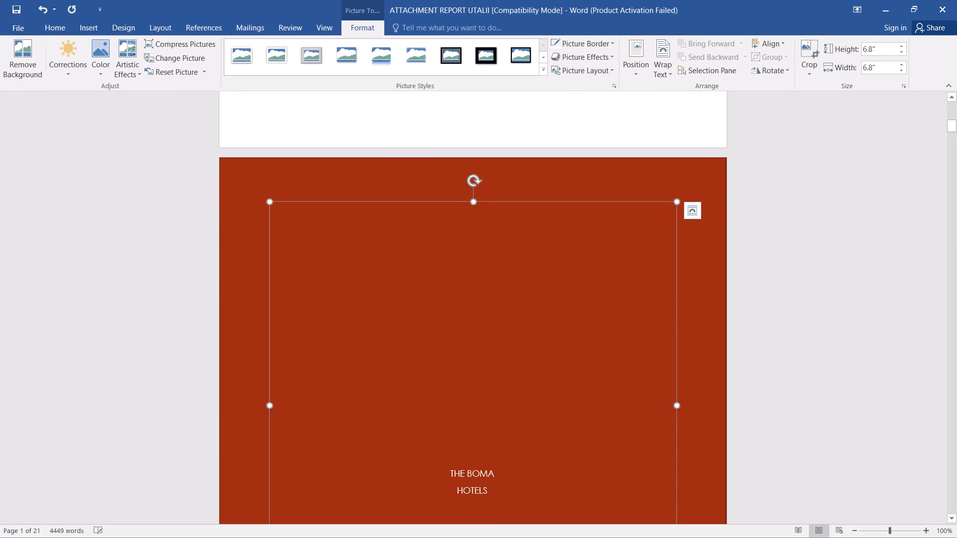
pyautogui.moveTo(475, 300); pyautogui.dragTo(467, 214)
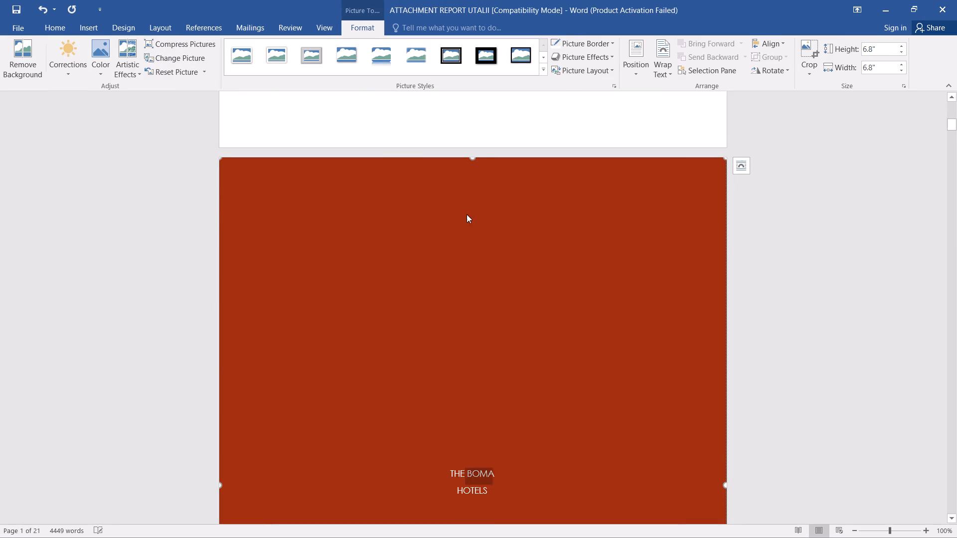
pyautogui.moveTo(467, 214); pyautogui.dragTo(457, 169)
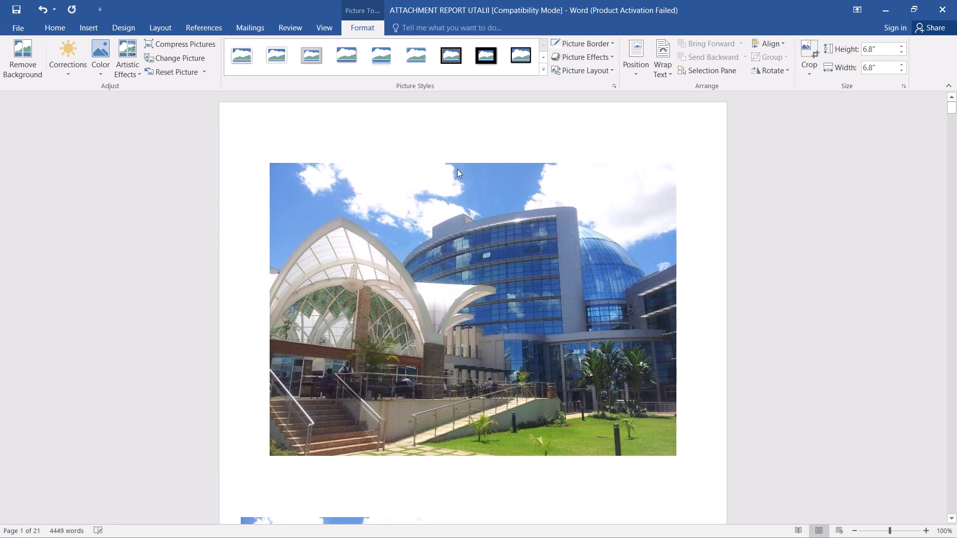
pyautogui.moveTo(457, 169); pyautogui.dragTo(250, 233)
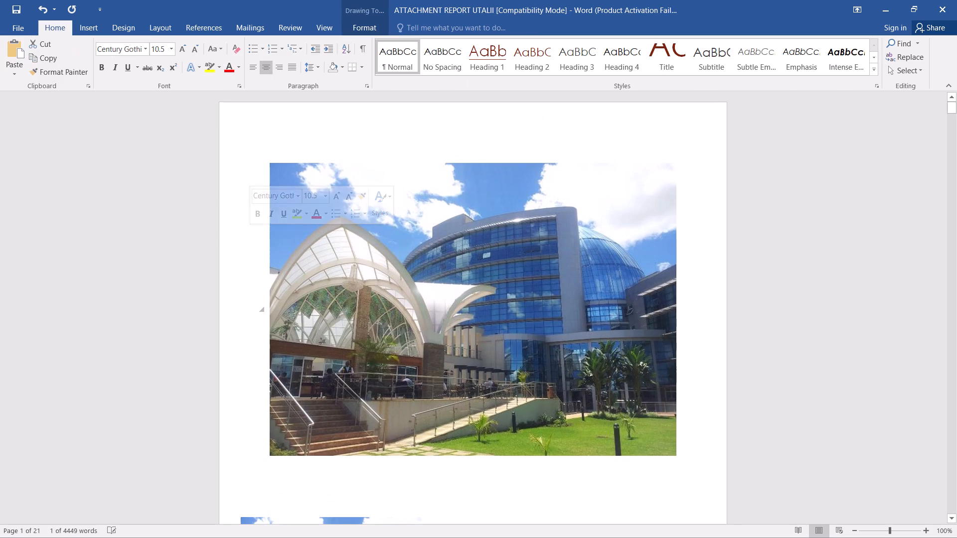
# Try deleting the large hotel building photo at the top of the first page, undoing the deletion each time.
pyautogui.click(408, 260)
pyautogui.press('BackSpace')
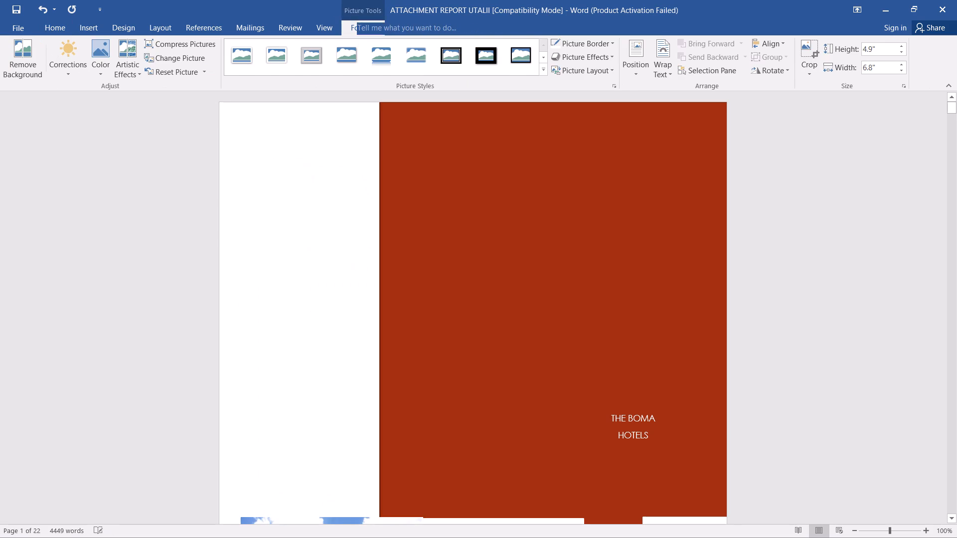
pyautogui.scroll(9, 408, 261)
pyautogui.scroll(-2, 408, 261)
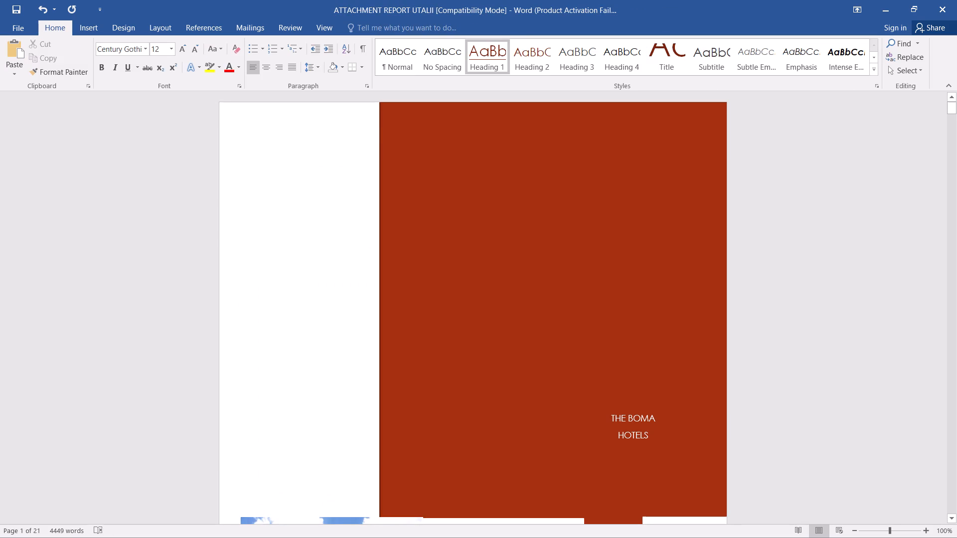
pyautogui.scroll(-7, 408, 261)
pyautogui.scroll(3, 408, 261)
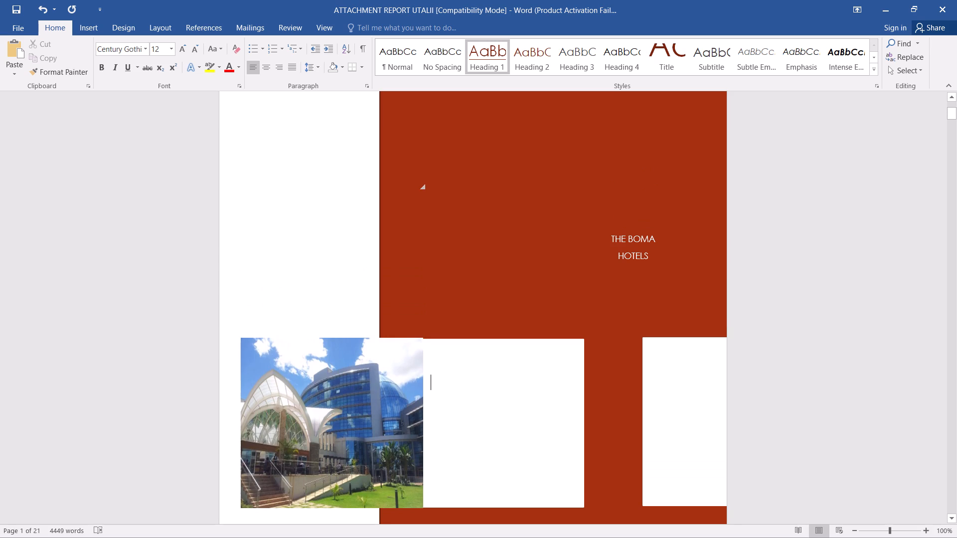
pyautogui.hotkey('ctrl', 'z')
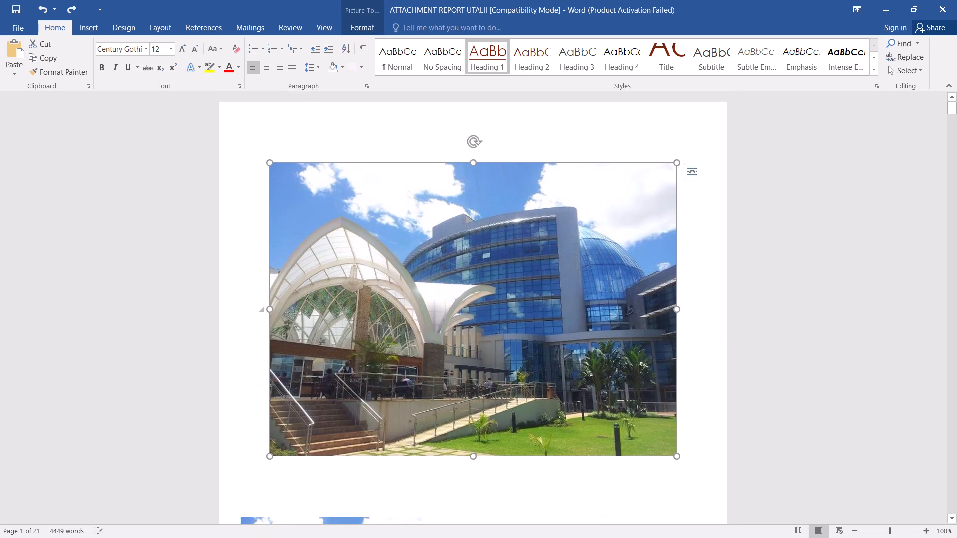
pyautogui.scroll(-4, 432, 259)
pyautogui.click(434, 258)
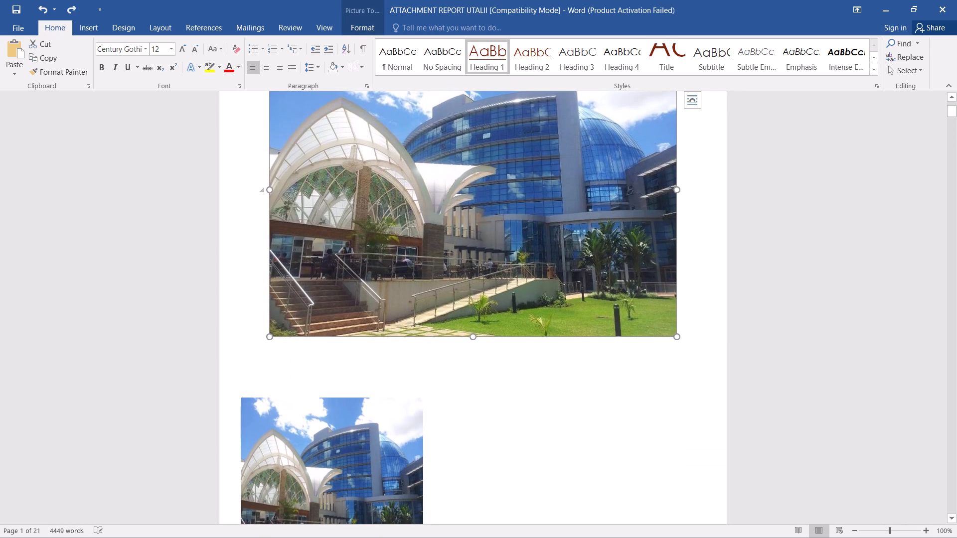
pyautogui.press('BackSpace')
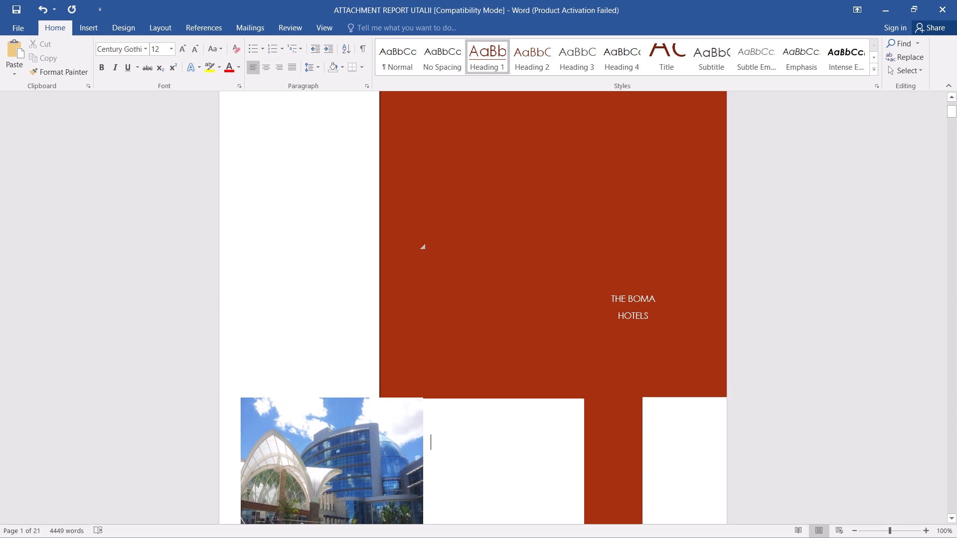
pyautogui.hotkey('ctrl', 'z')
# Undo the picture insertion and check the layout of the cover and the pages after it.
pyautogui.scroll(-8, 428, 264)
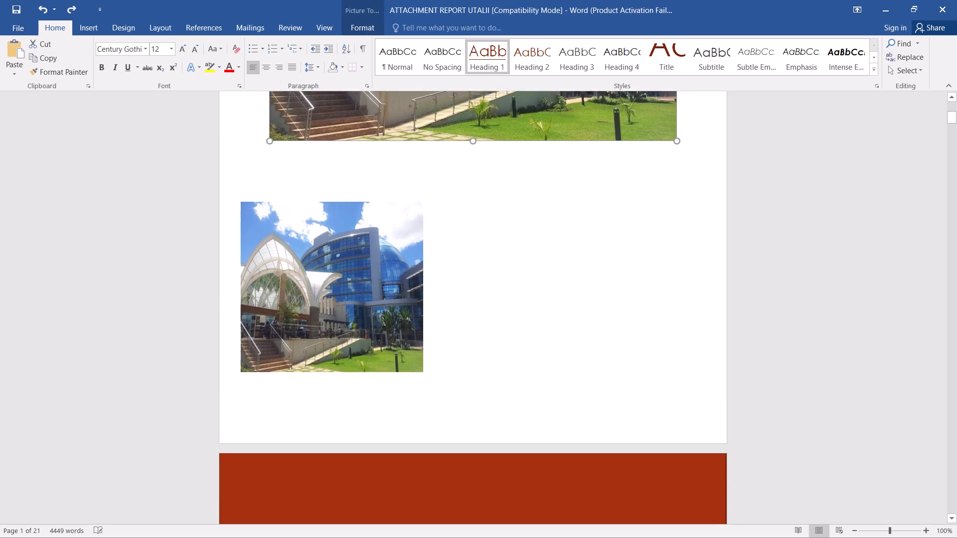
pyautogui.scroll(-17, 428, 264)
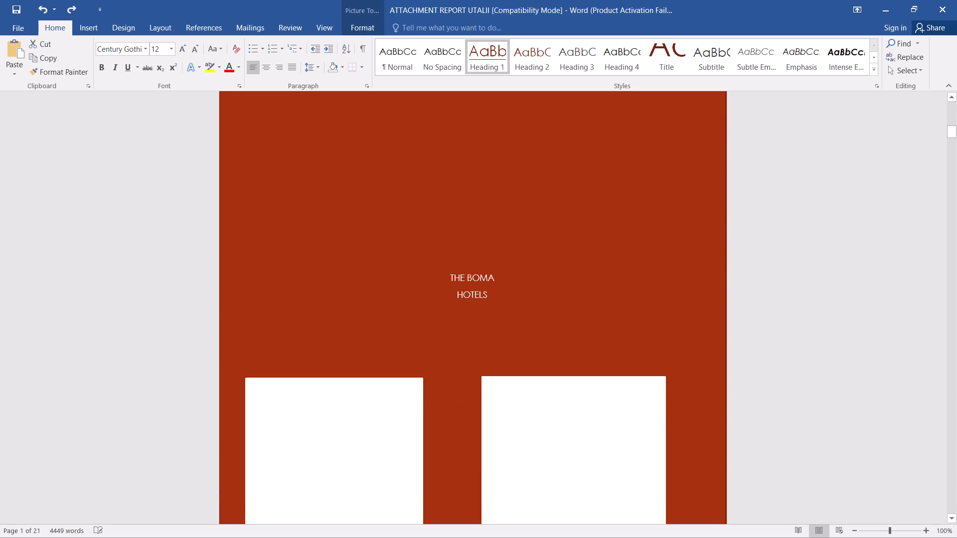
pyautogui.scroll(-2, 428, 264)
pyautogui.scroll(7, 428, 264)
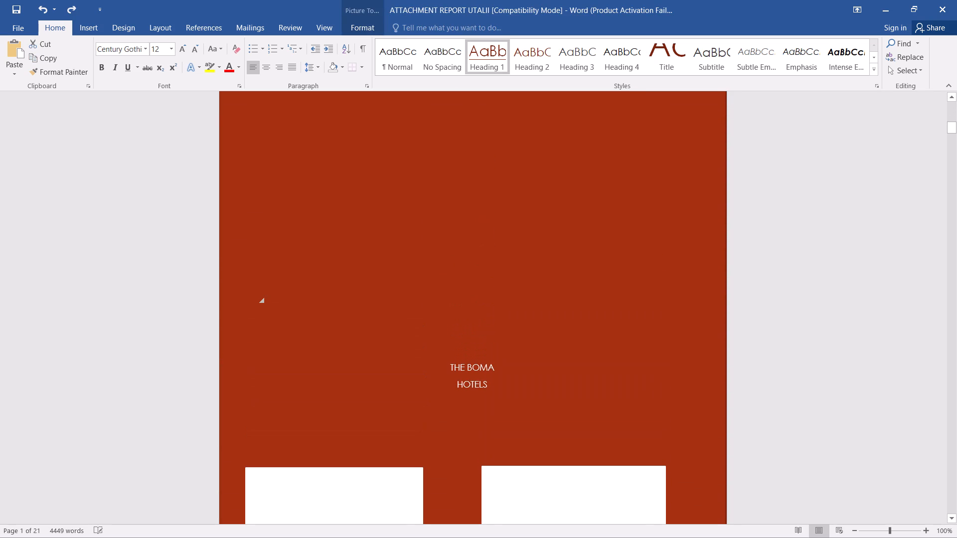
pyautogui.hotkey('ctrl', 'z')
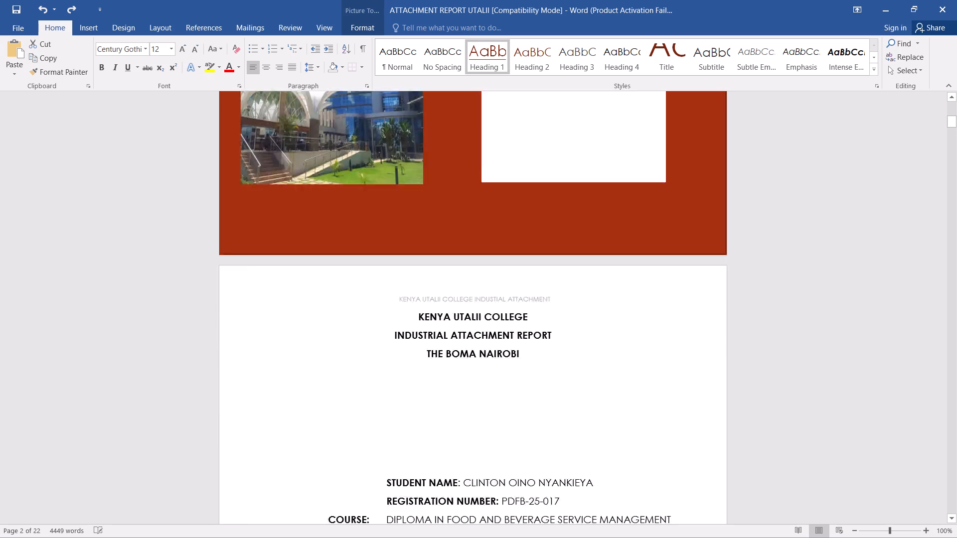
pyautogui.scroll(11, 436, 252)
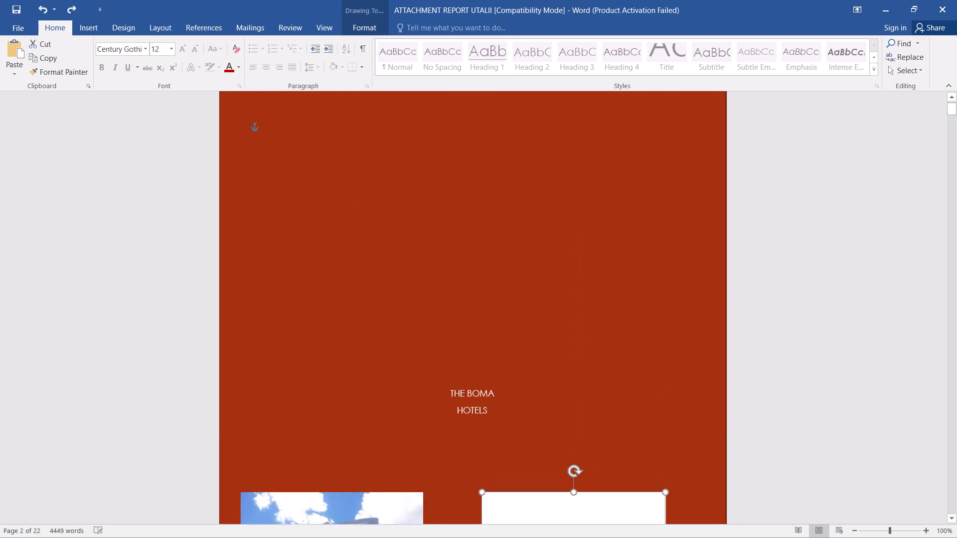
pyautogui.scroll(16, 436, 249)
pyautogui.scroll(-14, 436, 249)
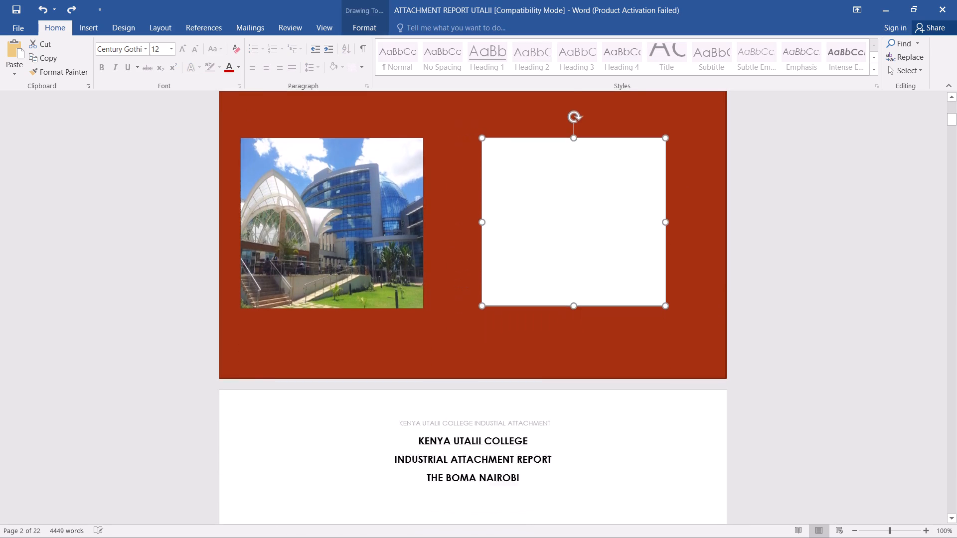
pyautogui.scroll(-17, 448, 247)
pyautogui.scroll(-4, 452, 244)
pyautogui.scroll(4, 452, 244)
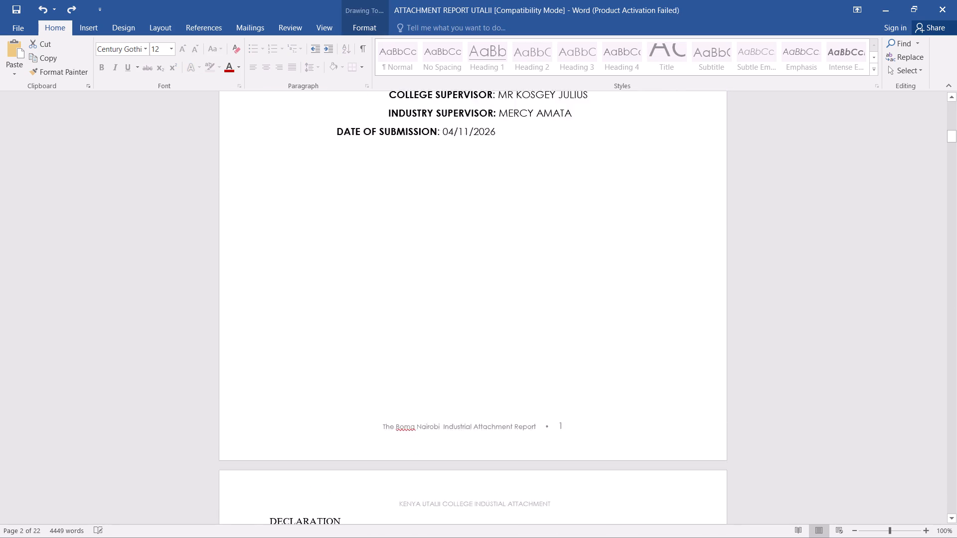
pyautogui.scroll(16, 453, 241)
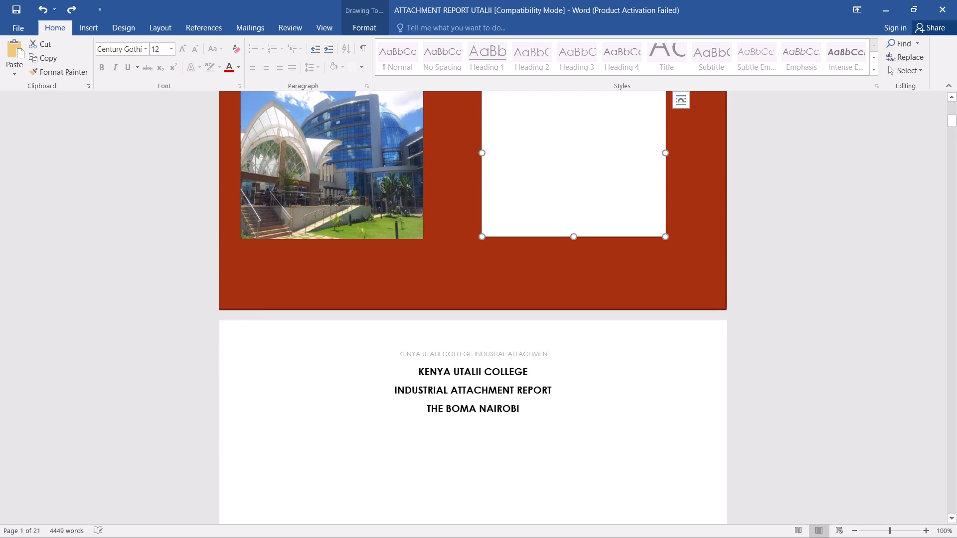
# Replace the KENYA UTALII COLLEGE title line on the page after the cover with a page break.
pyautogui.click(228, 317)
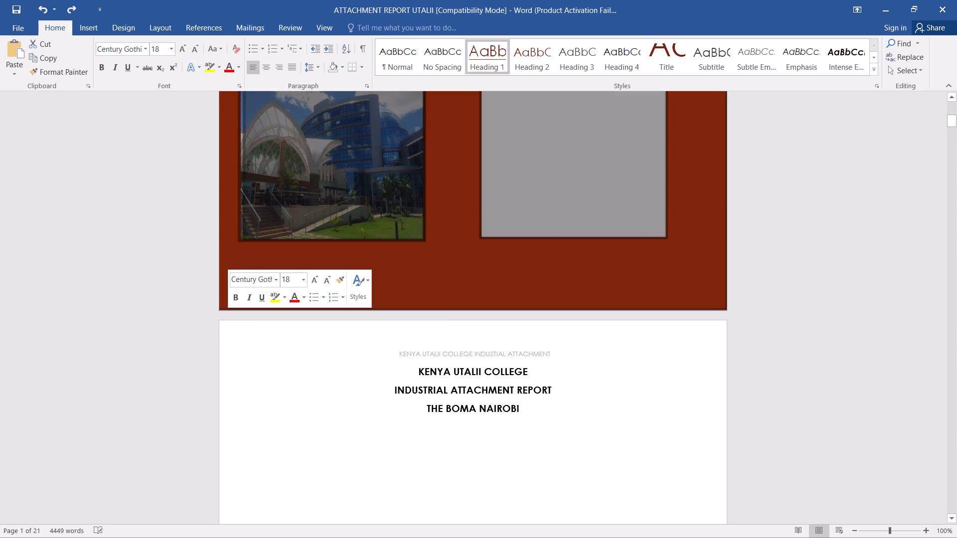
pyautogui.click(247, 352)
pyautogui.click(281, 382)
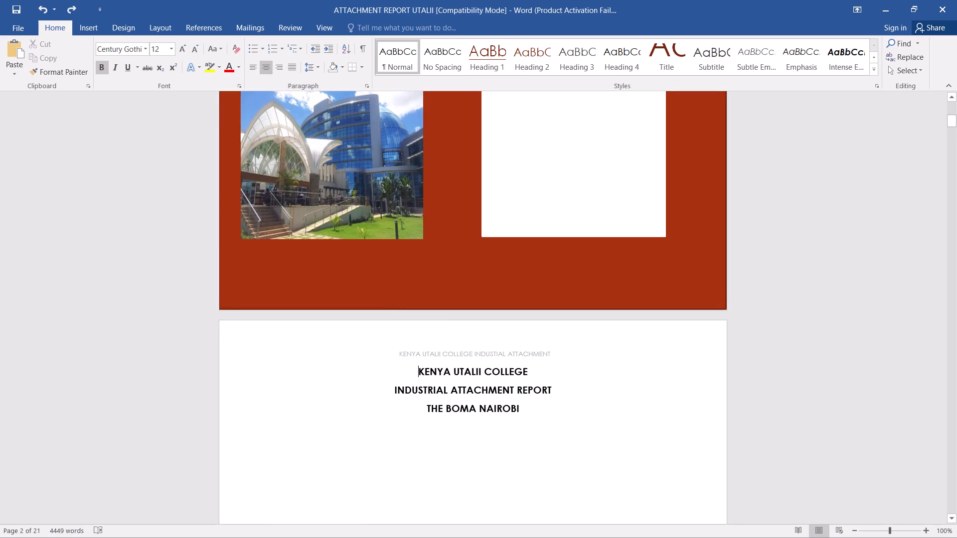
pyautogui.click(249, 359)
pyautogui.click(218, 351)
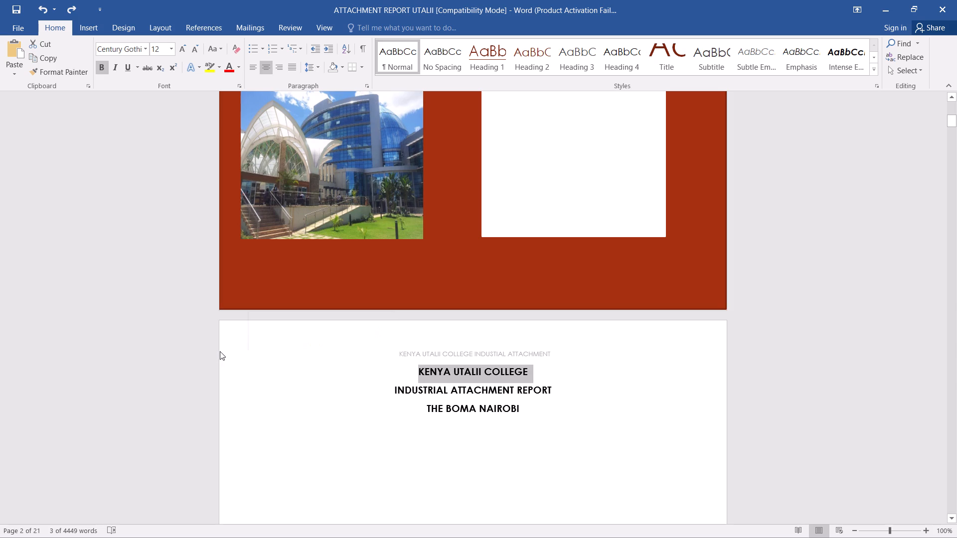
pyautogui.click(220, 351)
pyautogui.click(82, 29)
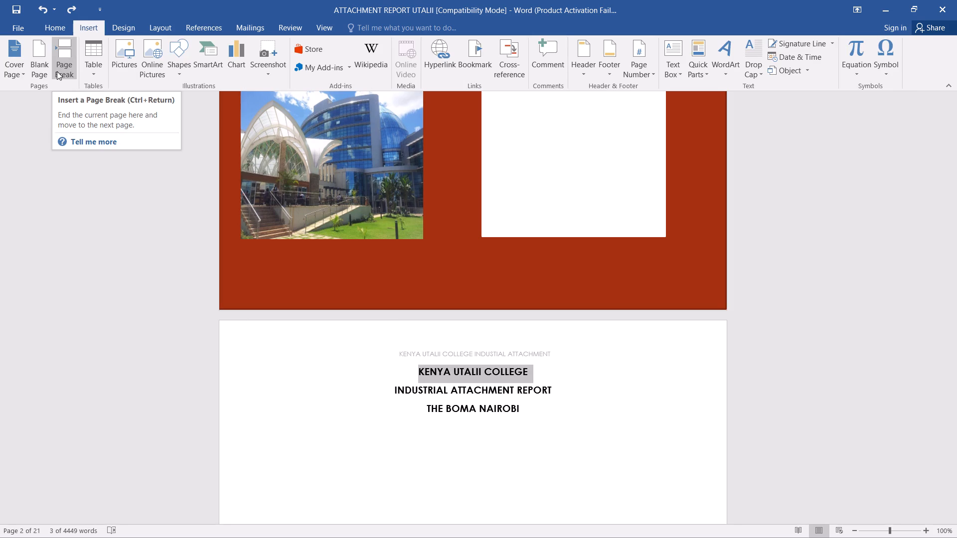
pyautogui.click(57, 71)
# Insert The Boma Inn Nairobi Entrance picture from Downloads at the top of the blank page after the cover.
pyautogui.scroll(7, 318, 190)
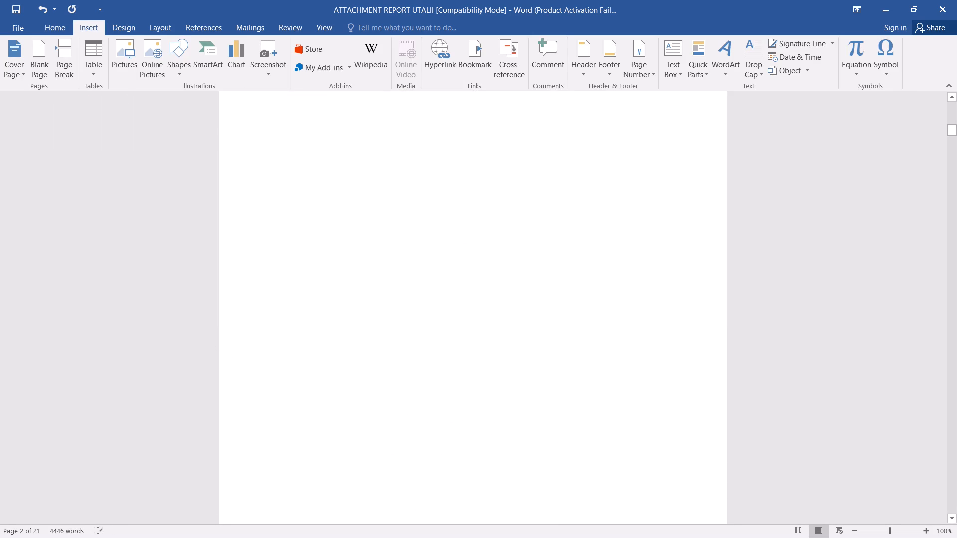
pyautogui.scroll(6, 315, 192)
pyautogui.click(321, 290)
pyautogui.click(322, 294)
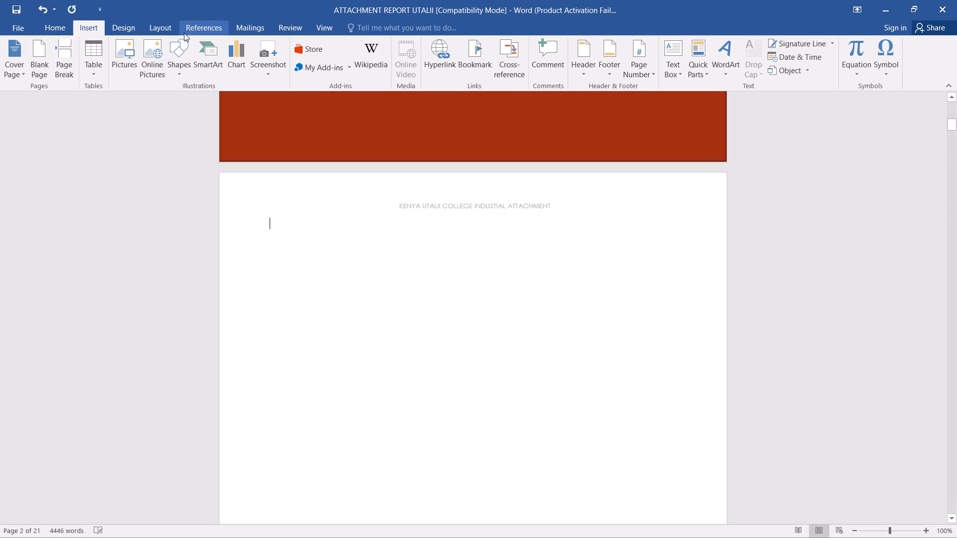
pyautogui.click(90, 30)
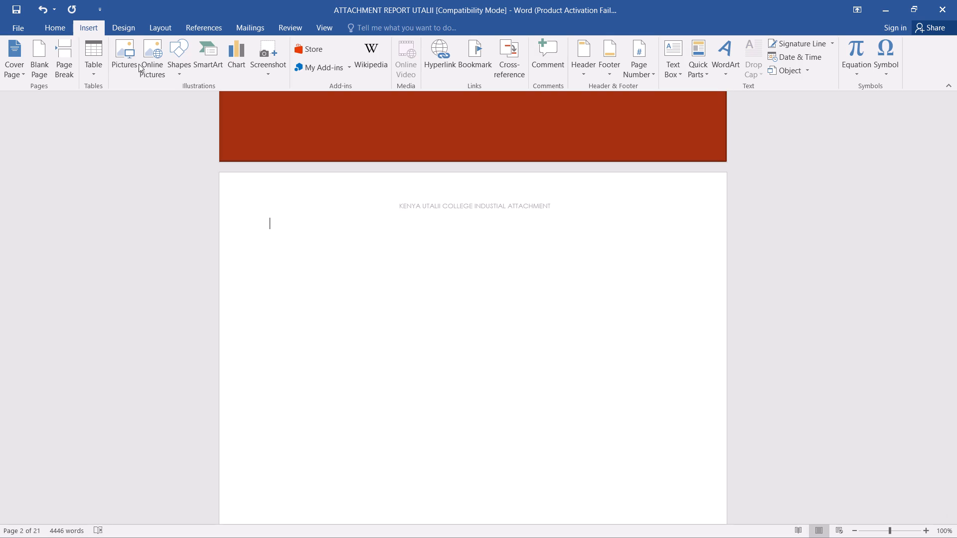
pyautogui.click(129, 66)
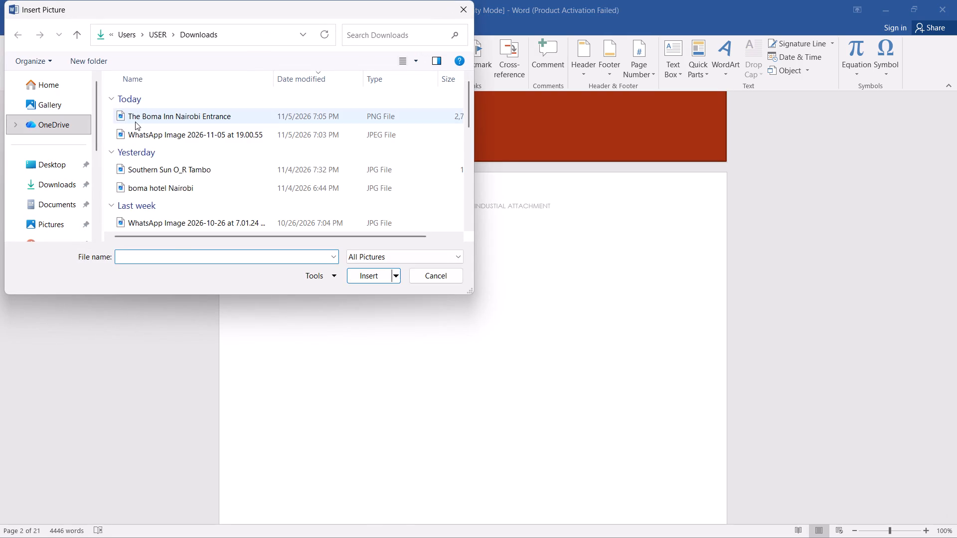
pyautogui.click(135, 122)
pyautogui.click(363, 276)
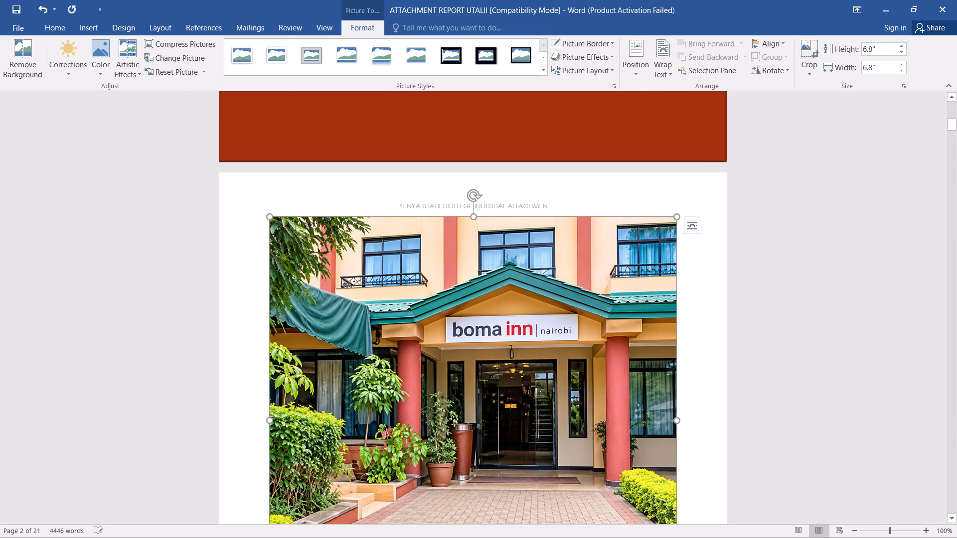
# Shrink the Boma Inn entrance picture on the page after the cover to about 2.39" high by 2.5" wide.
pyautogui.scroll(-5, 503, 320)
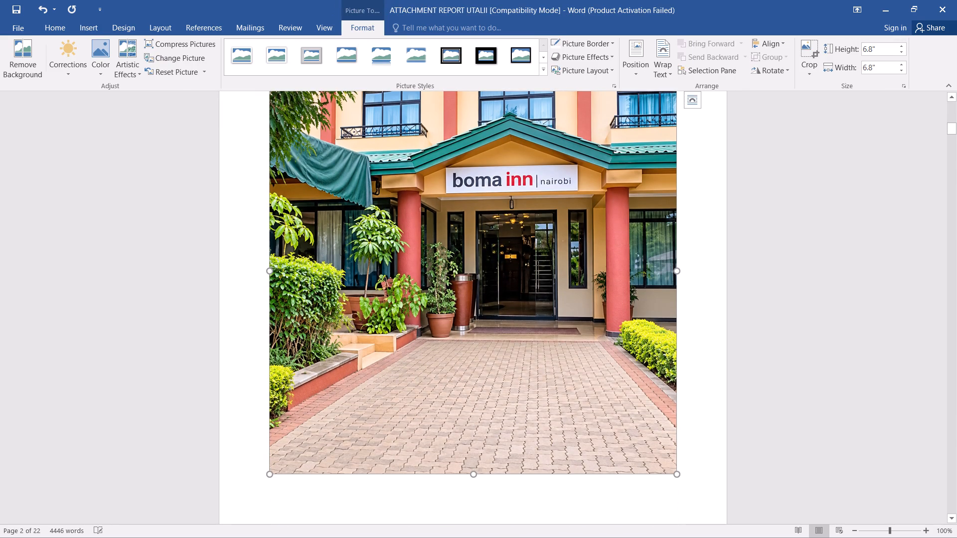
pyautogui.moveTo(474, 468); pyautogui.dragTo(468, 402)
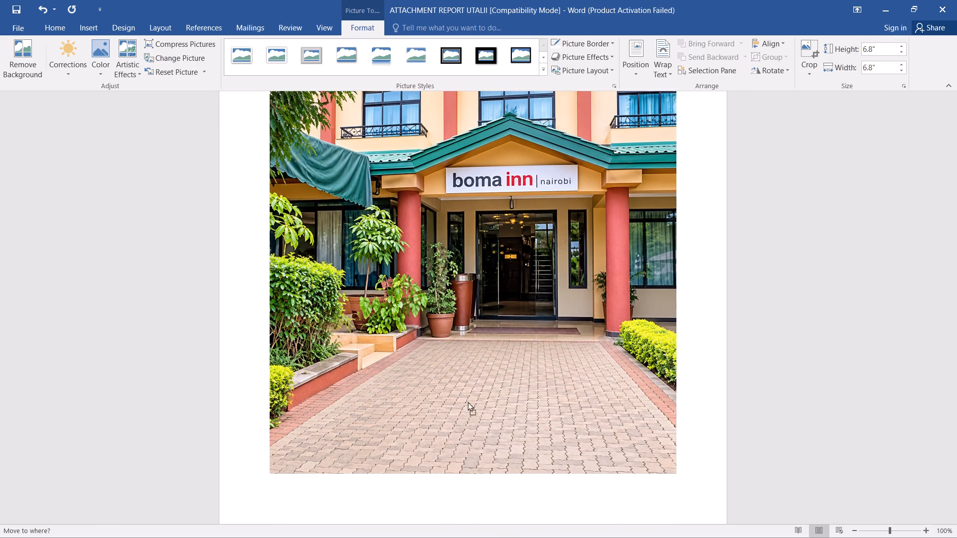
pyautogui.moveTo(468, 402); pyautogui.dragTo(455, 347)
pyautogui.moveTo(474, 473); pyautogui.dragTo(473, 464)
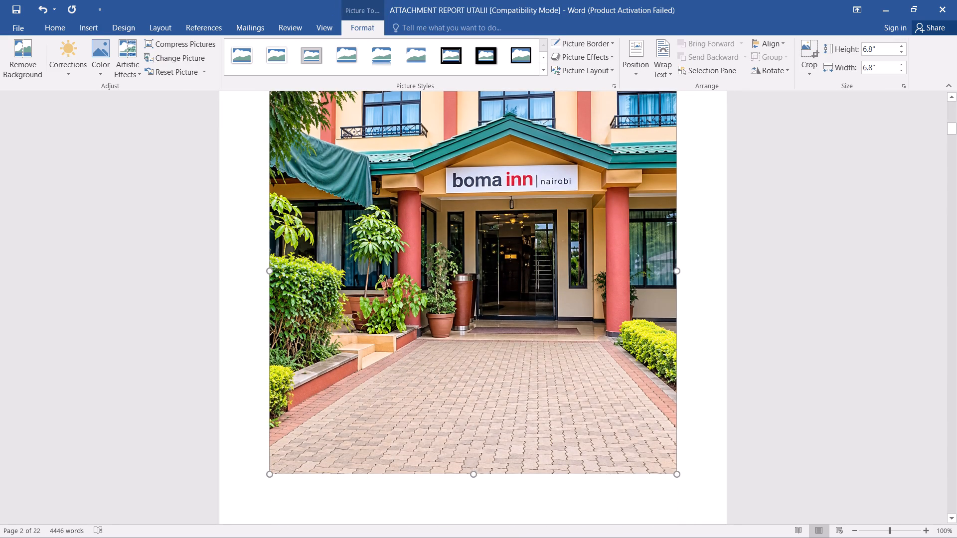
pyautogui.moveTo(473, 464); pyautogui.dragTo(442, 268)
pyautogui.scroll(1, 503, 218)
pyautogui.scroll(-2, 503, 218)
pyautogui.scroll(4, 503, 218)
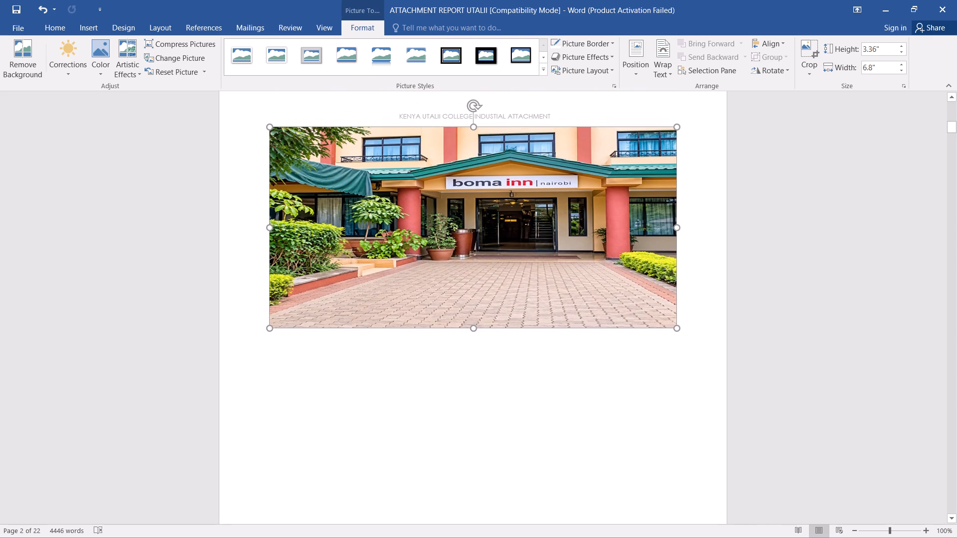
pyautogui.scroll(2, 503, 218)
pyautogui.moveTo(674, 318); pyautogui.dragTo(658, 321)
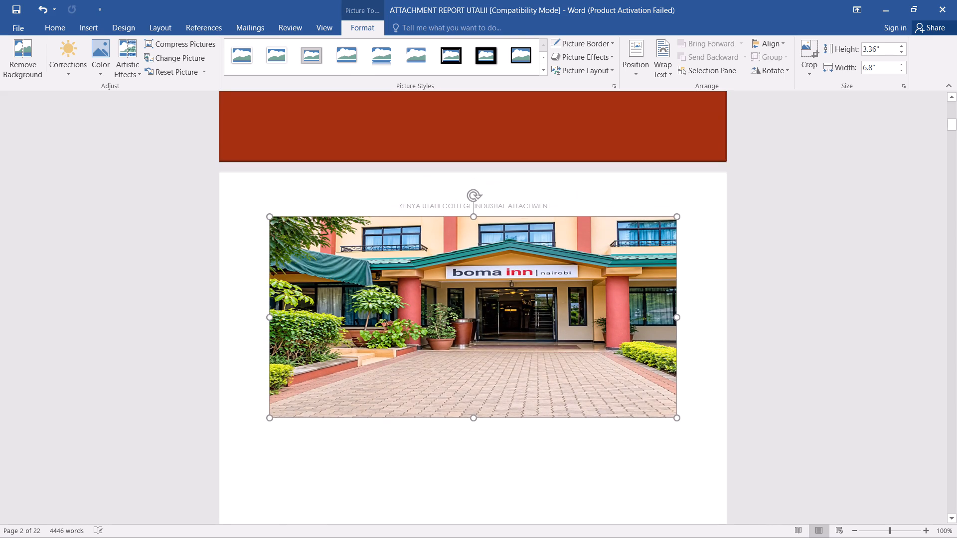
pyautogui.moveTo(658, 321); pyautogui.dragTo(502, 314)
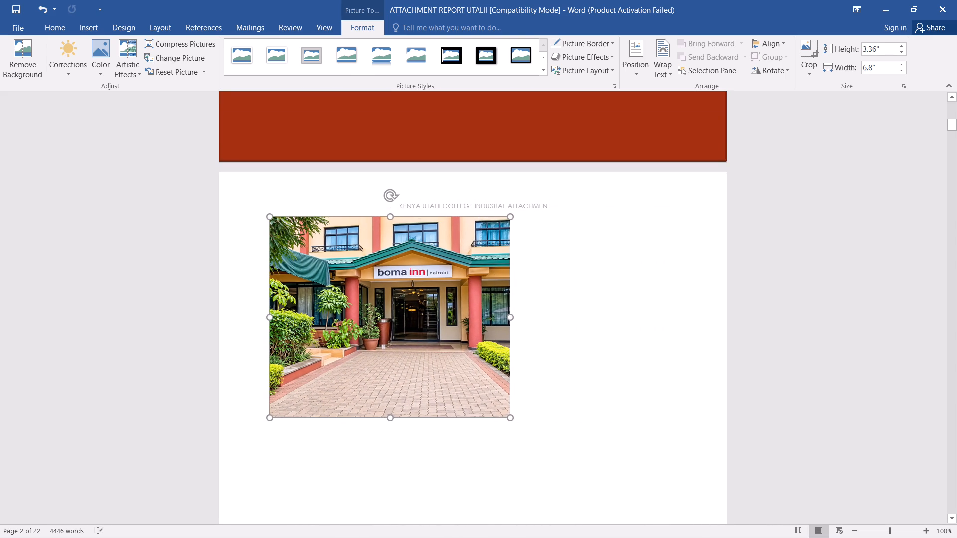
pyautogui.moveTo(502, 314); pyautogui.dragTo(480, 320)
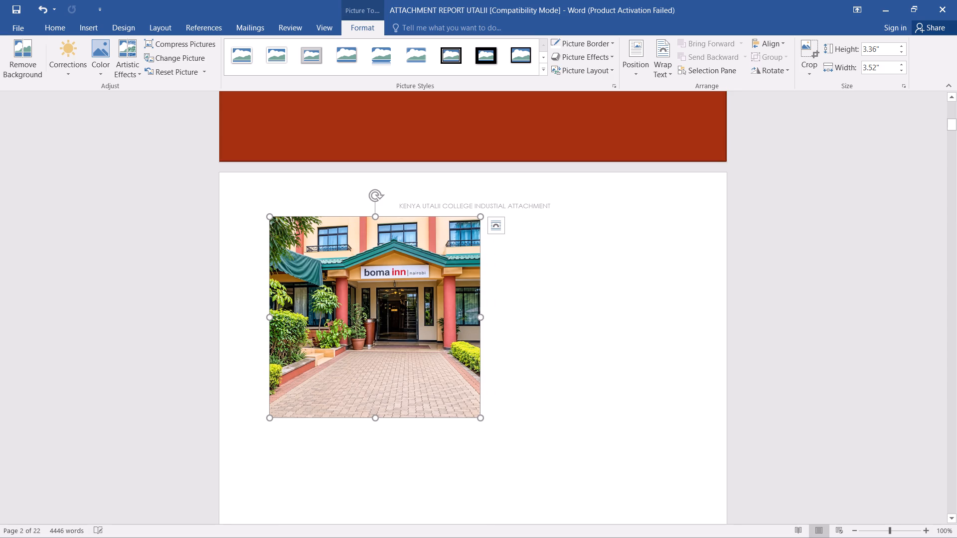
pyautogui.moveTo(270, 416); pyautogui.dragTo(330, 357)
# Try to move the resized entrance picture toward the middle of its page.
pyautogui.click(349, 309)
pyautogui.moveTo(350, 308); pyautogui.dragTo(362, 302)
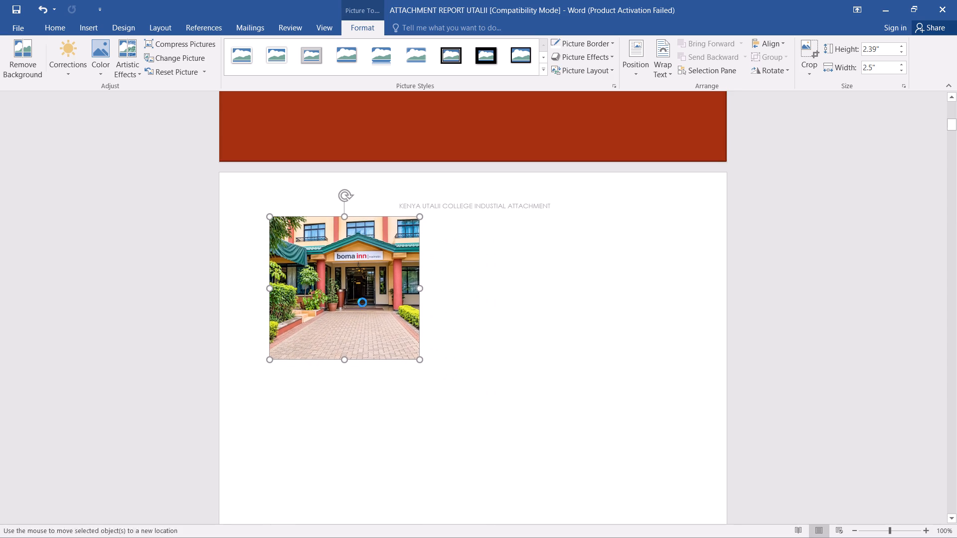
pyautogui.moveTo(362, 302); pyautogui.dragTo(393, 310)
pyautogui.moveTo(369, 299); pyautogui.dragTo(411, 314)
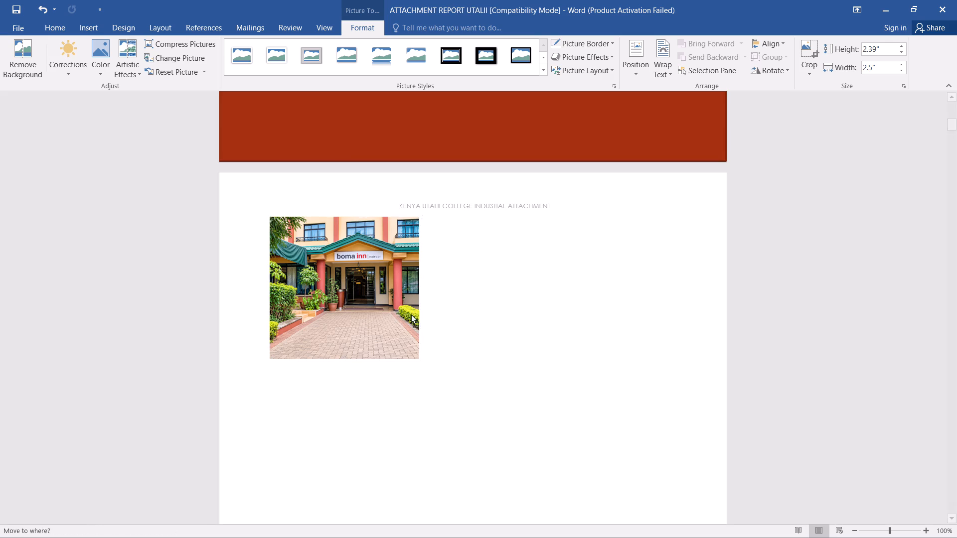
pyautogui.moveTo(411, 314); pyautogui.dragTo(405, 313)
# Duplicate the resized entrance picture by copying it and pasting the copy beside the original with source formatting.
pyautogui.click(367, 299)
pyautogui.rightClick(367, 299)
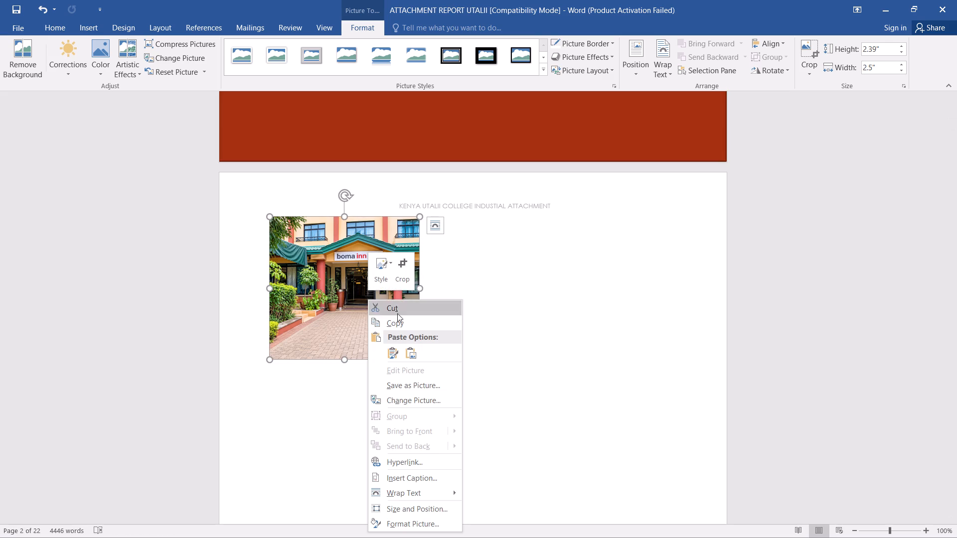
pyautogui.click(398, 319)
pyautogui.click(383, 307)
pyautogui.rightClick(383, 307)
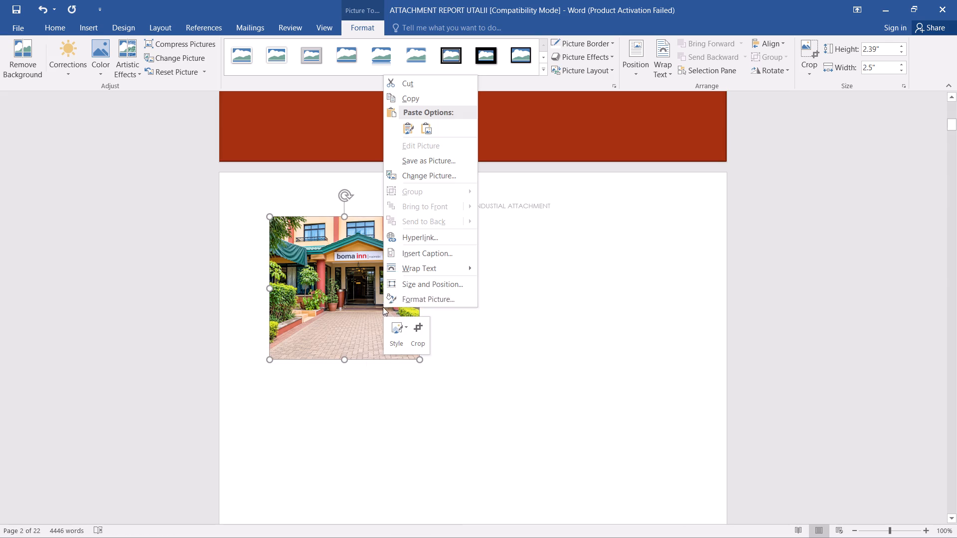
pyautogui.click(411, 125)
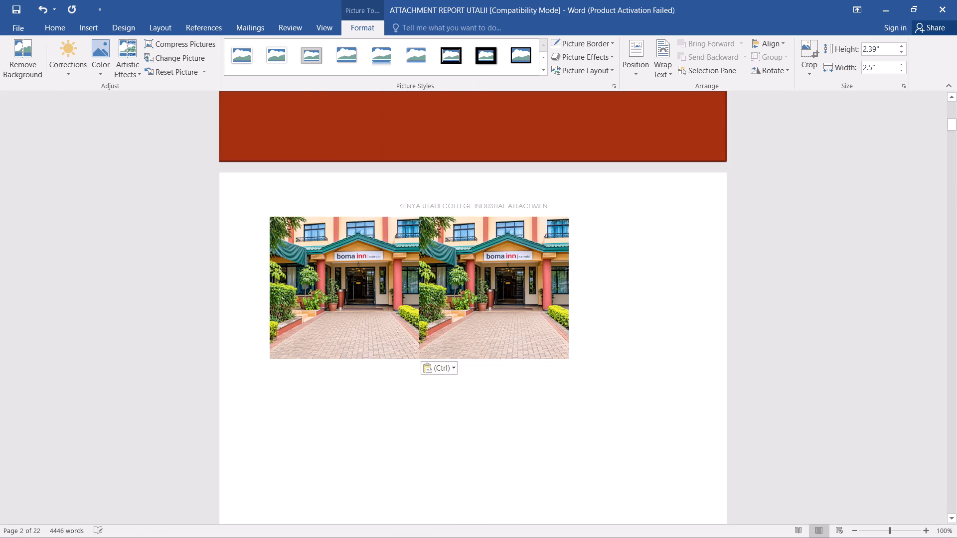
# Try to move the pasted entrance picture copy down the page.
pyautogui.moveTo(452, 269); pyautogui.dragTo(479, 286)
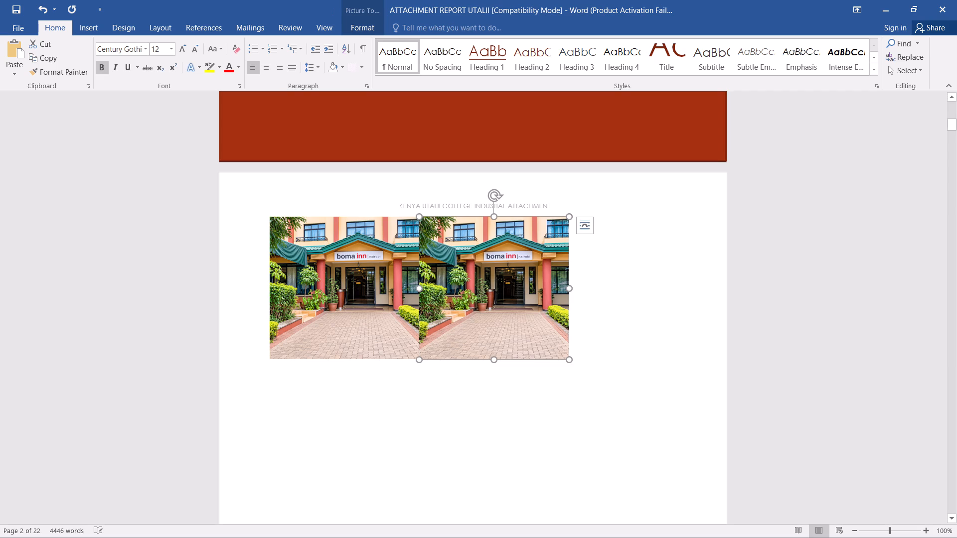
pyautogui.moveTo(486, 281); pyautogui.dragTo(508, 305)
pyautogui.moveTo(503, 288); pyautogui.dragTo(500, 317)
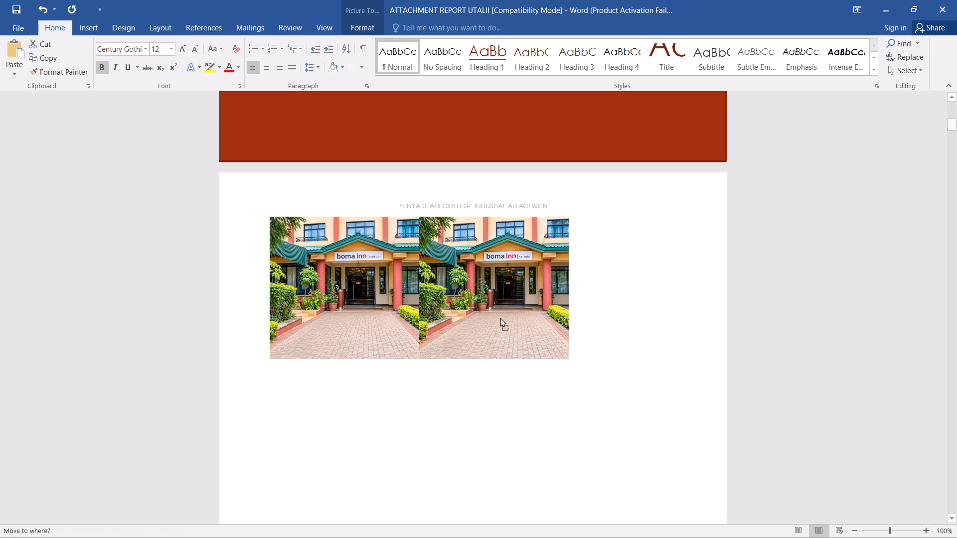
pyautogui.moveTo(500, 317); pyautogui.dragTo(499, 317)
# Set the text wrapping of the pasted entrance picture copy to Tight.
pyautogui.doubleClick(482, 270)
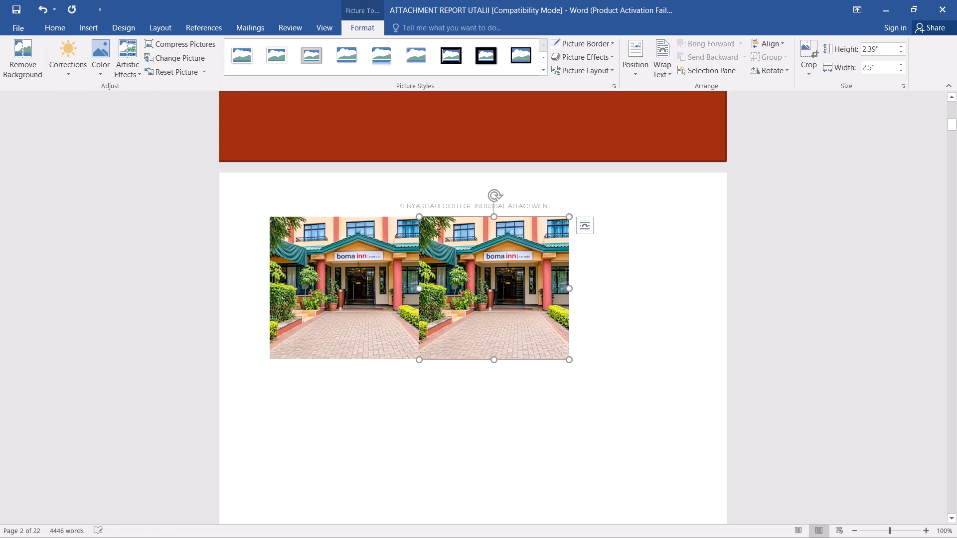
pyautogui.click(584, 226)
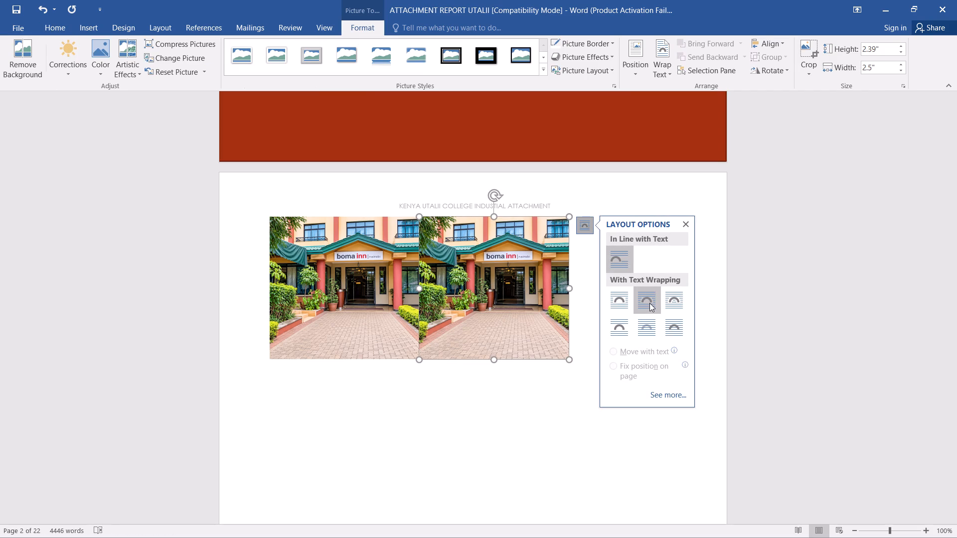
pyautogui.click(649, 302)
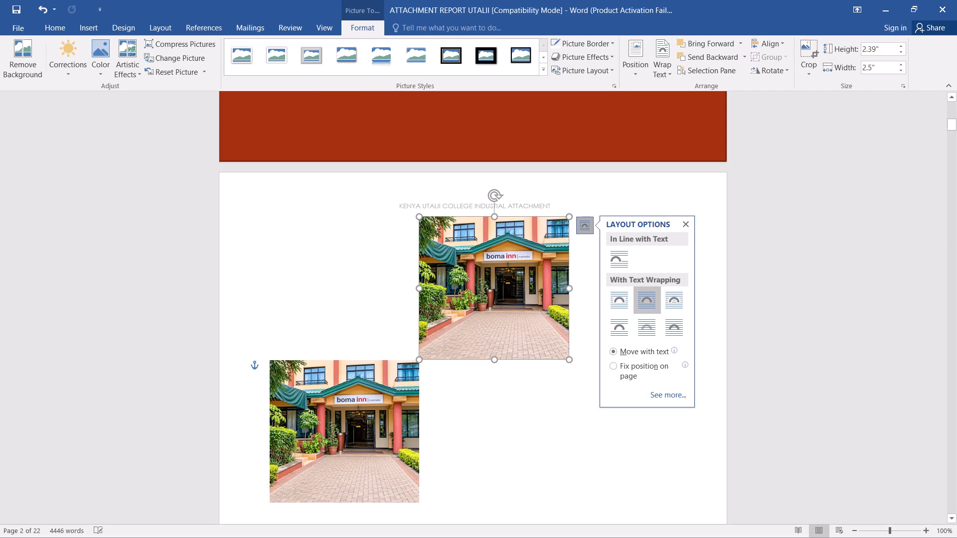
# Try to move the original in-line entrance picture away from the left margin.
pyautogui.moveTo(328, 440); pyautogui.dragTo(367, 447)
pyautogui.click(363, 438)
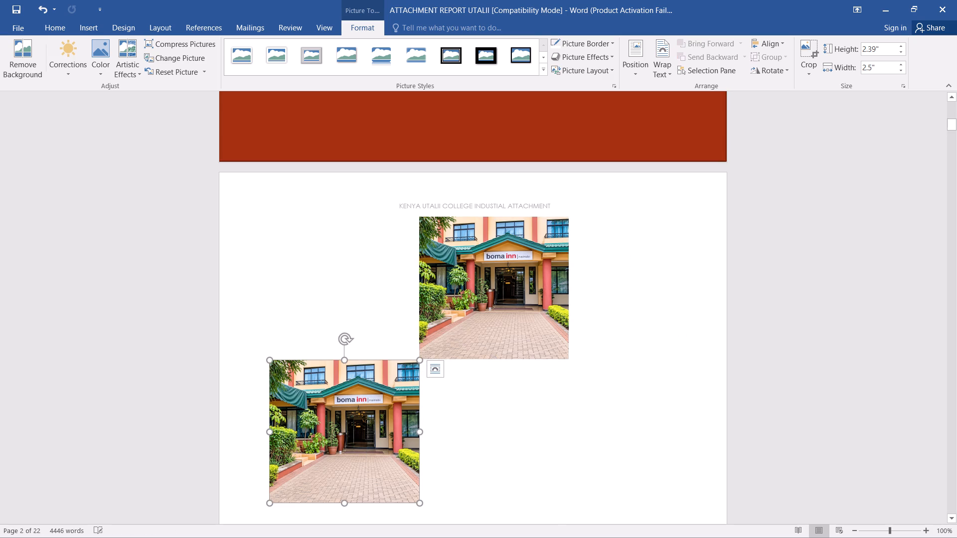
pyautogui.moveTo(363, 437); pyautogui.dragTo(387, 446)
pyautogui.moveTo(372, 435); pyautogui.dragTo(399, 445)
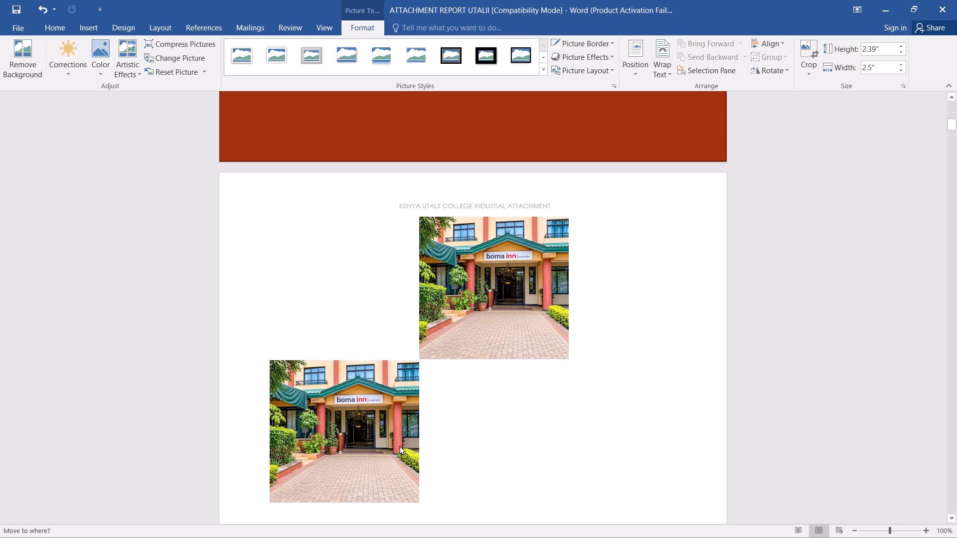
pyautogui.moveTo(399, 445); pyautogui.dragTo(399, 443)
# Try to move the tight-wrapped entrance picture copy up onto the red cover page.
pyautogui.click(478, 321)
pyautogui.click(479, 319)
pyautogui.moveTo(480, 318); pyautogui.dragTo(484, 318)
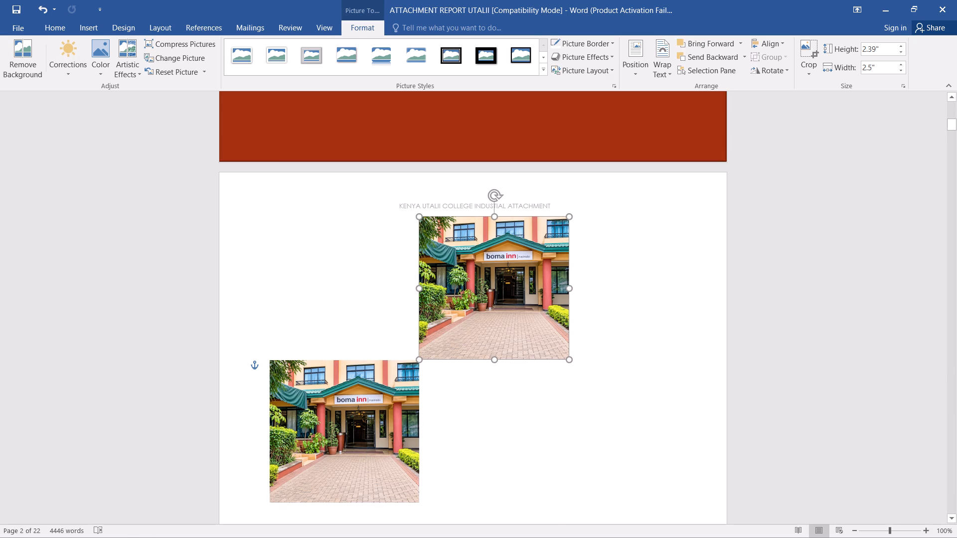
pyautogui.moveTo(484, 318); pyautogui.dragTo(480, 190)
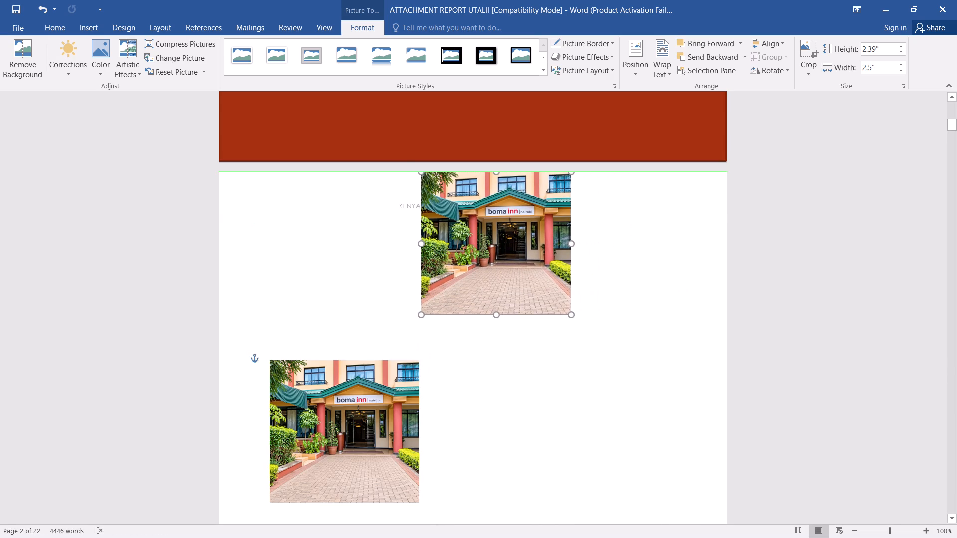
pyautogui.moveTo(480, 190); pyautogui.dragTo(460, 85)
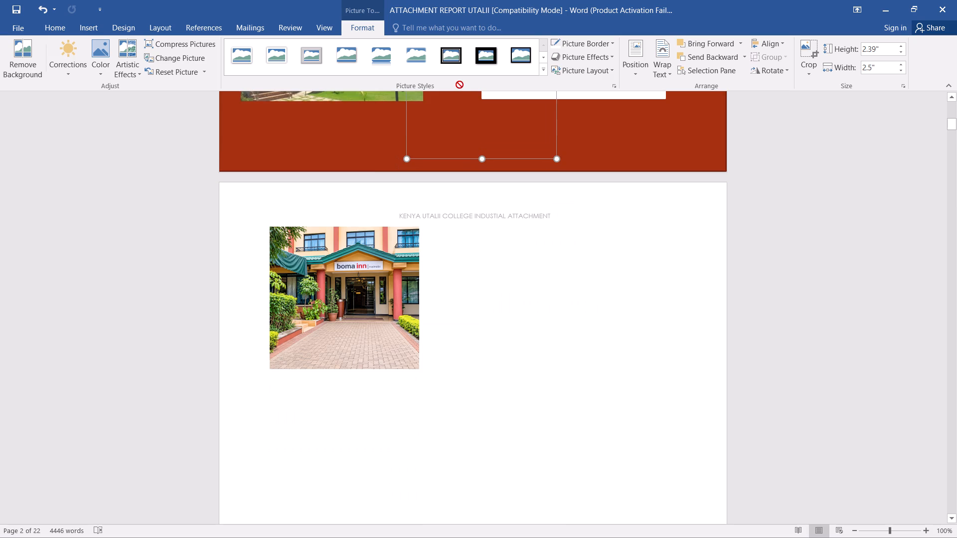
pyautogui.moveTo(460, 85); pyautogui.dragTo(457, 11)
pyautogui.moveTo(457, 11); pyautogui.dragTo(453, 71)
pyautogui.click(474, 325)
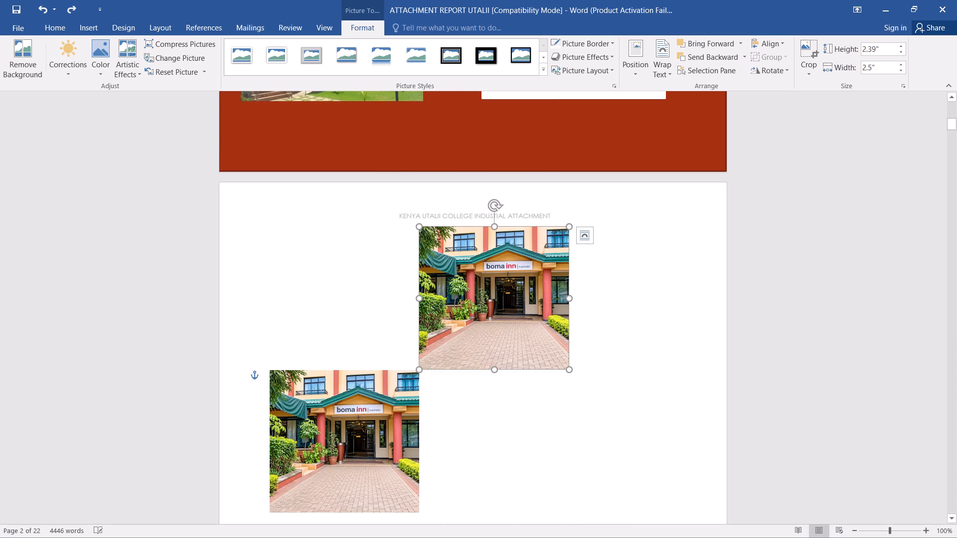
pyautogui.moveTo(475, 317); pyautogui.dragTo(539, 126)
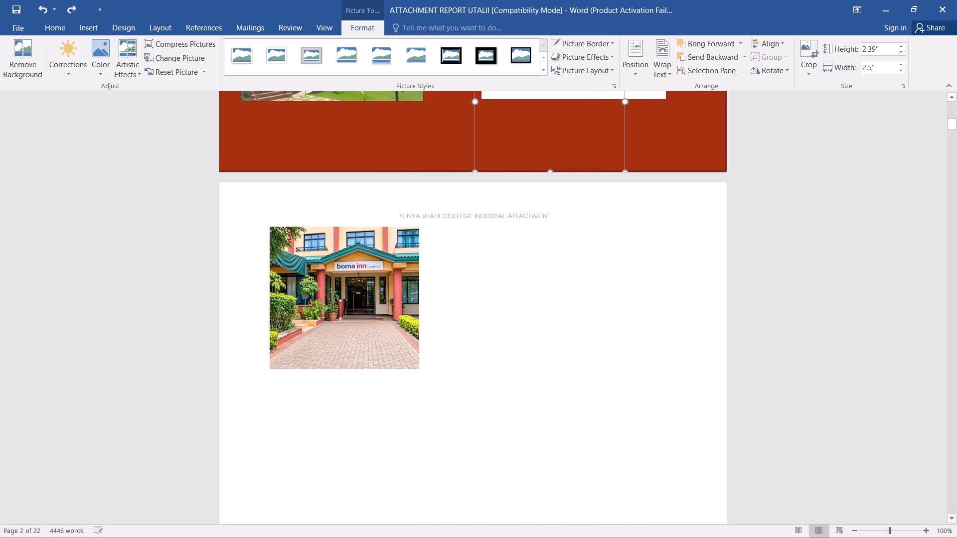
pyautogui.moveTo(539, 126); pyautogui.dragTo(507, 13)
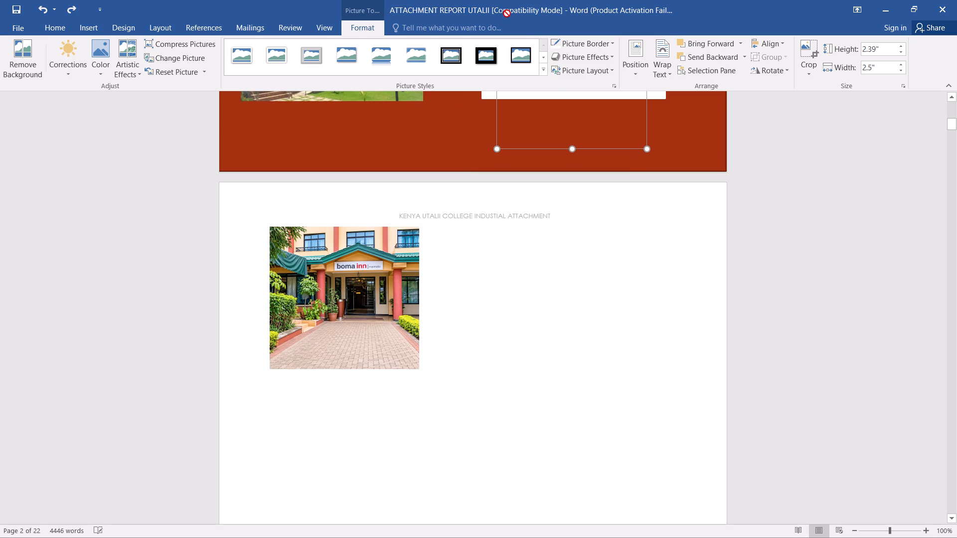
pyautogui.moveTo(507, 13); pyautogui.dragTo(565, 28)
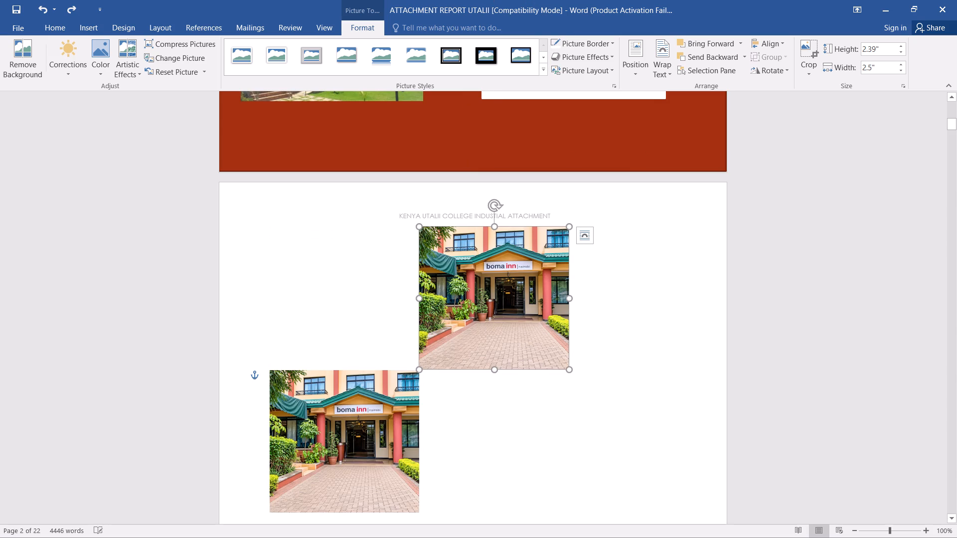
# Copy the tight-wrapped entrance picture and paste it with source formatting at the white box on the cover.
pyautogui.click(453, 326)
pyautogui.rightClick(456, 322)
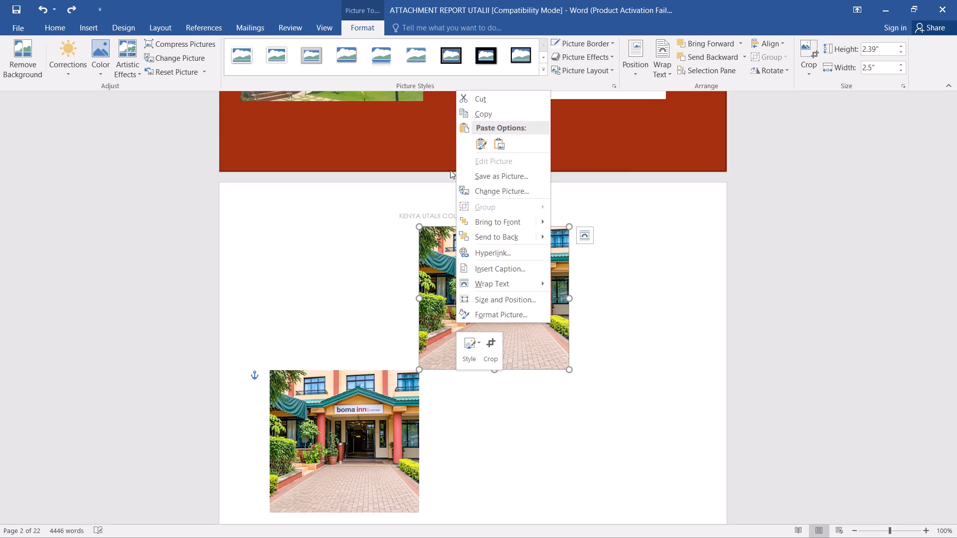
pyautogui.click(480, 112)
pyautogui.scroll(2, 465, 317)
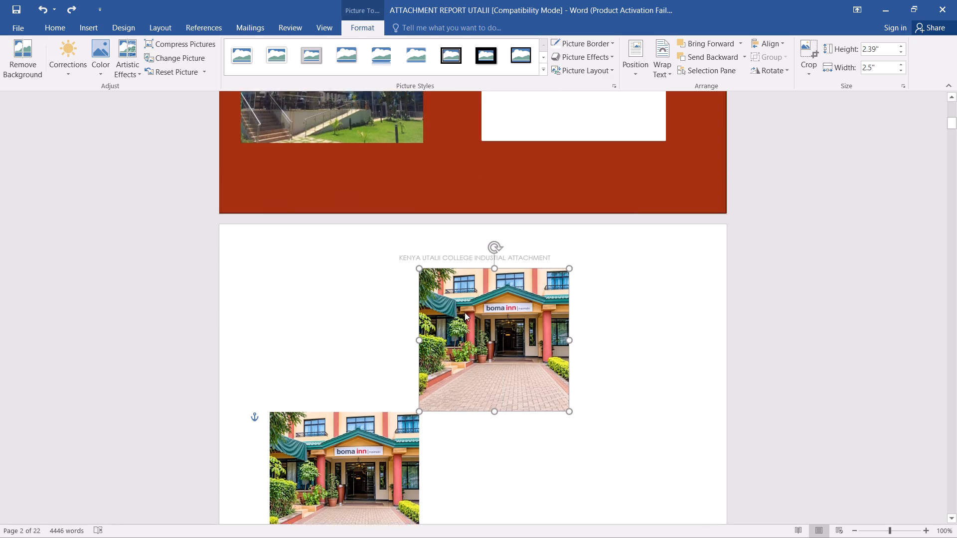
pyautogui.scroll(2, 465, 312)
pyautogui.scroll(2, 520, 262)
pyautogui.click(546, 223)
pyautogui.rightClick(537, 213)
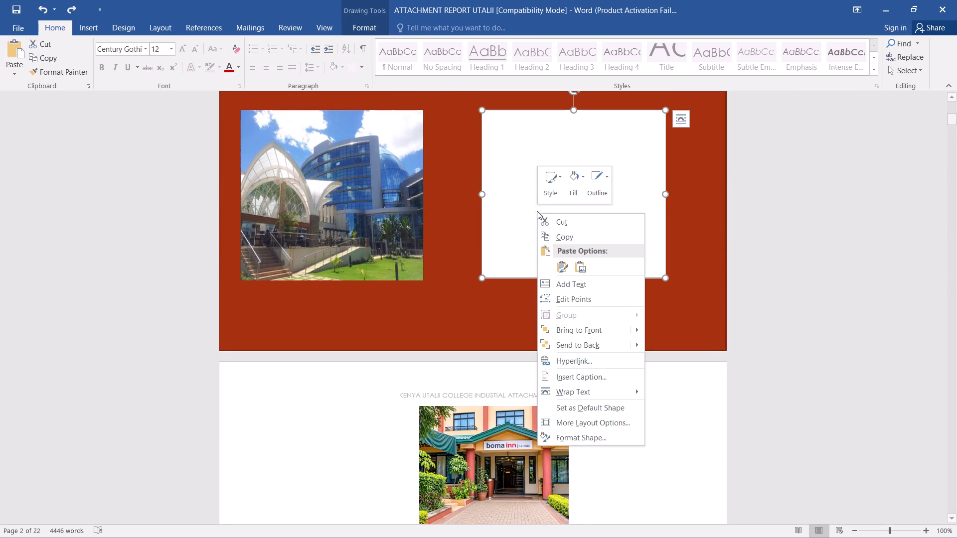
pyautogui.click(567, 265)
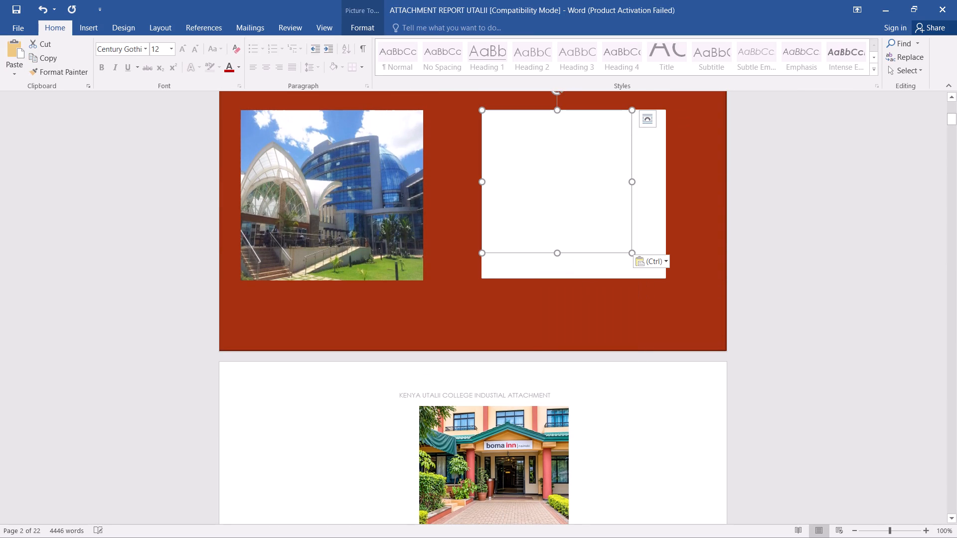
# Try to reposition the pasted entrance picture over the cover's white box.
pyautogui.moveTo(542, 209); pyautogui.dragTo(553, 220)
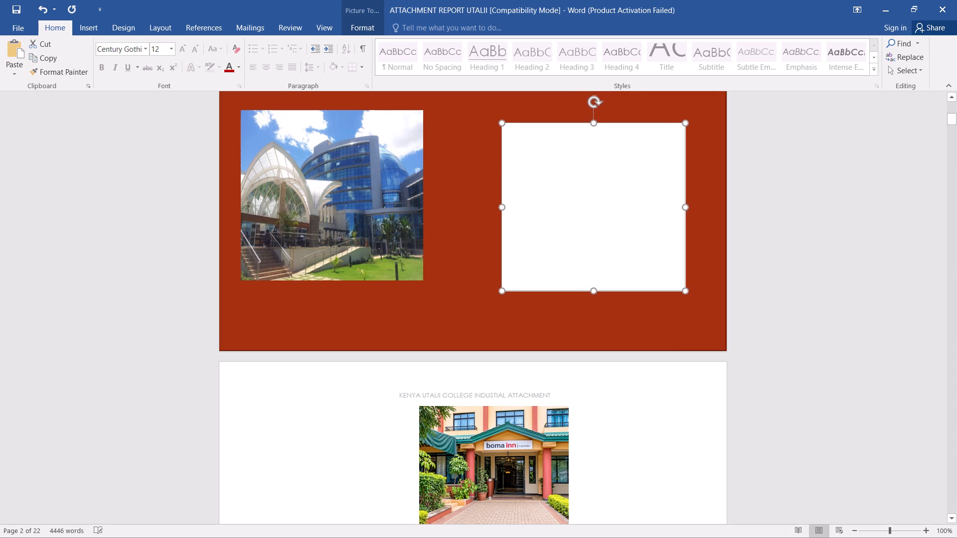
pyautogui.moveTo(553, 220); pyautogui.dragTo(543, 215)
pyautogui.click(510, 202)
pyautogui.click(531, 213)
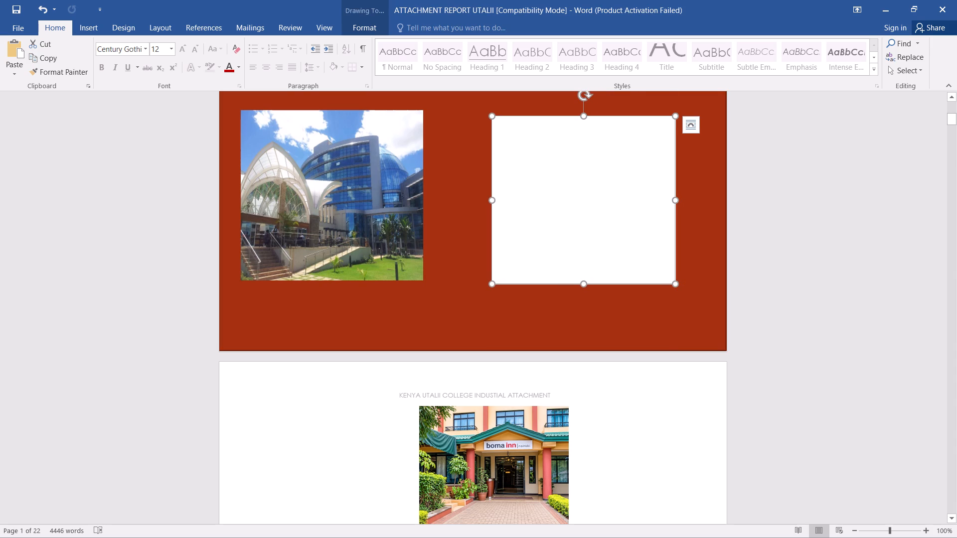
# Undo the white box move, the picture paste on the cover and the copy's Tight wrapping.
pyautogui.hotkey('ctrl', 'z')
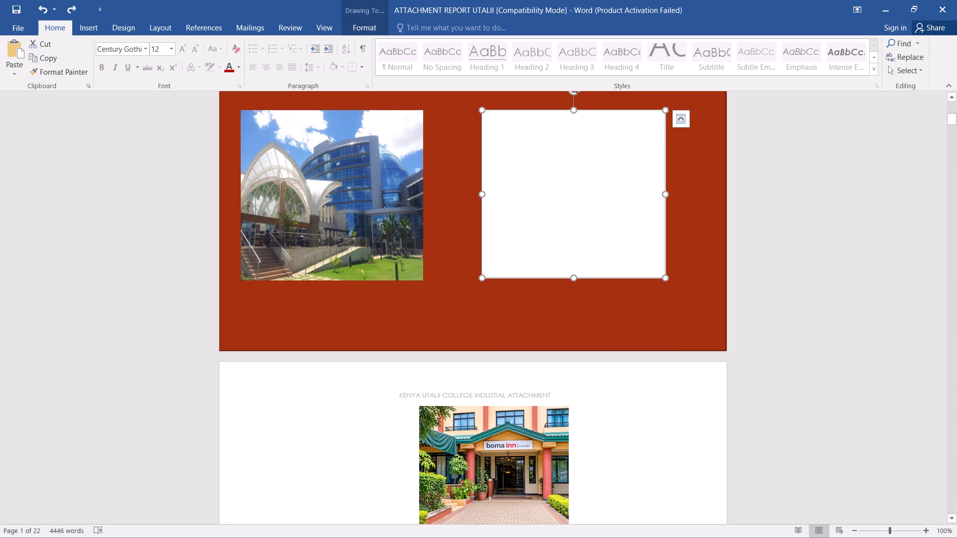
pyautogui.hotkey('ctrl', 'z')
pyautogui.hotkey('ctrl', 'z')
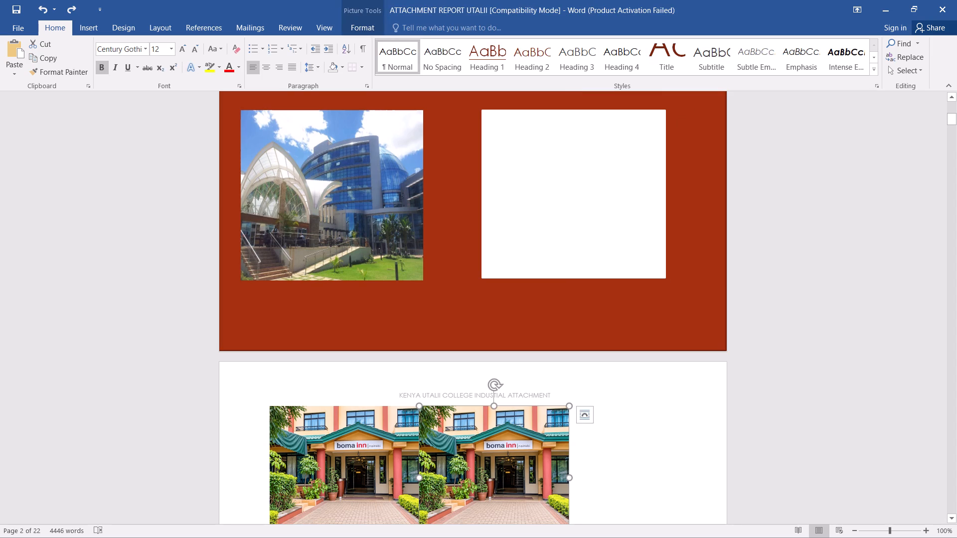
# Apply Square text wrapping to the second Boma Inn entrance picture and move it up over the cover's white box.
pyautogui.click(588, 406)
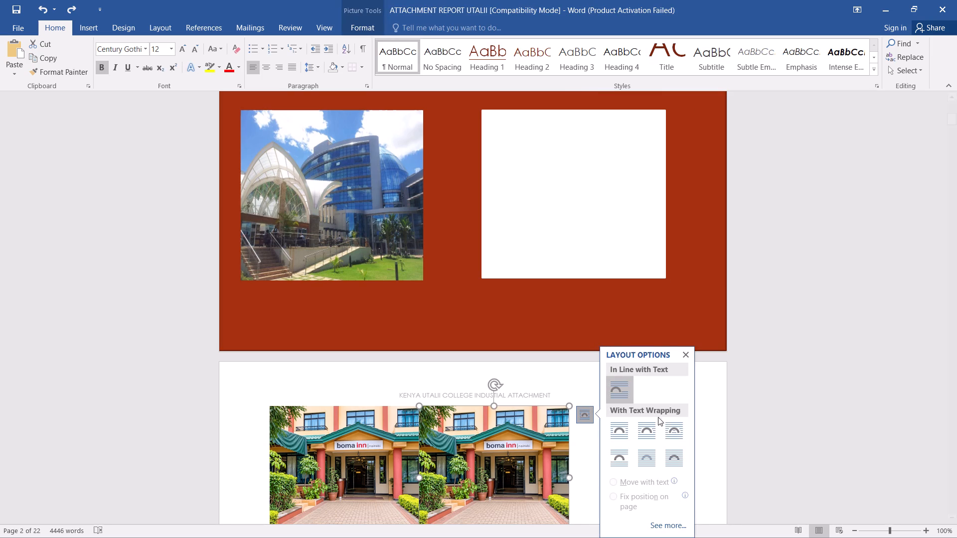
pyautogui.click(624, 437)
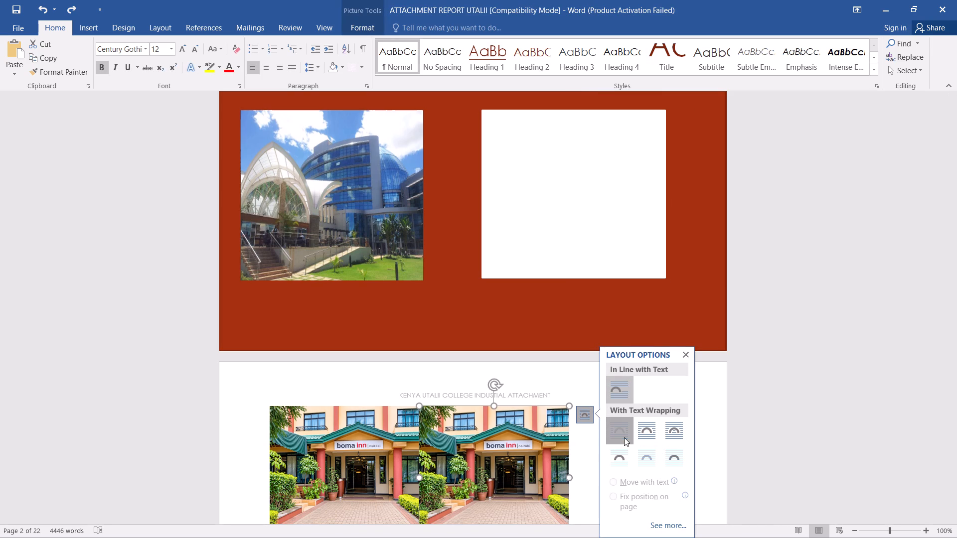
pyautogui.moveTo(533, 461); pyautogui.dragTo(550, 382)
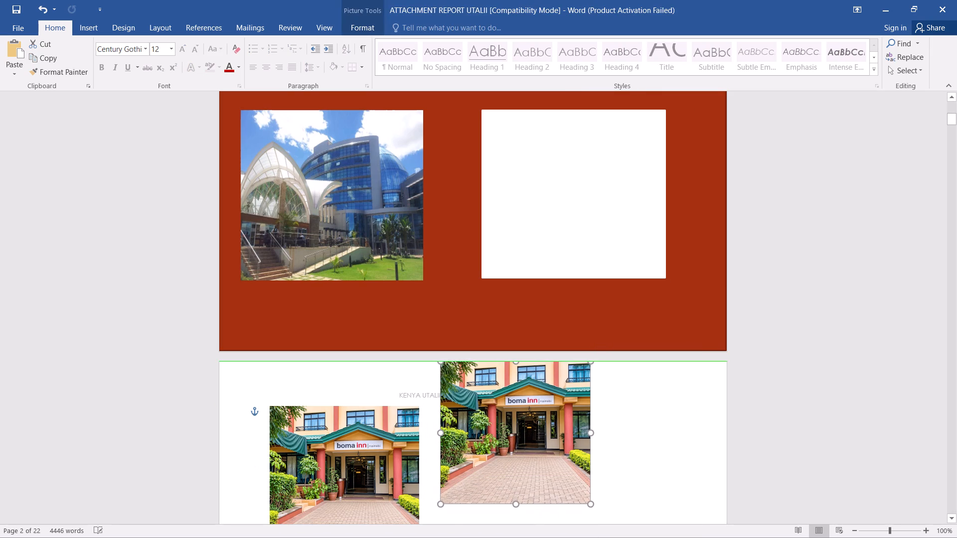
pyautogui.moveTo(550, 382); pyautogui.dragTo(575, 179)
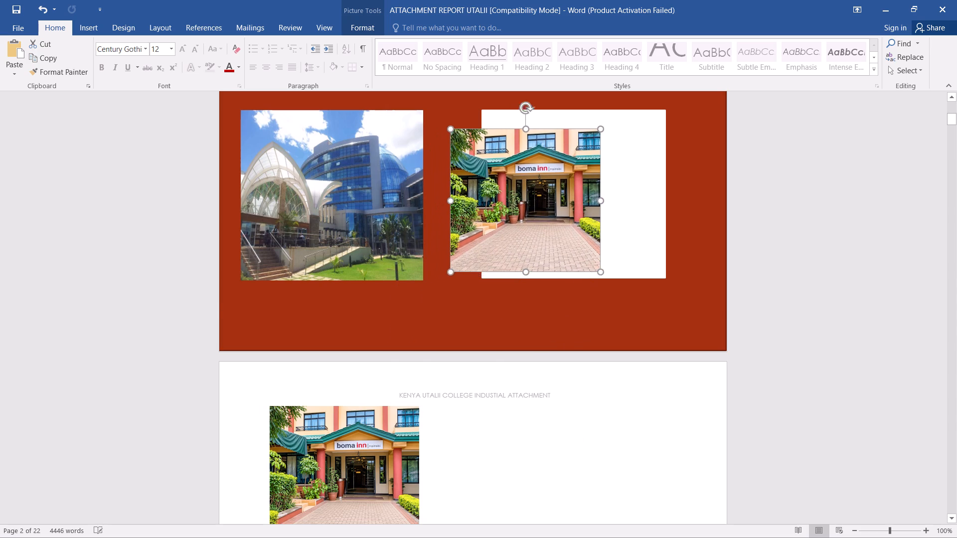
pyautogui.moveTo(575, 179); pyautogui.dragTo(598, 171)
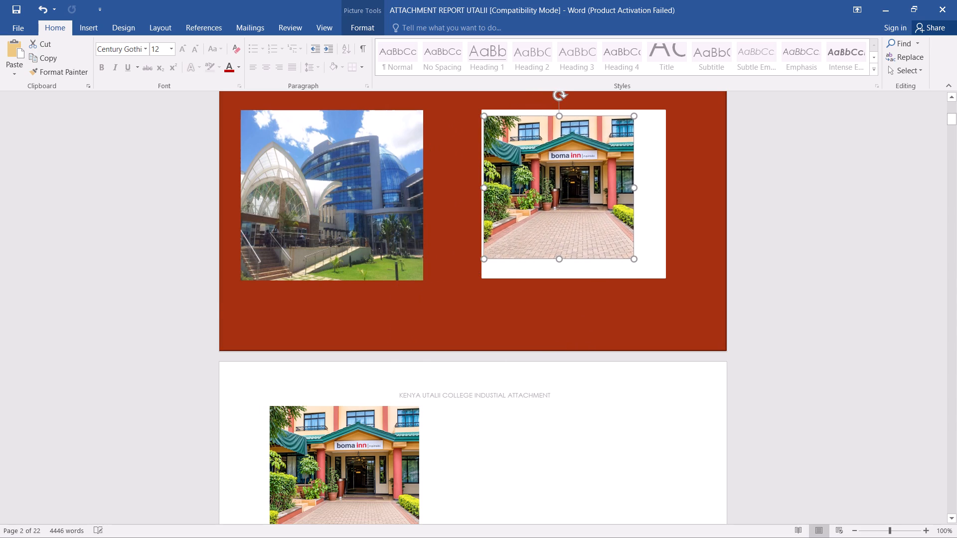
pyautogui.moveTo(598, 171); pyautogui.dragTo(600, 167)
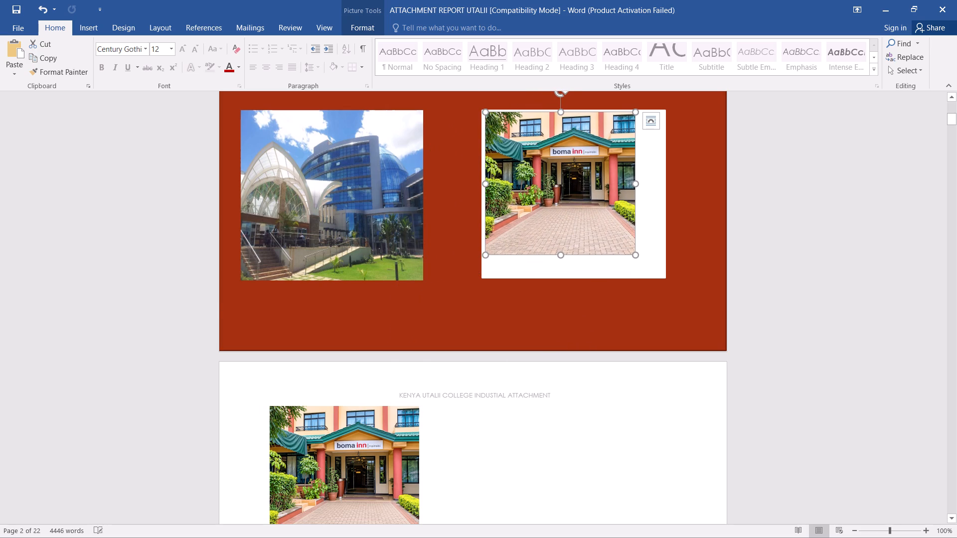
# Resize the Boma Inn entrance picture on the cover until it fills the white box to all its edges.
pyautogui.click(486, 184)
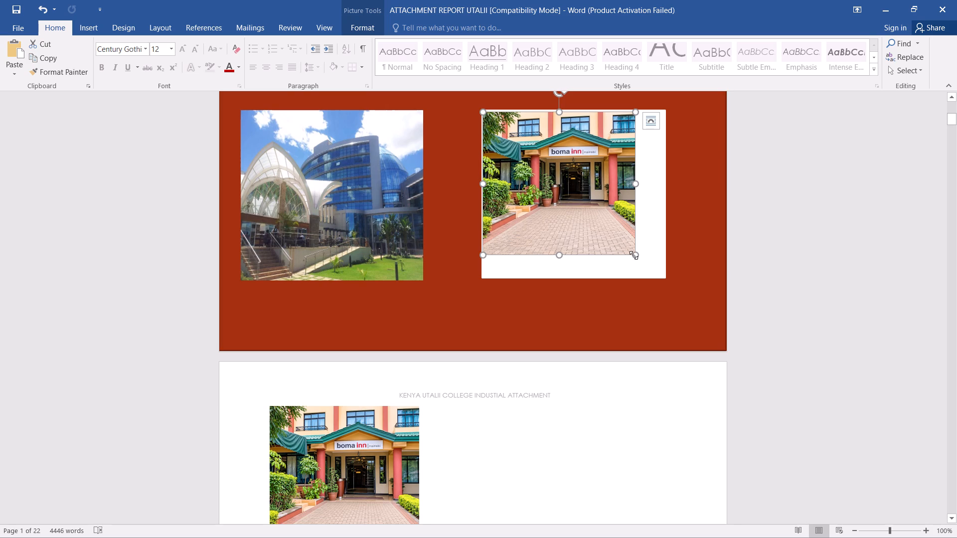
pyautogui.moveTo(635, 255); pyautogui.dragTo(662, 268)
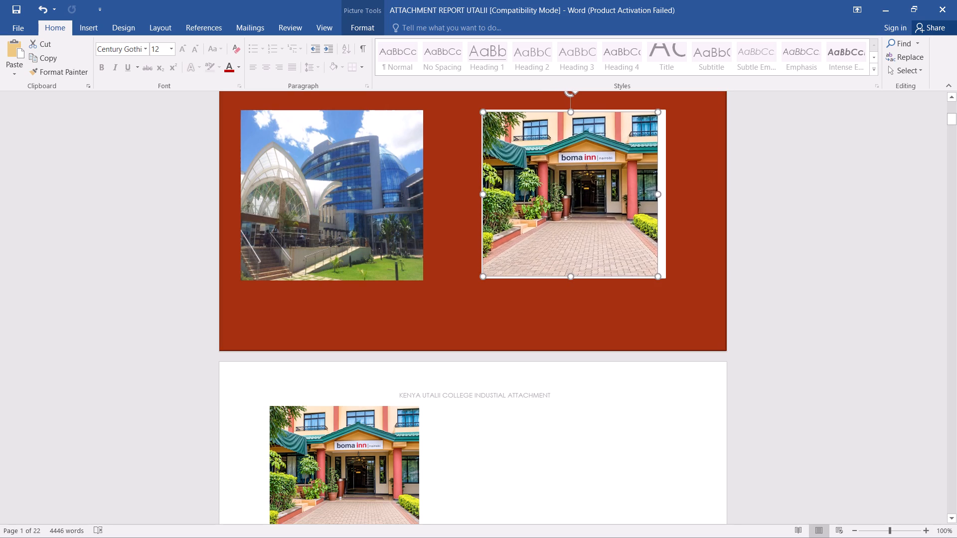
pyautogui.moveTo(662, 268); pyautogui.dragTo(665, 262)
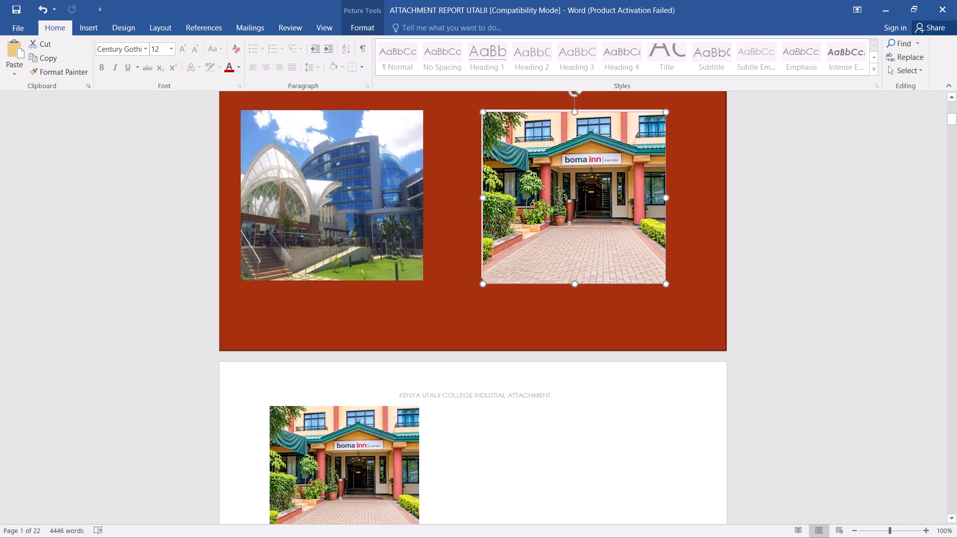
pyautogui.click(617, 309)
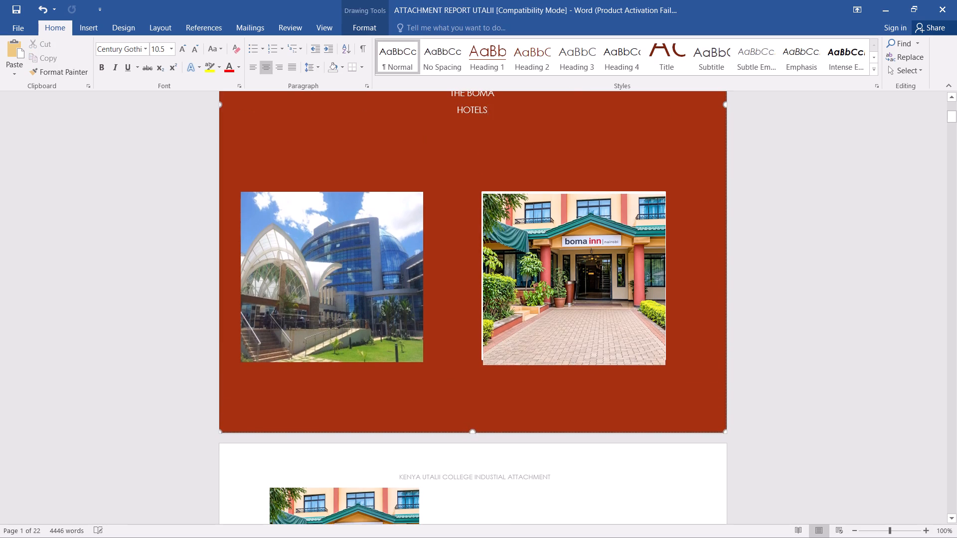
pyautogui.click(581, 285)
pyautogui.click(481, 193)
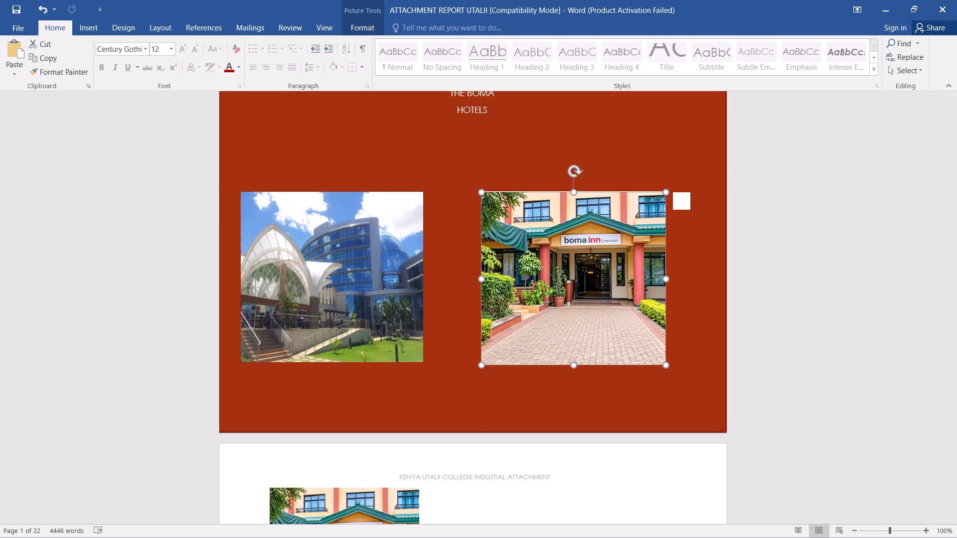
pyautogui.click(588, 277)
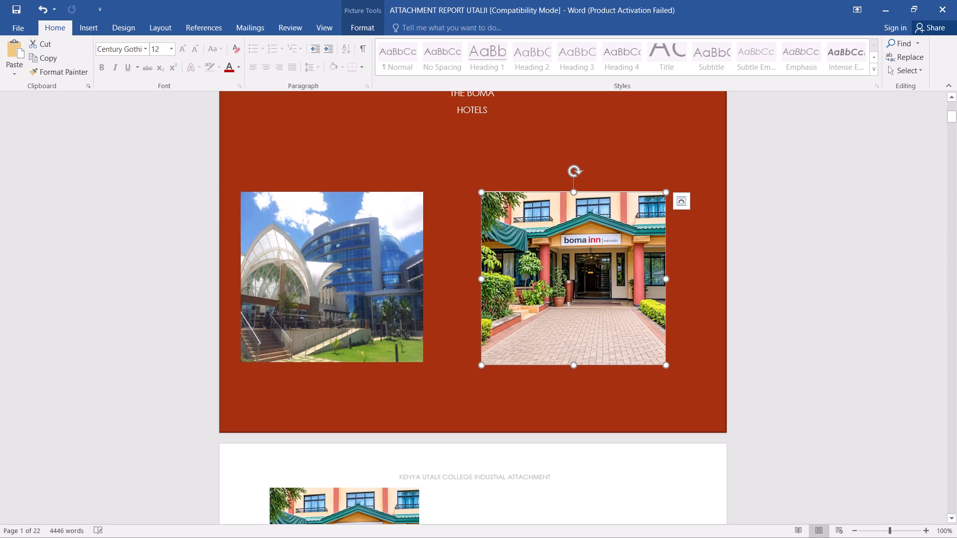
pyautogui.click(804, 299)
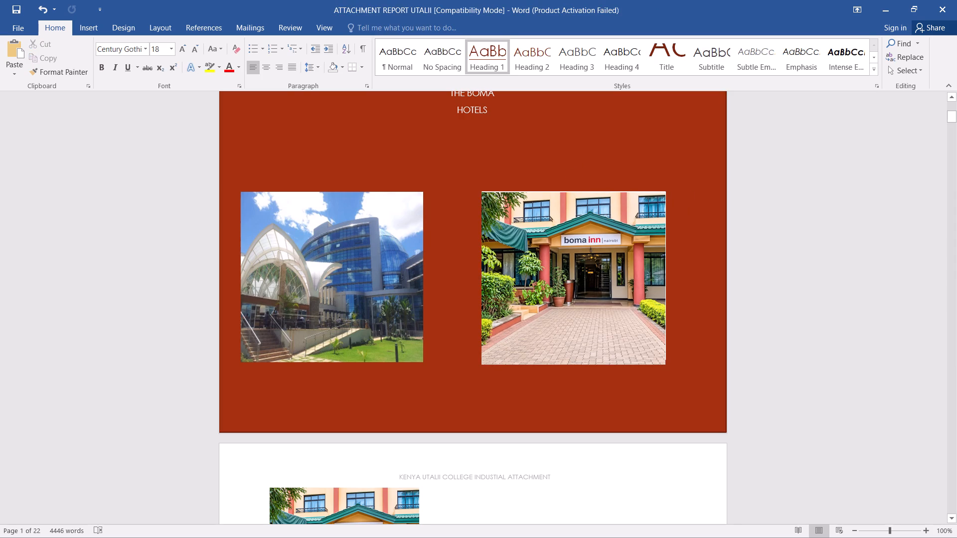
# Narrow the glass-building photo to expose the white box behind it and enlarge that box slightly in width and height.
pyautogui.click(546, 403)
pyautogui.click(339, 292)
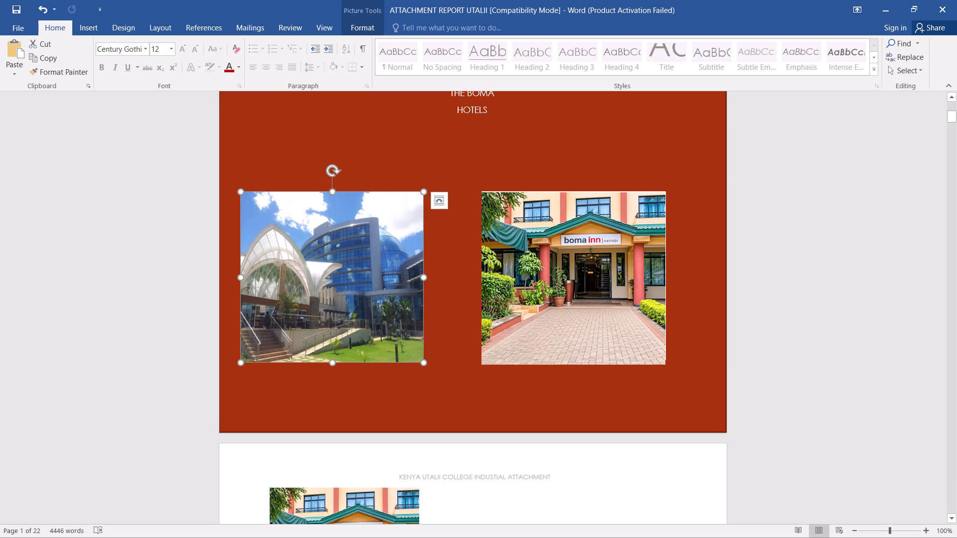
pyautogui.moveTo(425, 278); pyautogui.dragTo(425, 278)
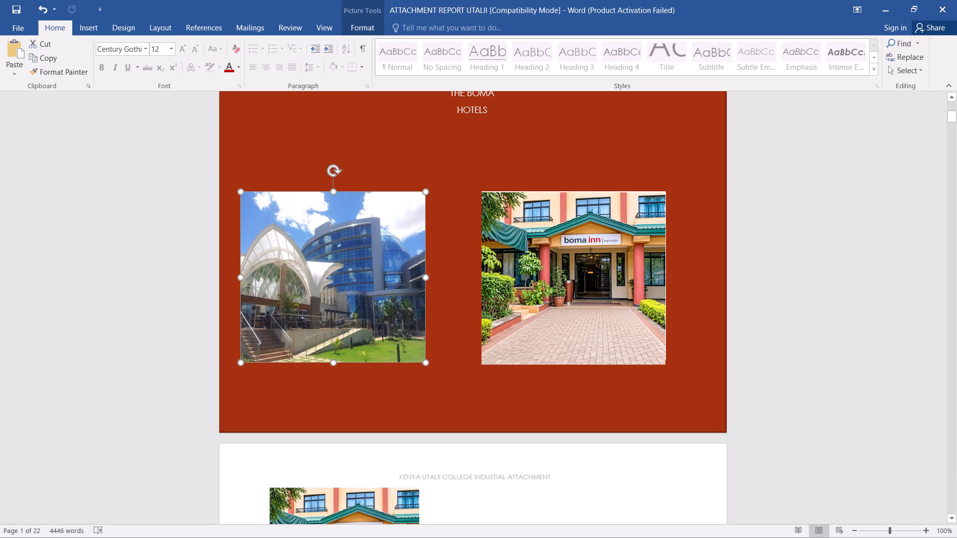
pyautogui.moveTo(425, 278); pyautogui.dragTo(407, 278)
pyautogui.click(424, 277)
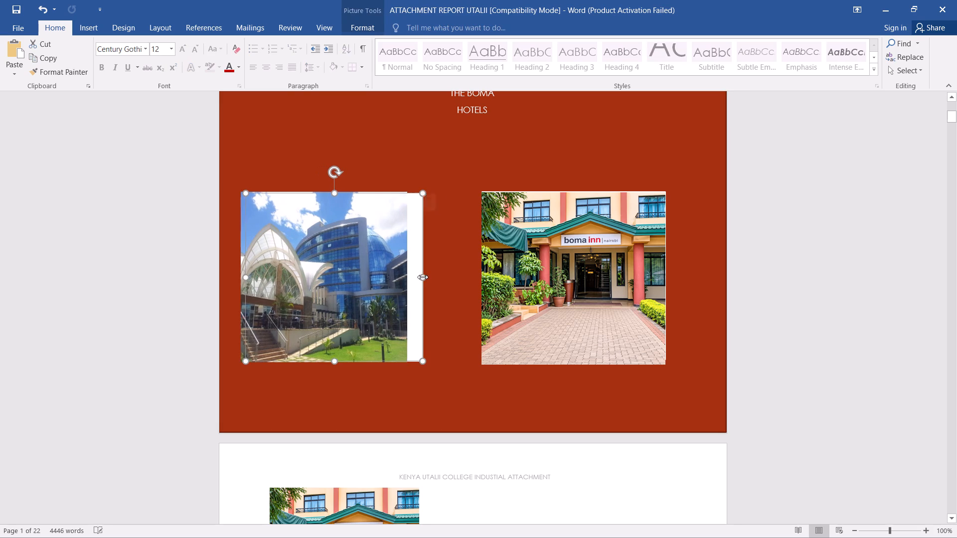
pyautogui.click(423, 277)
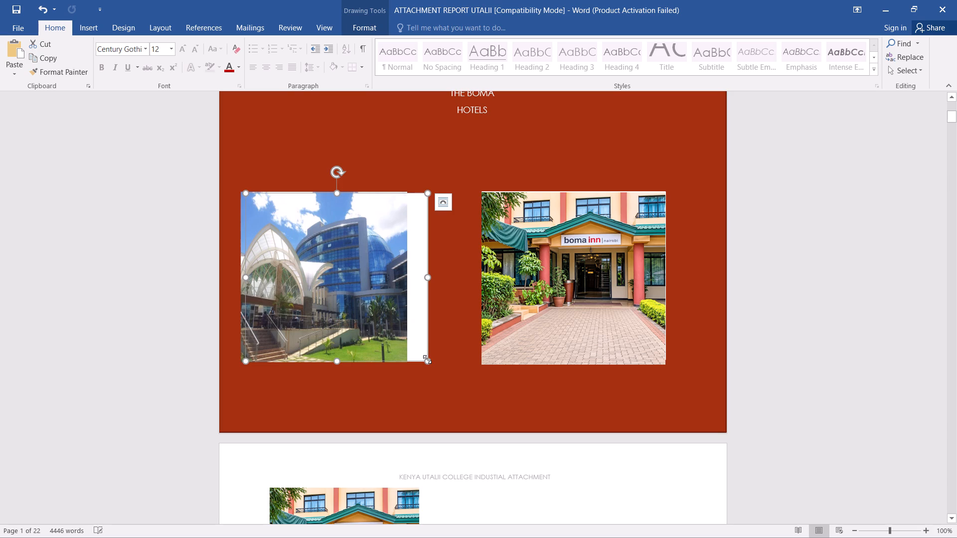
pyautogui.moveTo(427, 359); pyautogui.dragTo(427, 365)
# Stretch the glass-building photo in width and height until it fully covers the enlarged white box behind it.
pyautogui.click(371, 299)
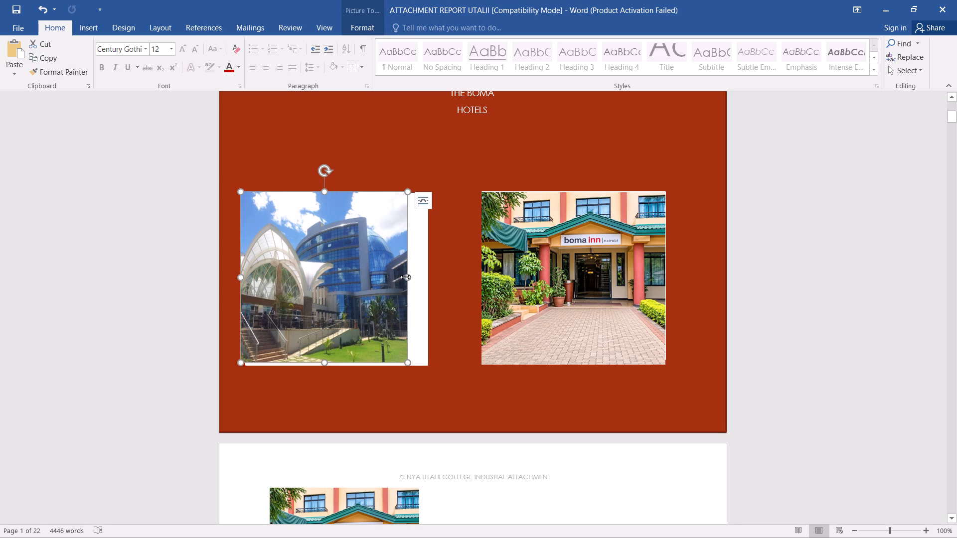
pyautogui.moveTo(405, 277); pyautogui.dragTo(424, 288)
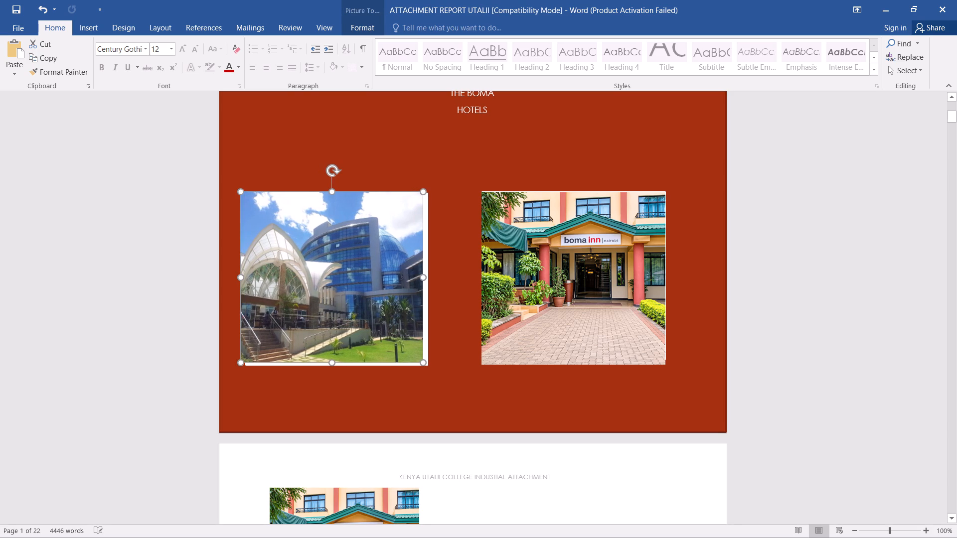
pyautogui.moveTo(424, 288); pyautogui.dragTo(427, 289)
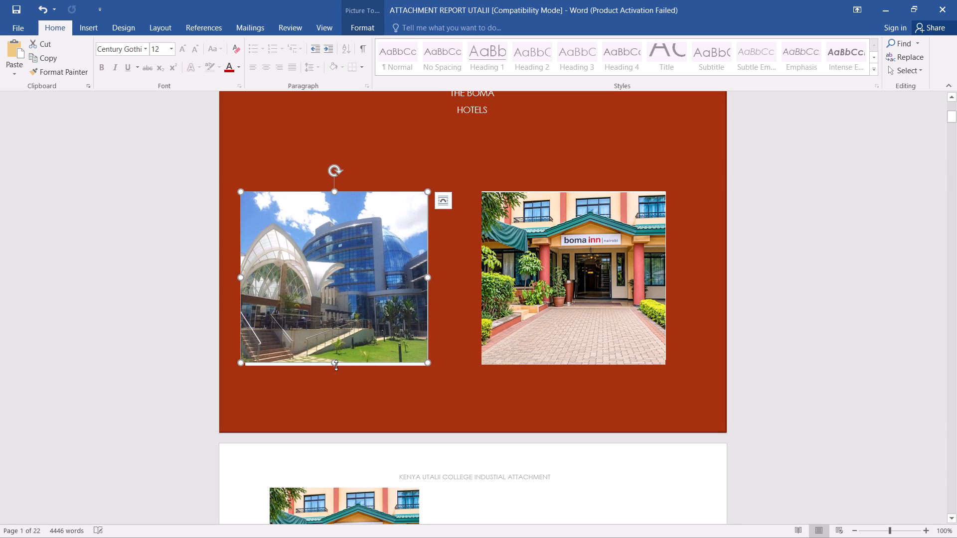
pyautogui.click(336, 362)
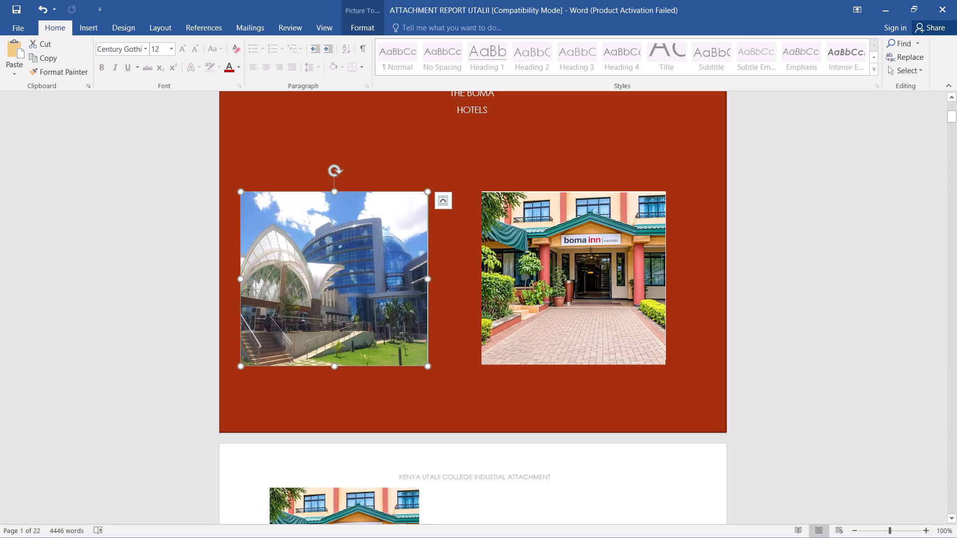
pyautogui.click(514, 483)
pyautogui.scroll(-2, 516, 478)
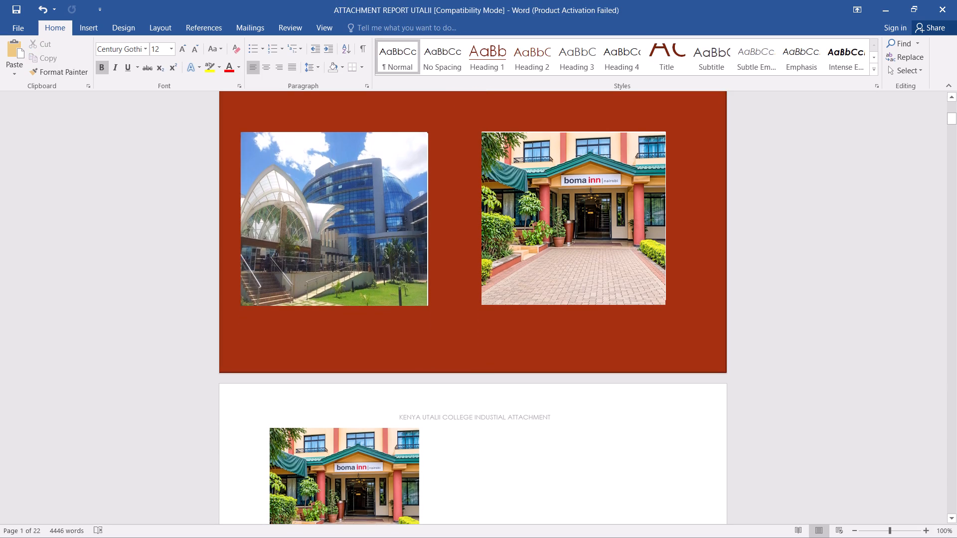
pyautogui.click(336, 219)
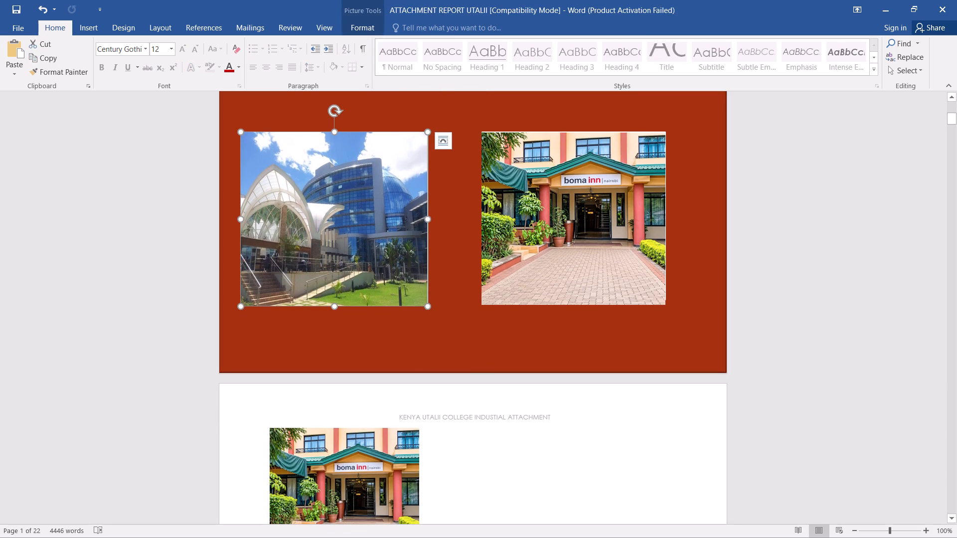
pyautogui.click(426, 219)
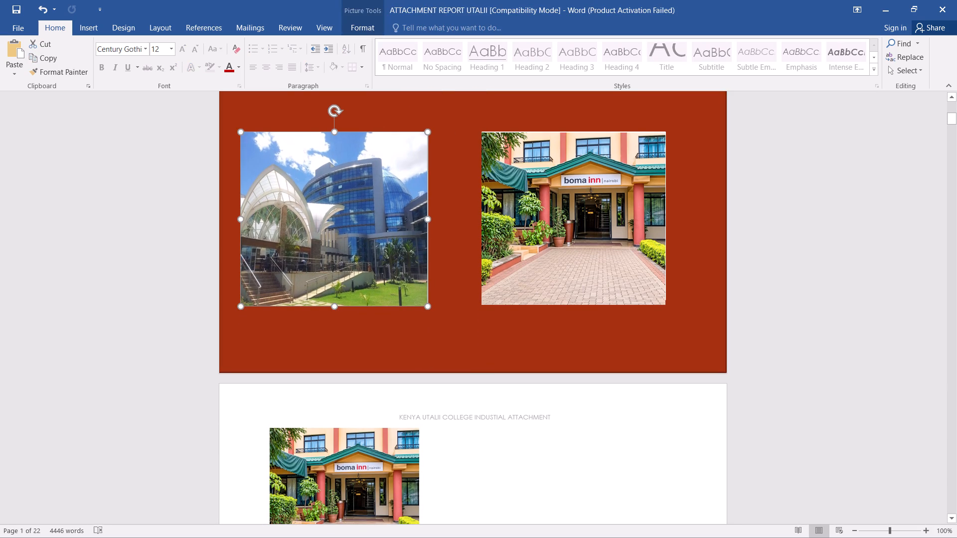
pyautogui.click(503, 443)
# Delete the leftover Boma Inn entrance picture from page 2.
pyautogui.click(370, 395)
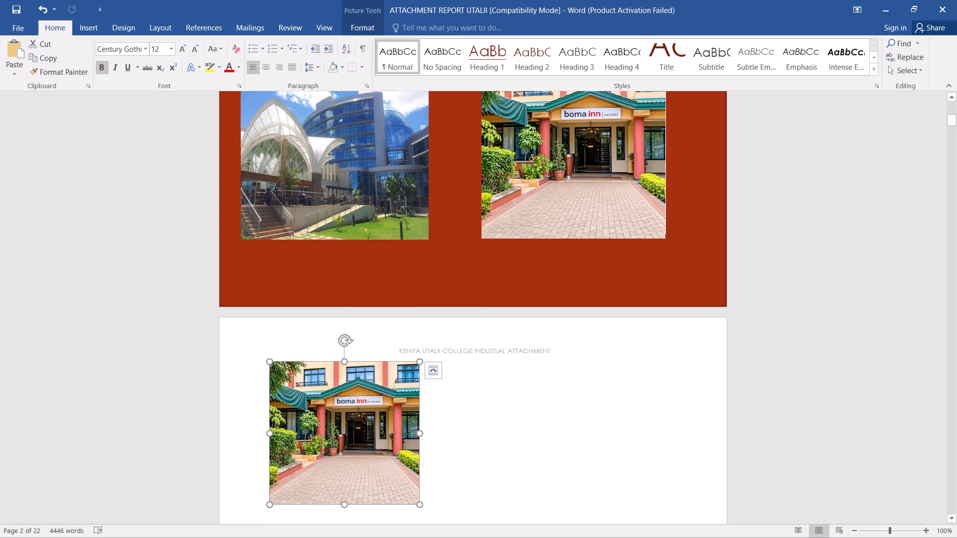
pyautogui.press('Delete')
pyautogui.scroll(-4, 365, 389)
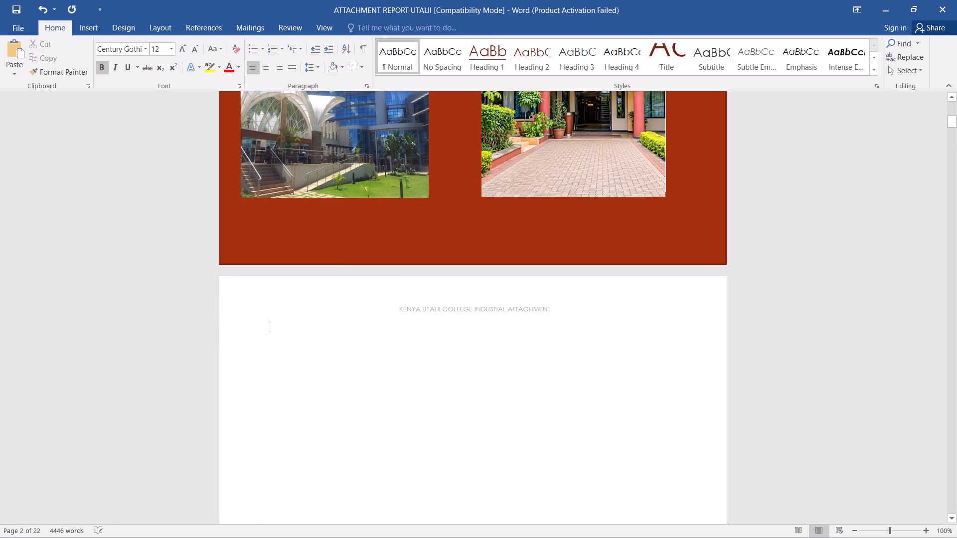
pyautogui.scroll(7, 363, 396)
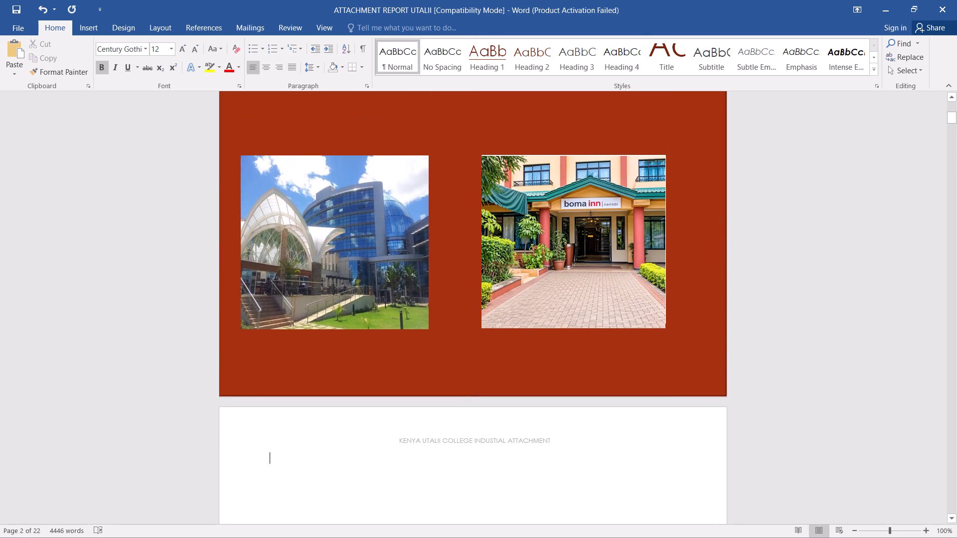
# Enlarge the cover's Boma Inn entrance picture slightly so no white box edge shows around it.
pyautogui.click(614, 207)
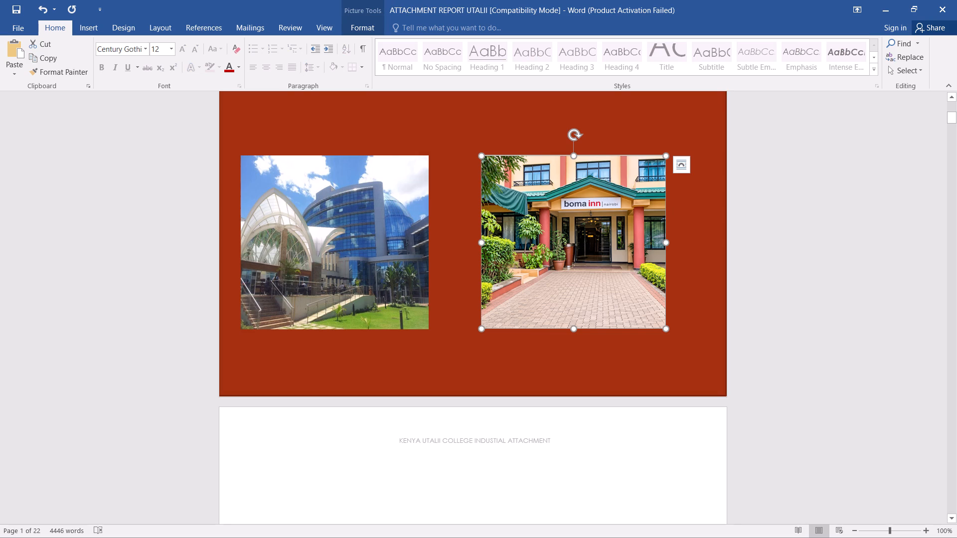
pyautogui.click(666, 327)
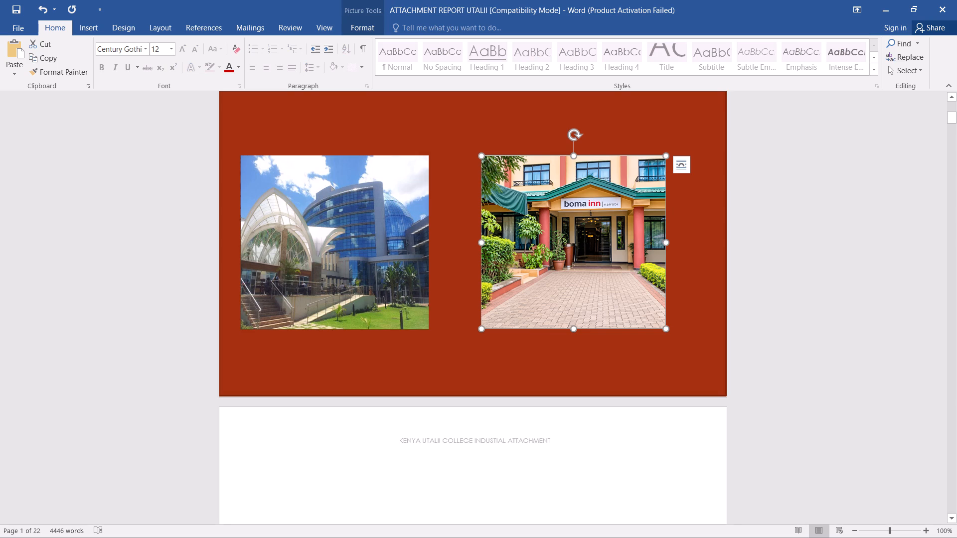
pyautogui.click(664, 242)
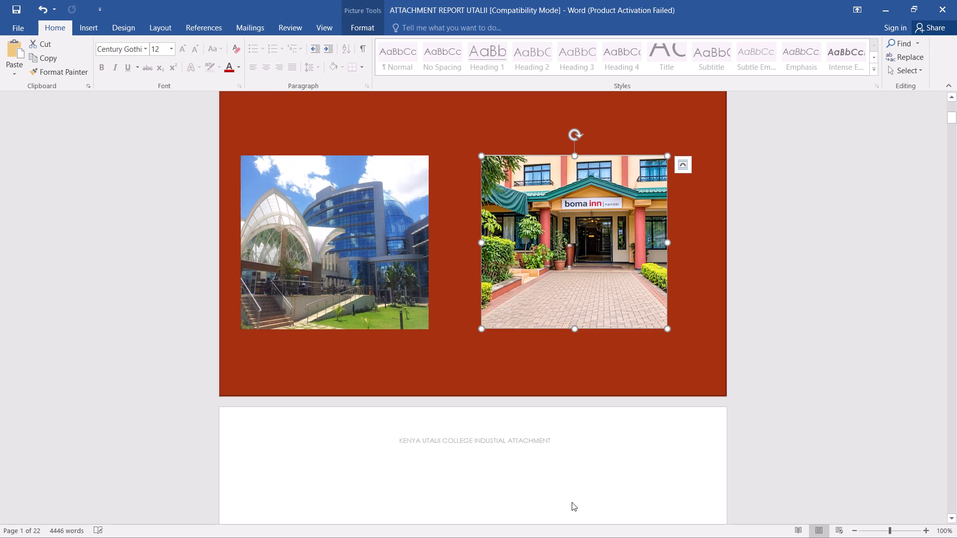
pyautogui.click(478, 153)
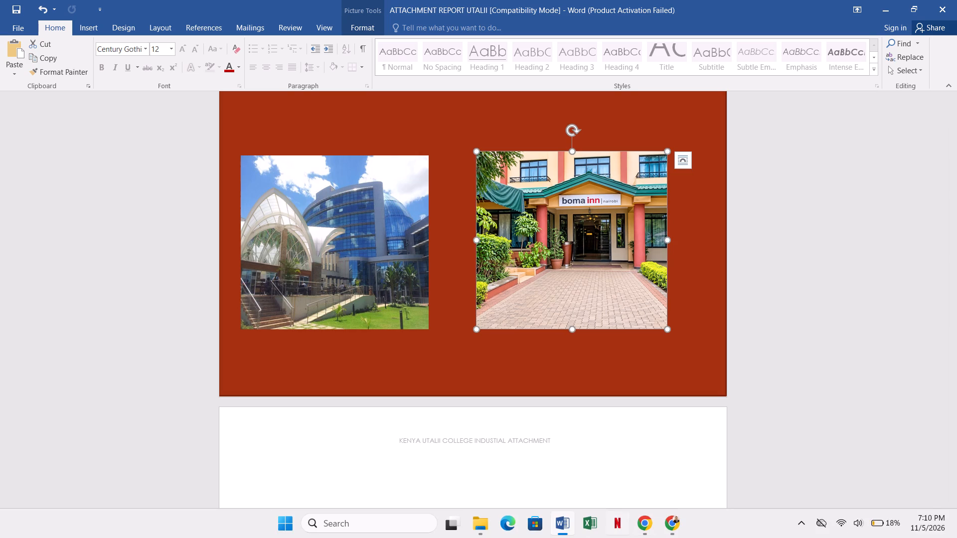
pyautogui.click(611, 448)
# Insert a red rectangle shape, 0.67" high and 1" wide, on the blank page 2 below the header.
pyautogui.scroll(-5, 611, 449)
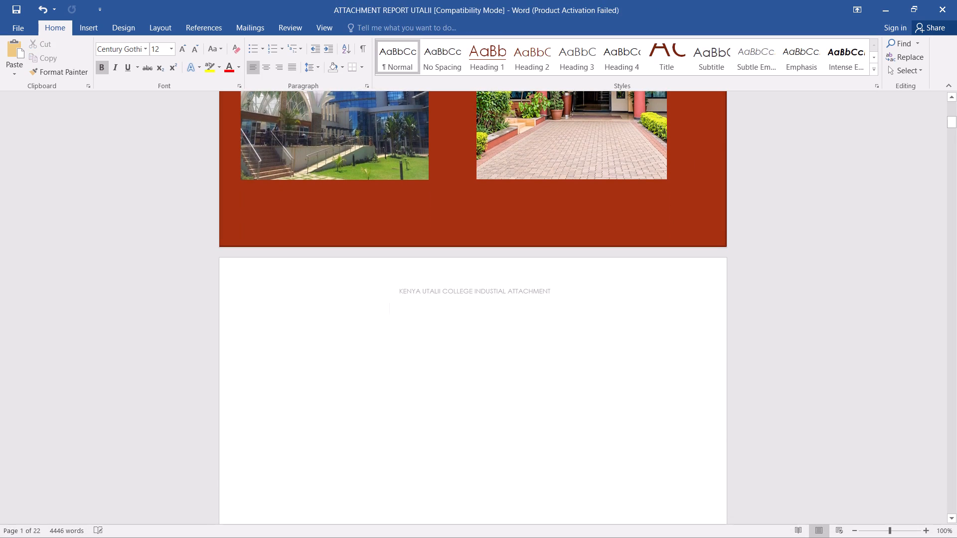
pyautogui.click(488, 430)
pyautogui.click(77, 31)
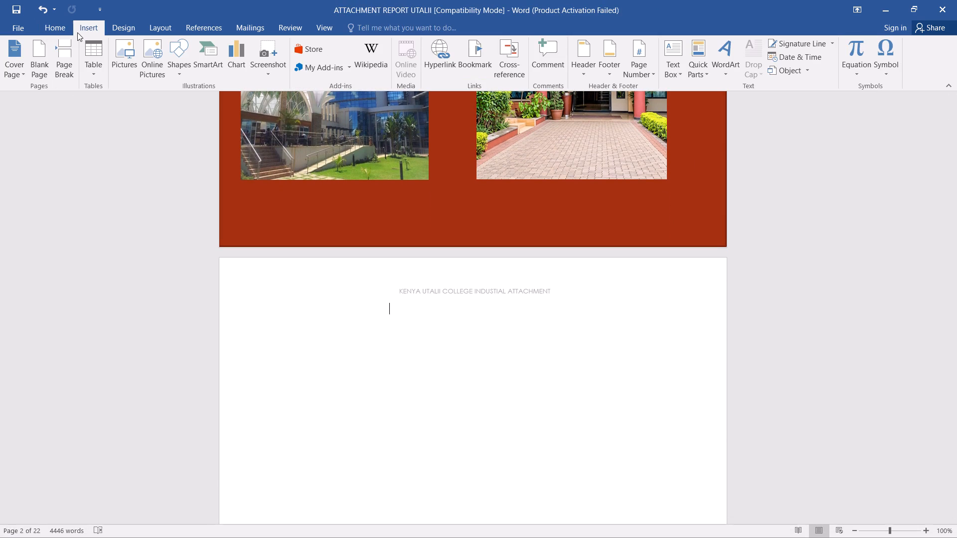
pyautogui.click(179, 49)
pyautogui.click(174, 102)
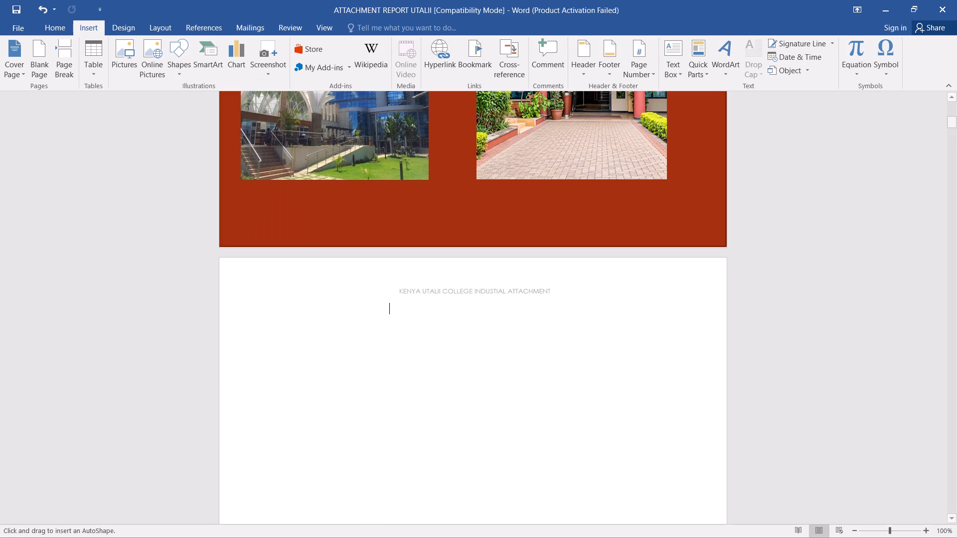
pyautogui.click(294, 382)
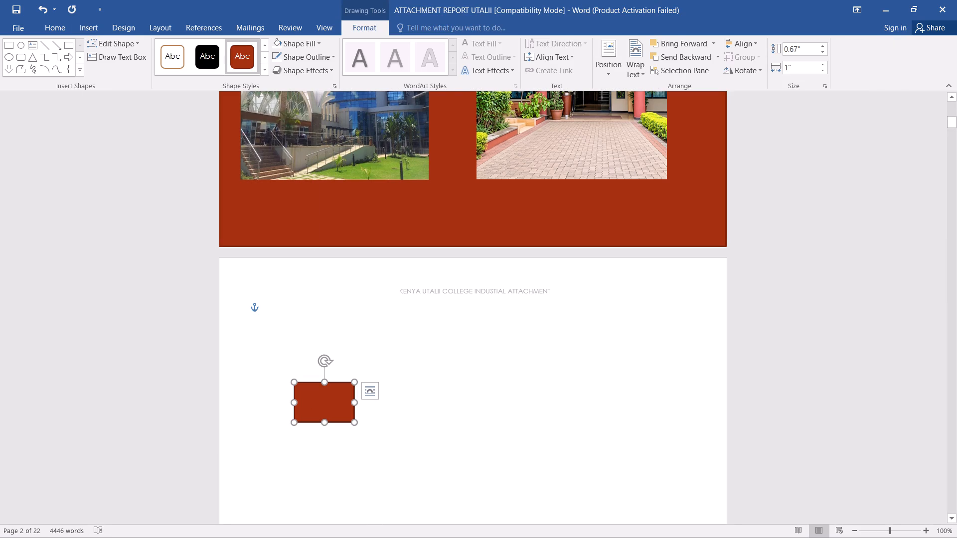
# Duplicate the red rectangle on page 2 and place the copy on the cover below the Boma Inn entrance picture.
pyautogui.click(306, 403)
pyautogui.rightClick(308, 402)
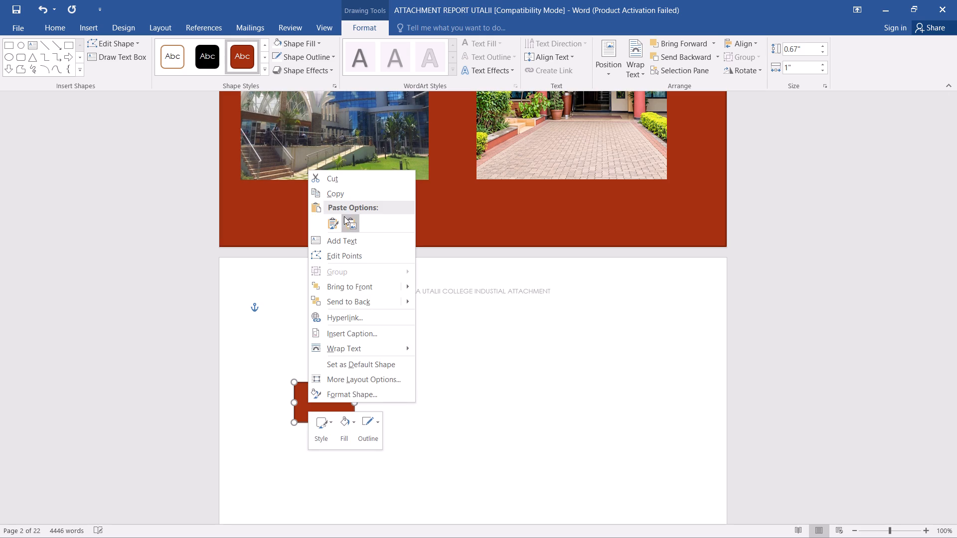
pyautogui.click(333, 194)
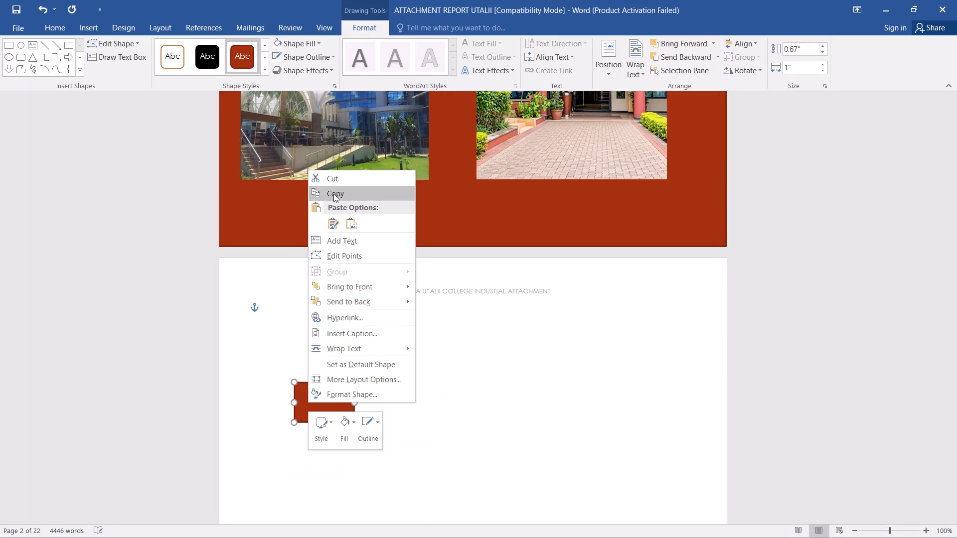
pyautogui.rightClick(342, 408)
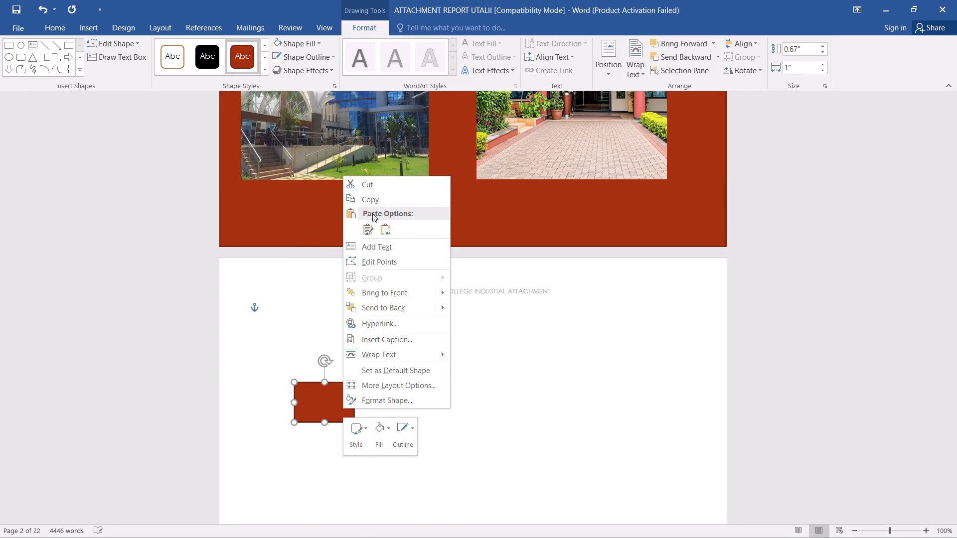
pyautogui.click(362, 233)
pyautogui.moveTo(339, 420); pyautogui.dragTo(391, 413)
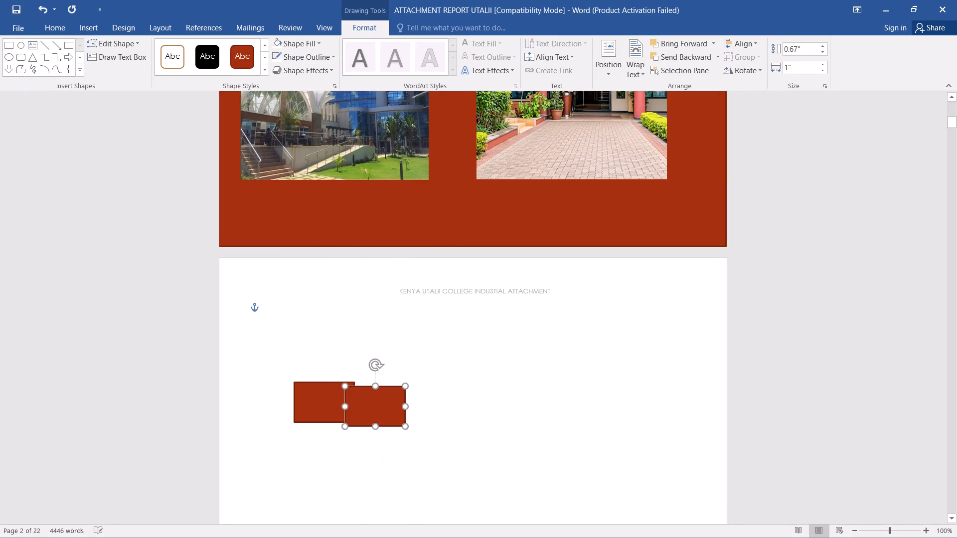
pyautogui.moveTo(391, 413); pyautogui.dragTo(585, 216)
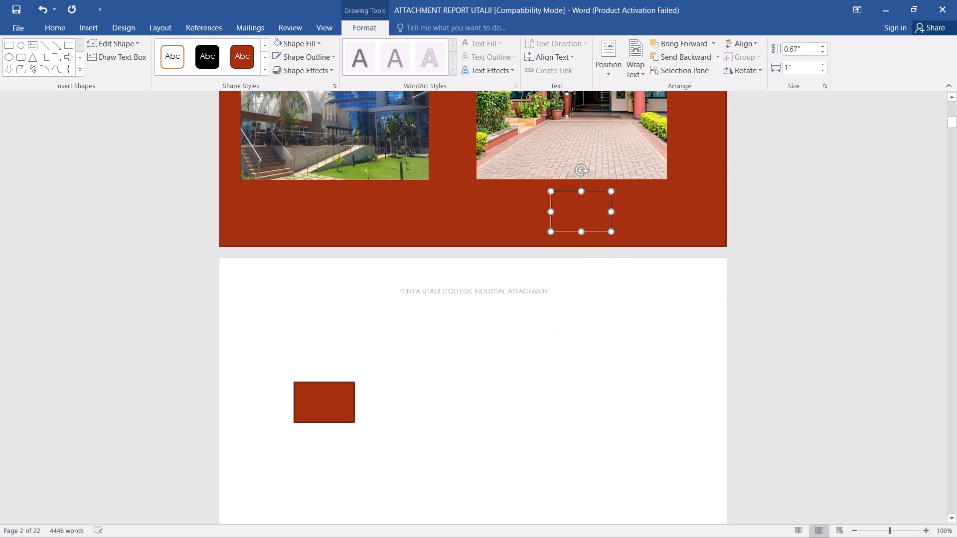
pyautogui.moveTo(585, 216); pyautogui.dragTo(585, 216)
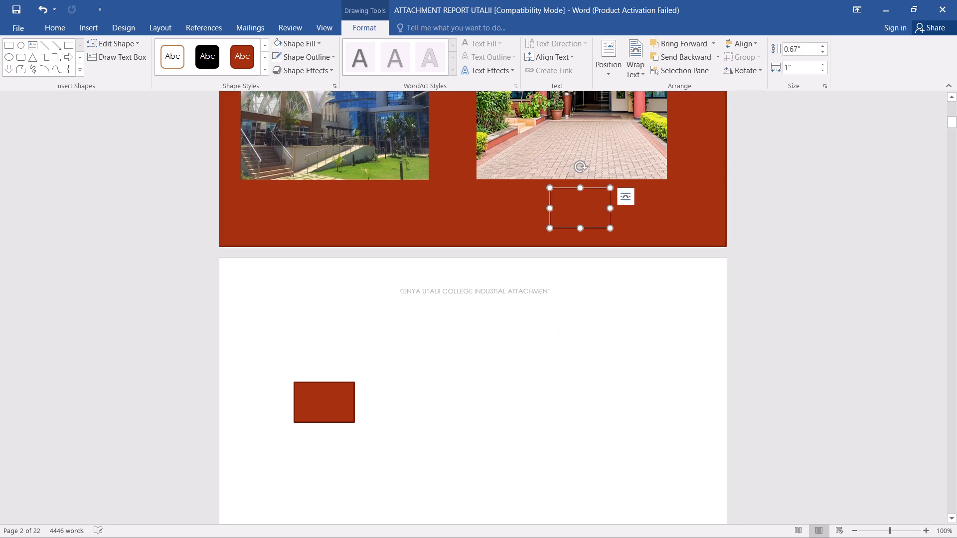
# Move the original red rectangle onto the cover below the glass-building photo and widen it to about 1.54".
pyautogui.click(307, 399)
pyautogui.moveTo(308, 399); pyautogui.dragTo(324, 300)
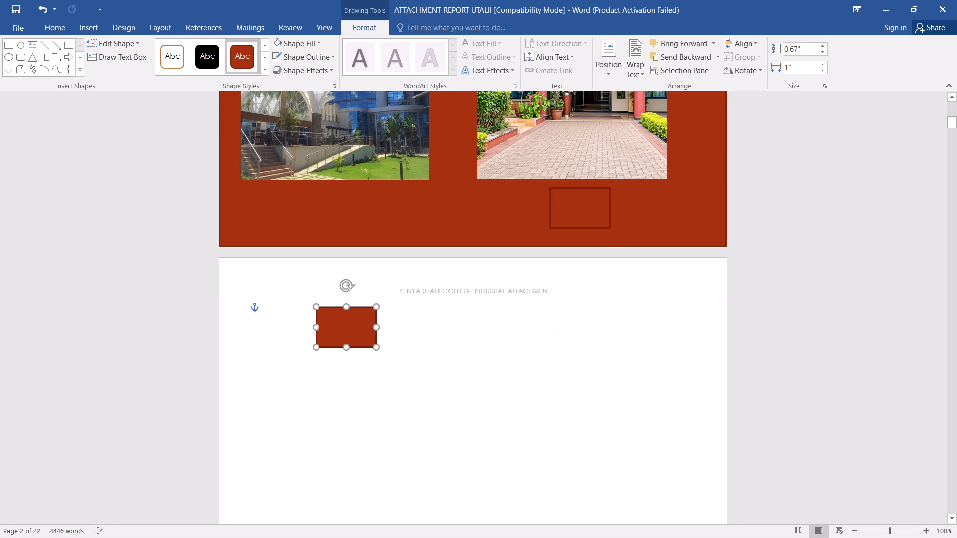
pyautogui.moveTo(324, 300); pyautogui.dragTo(306, 203)
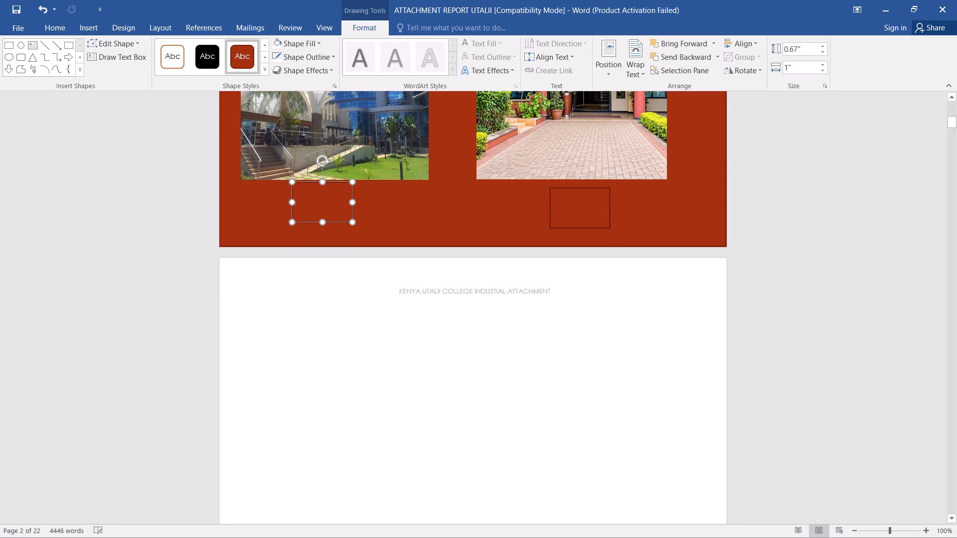
pyautogui.moveTo(306, 203); pyautogui.dragTo(306, 207)
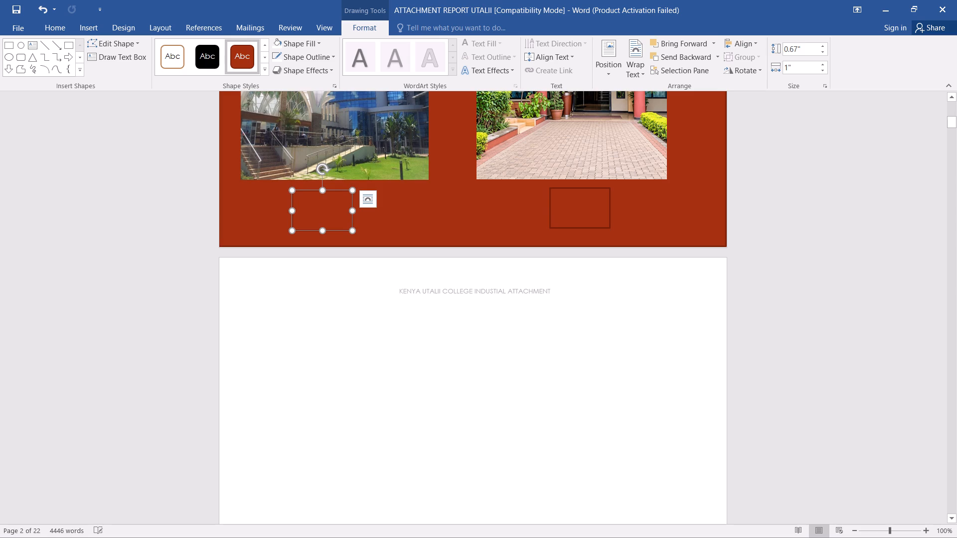
pyautogui.moveTo(351, 212); pyautogui.dragTo(354, 212)
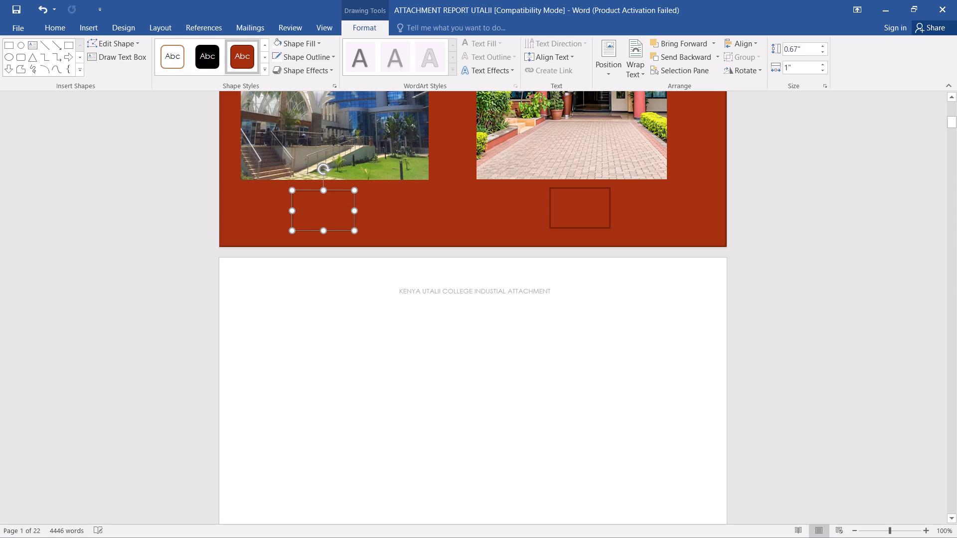
pyautogui.moveTo(354, 212); pyautogui.dragTo(373, 217)
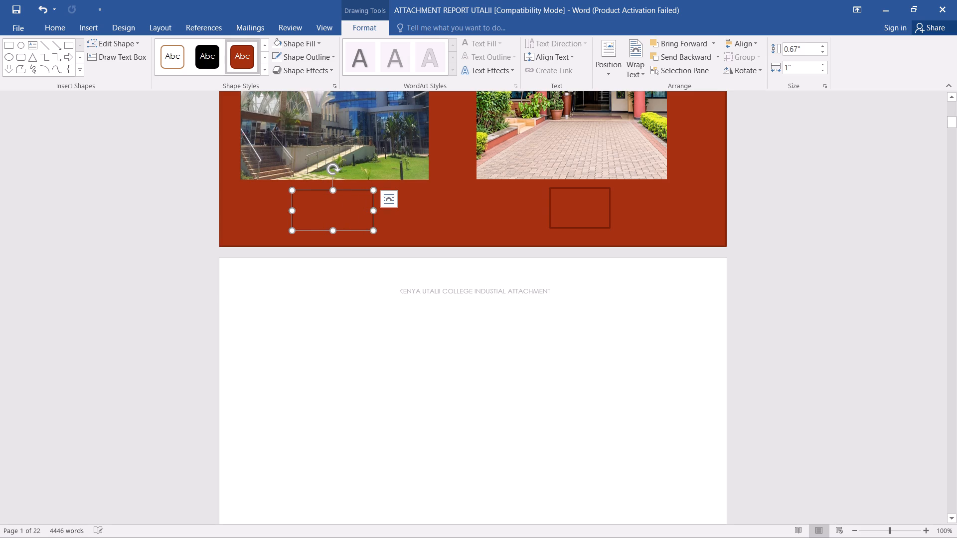
pyautogui.moveTo(294, 210); pyautogui.dragTo(281, 210)
# Match the other rectangle's width to the one under the glass-building photo, about 1.53", keeping it below the Boma Inn entrance picture.
pyautogui.click(565, 204)
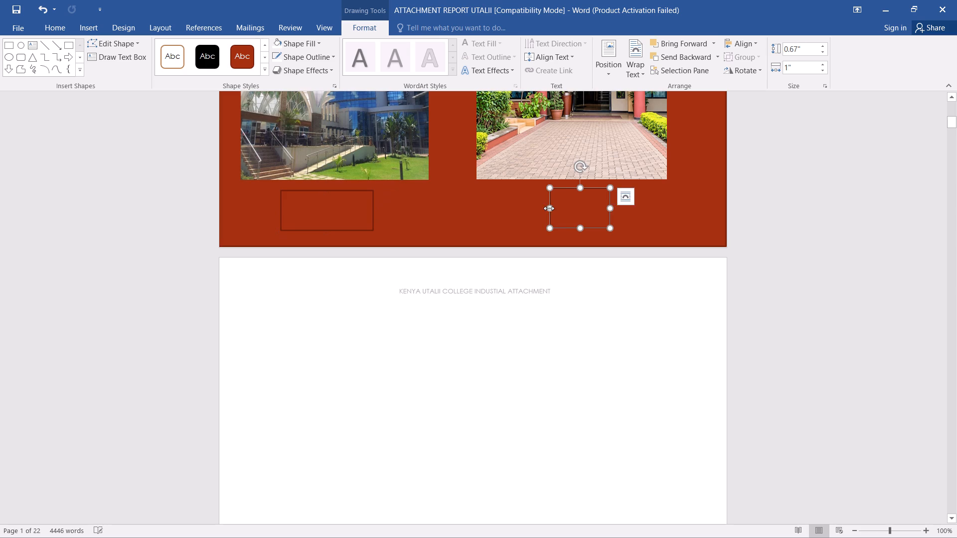
pyautogui.moveTo(546, 206); pyautogui.dragTo(521, 210)
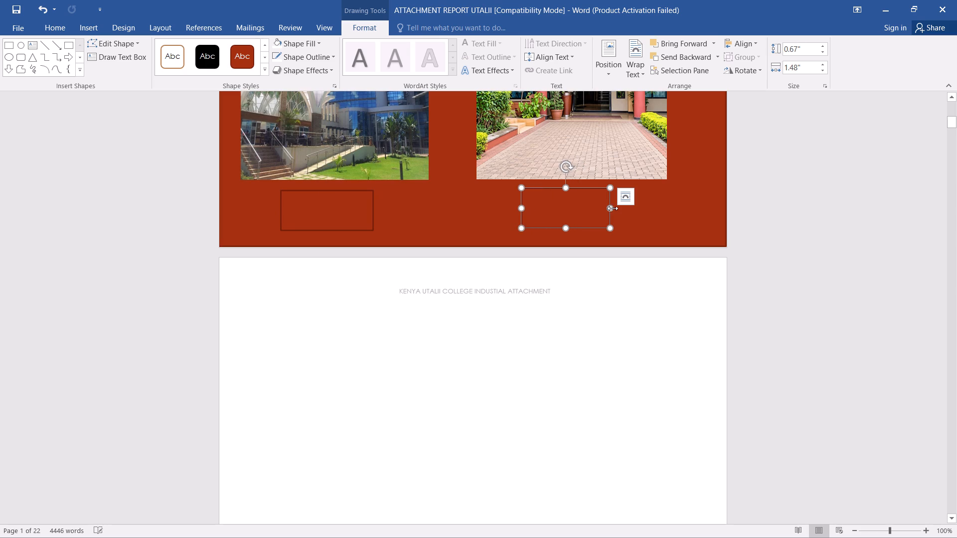
pyautogui.moveTo(613, 208); pyautogui.dragTo(631, 211)
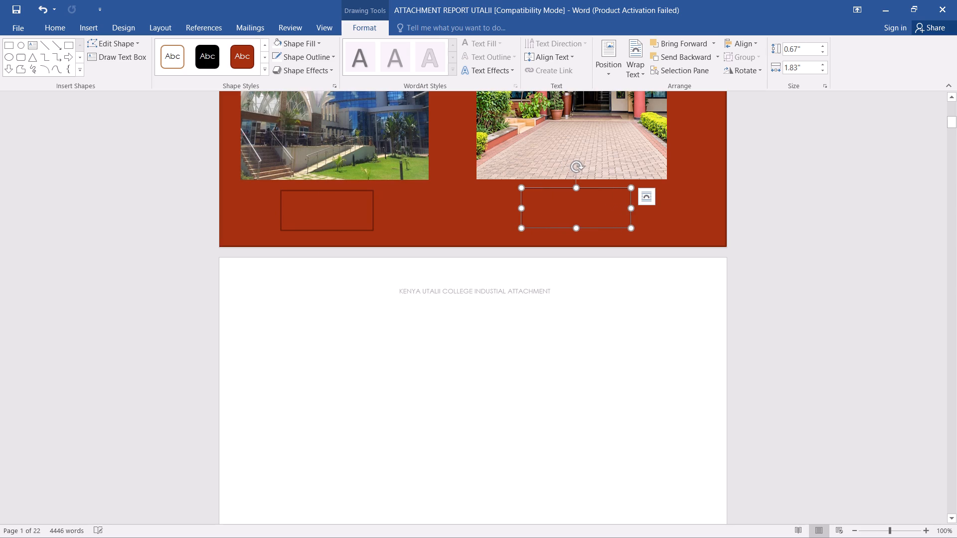
pyautogui.moveTo(572, 214); pyautogui.dragTo(337, 222)
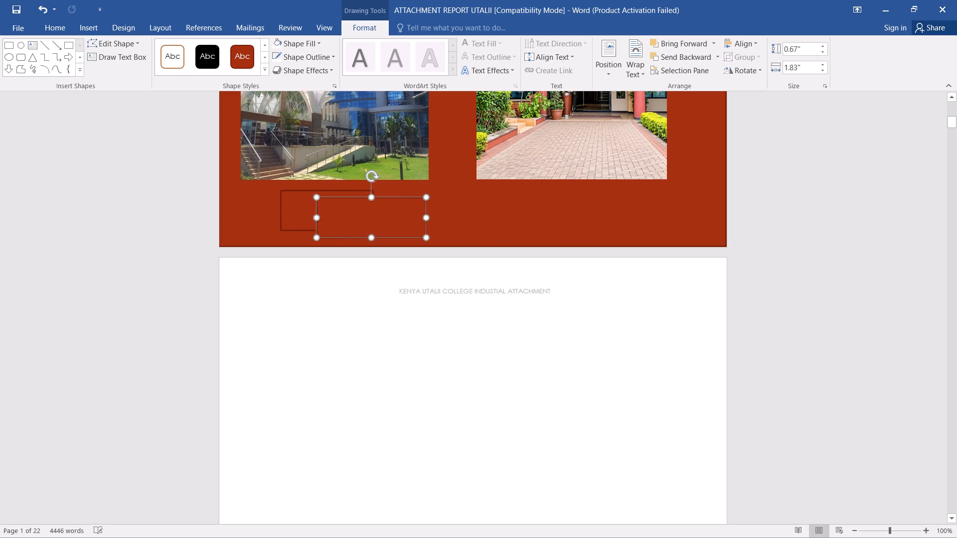
pyautogui.moveTo(337, 222); pyautogui.dragTo(314, 218)
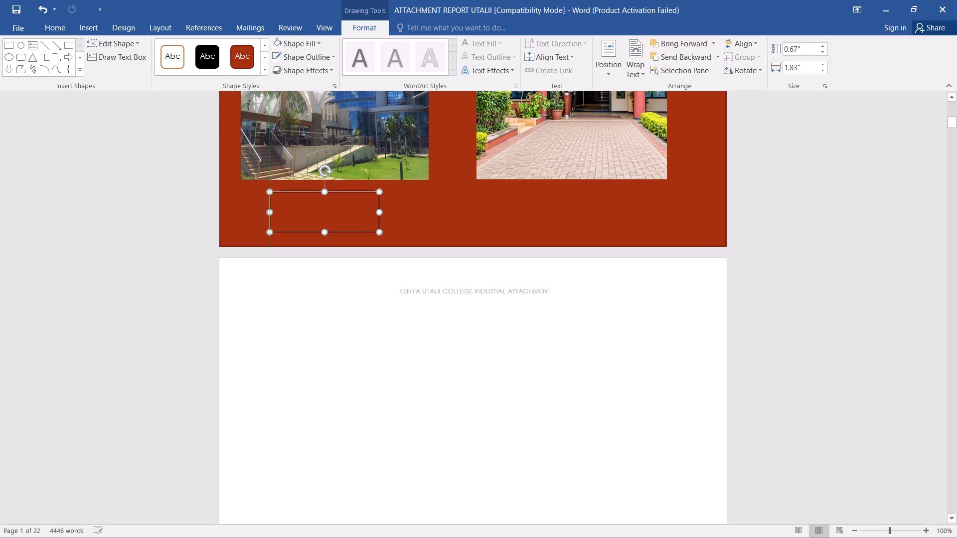
pyautogui.moveTo(314, 218); pyautogui.dragTo(325, 216)
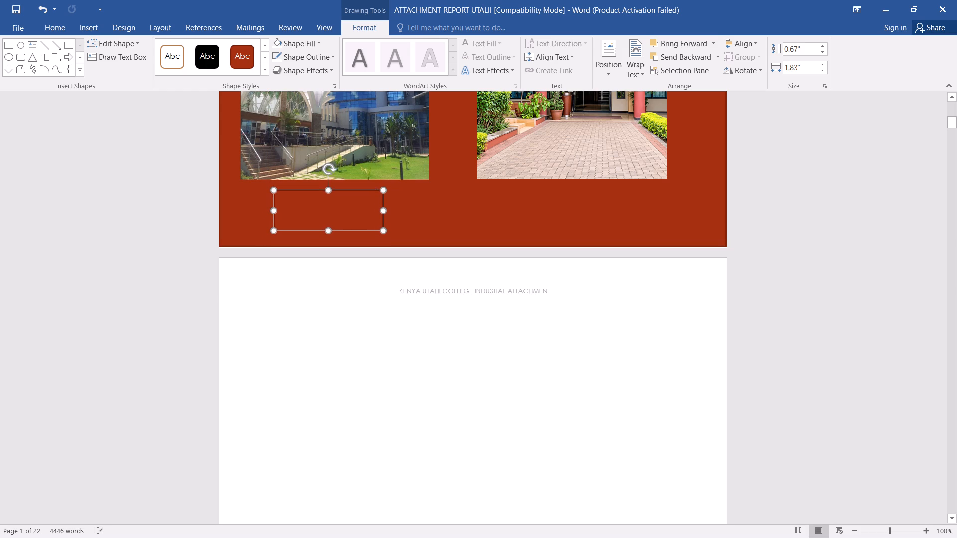
pyautogui.moveTo(325, 216); pyautogui.dragTo(332, 217)
pyautogui.moveTo(389, 211); pyautogui.dragTo(361, 213)
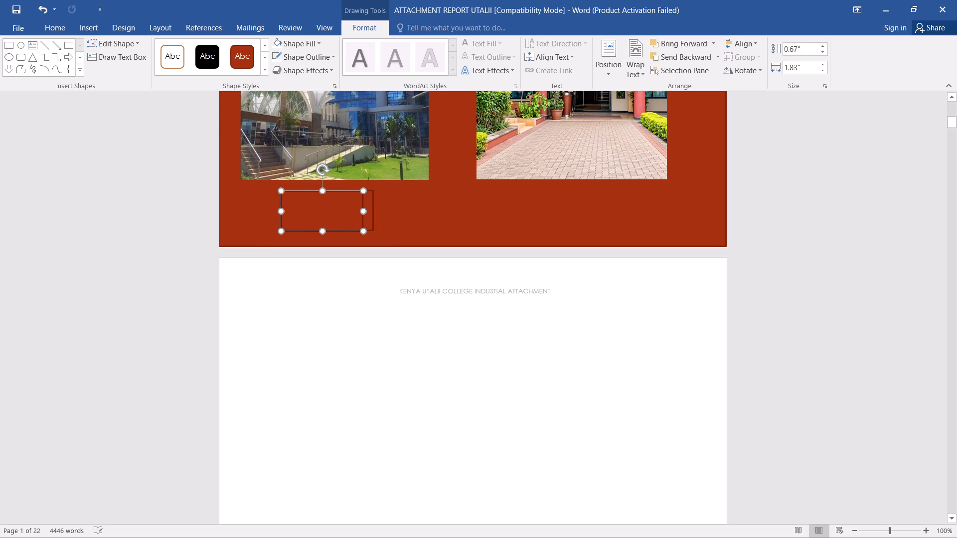
pyautogui.moveTo(361, 213); pyautogui.dragTo(373, 213)
pyautogui.moveTo(351, 211); pyautogui.dragTo(468, 222)
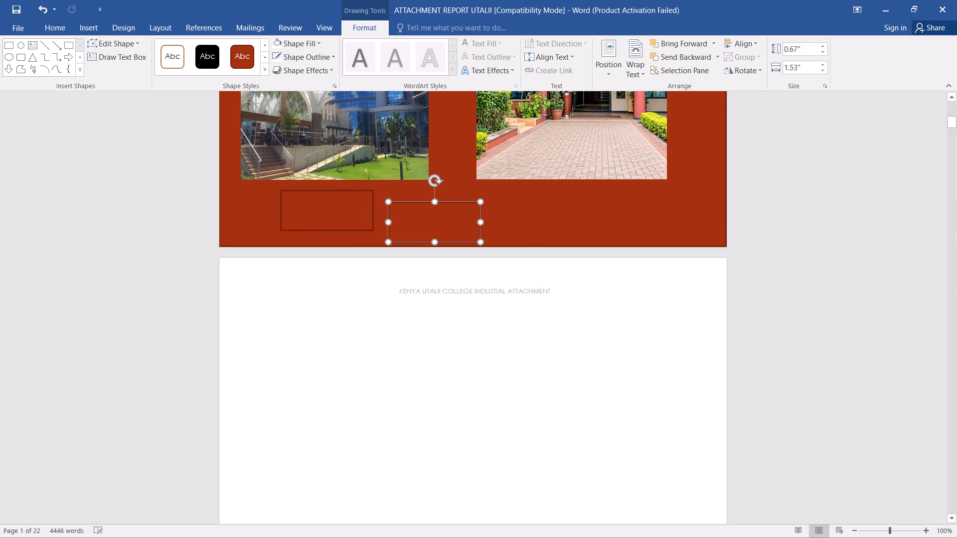
pyautogui.moveTo(468, 222); pyautogui.dragTo(579, 204)
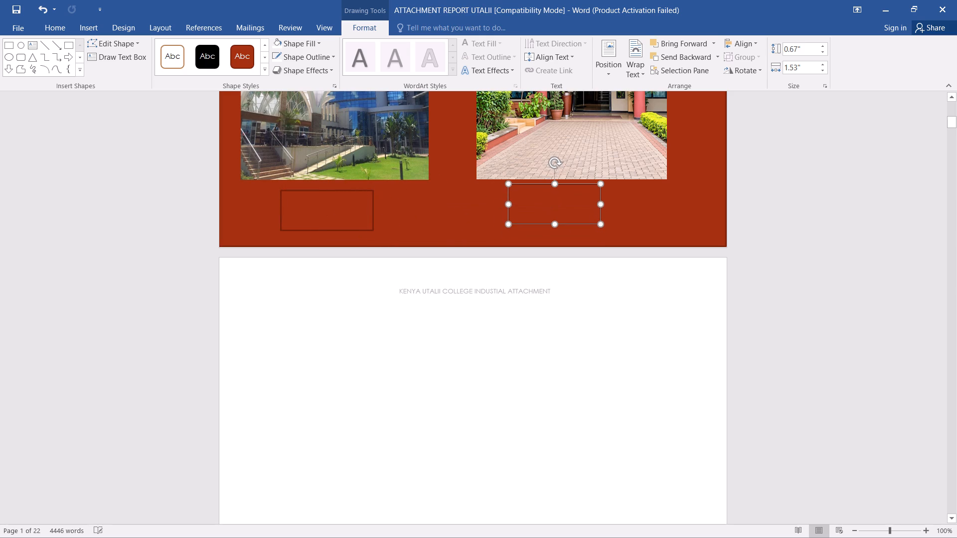
pyautogui.moveTo(579, 204); pyautogui.dragTo(579, 209)
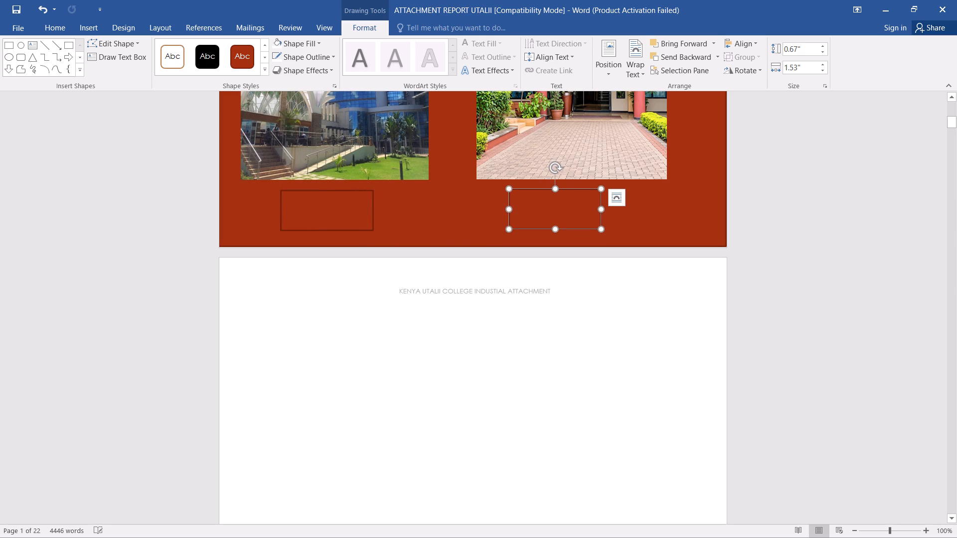
# Label the rectangle below the glass-building photo THE BOMA.
pyautogui.click(353, 206)
pyautogui.click(345, 207)
pyautogui.doubleClick(344, 208)
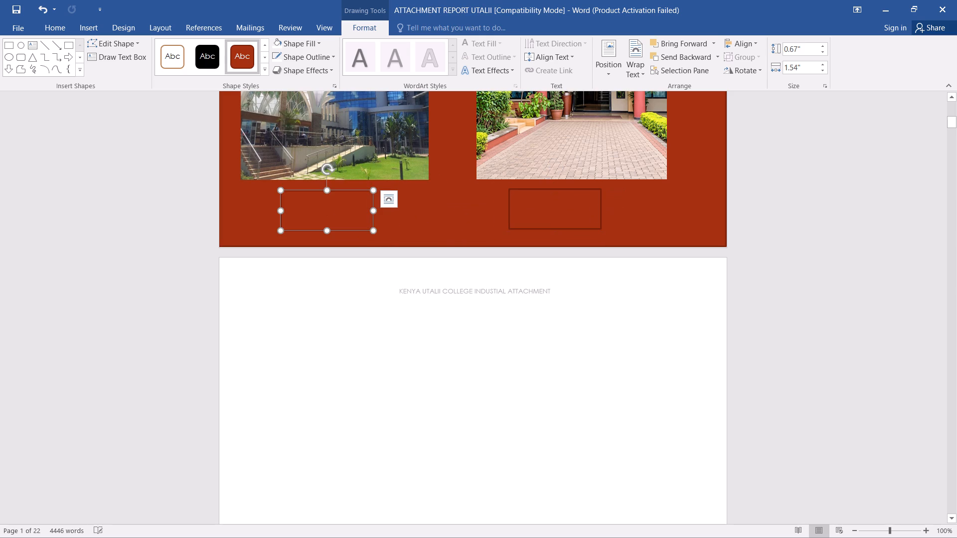
pyautogui.press('h')
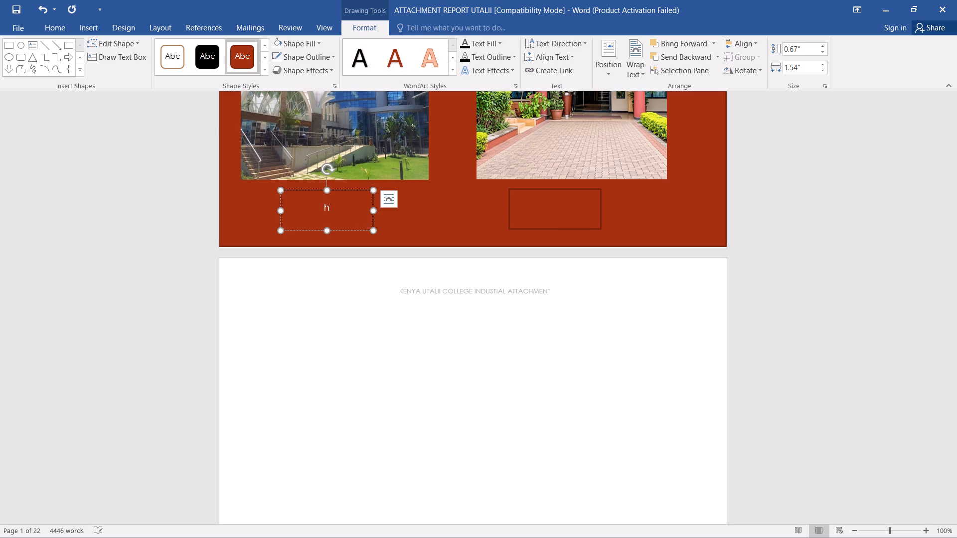
pyautogui.press('BackSpace')
pyautogui.write('th')
pyautogui.press('BackSpace')
pyautogui.press('BackSpace')
pyautogui.write('THE')
pyautogui.press('space')
pyautogui.write('BOMA')
pyautogui.press('space')
pyautogui.write('HO')
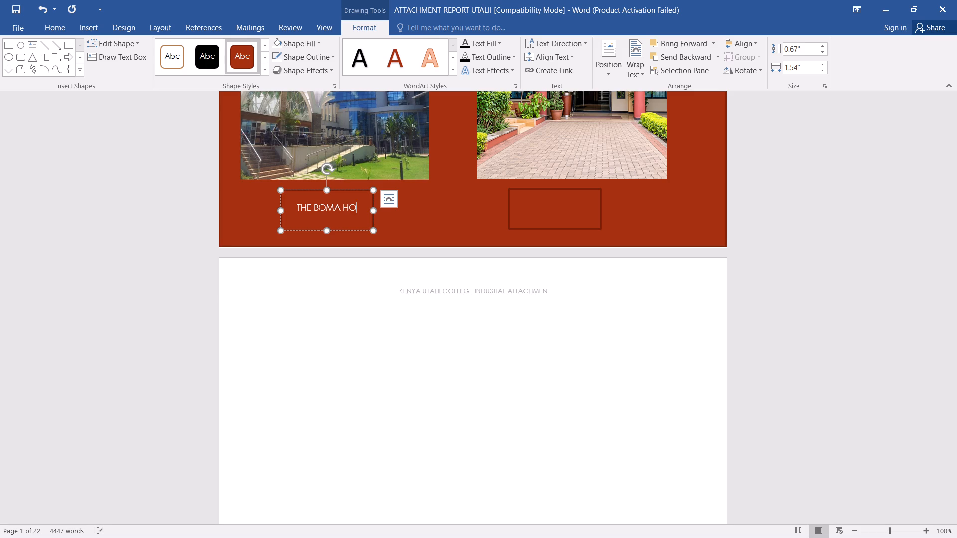
pyautogui.press('BackSpace')
pyautogui.press('BackSpace')
# Enter the text HFJ in the rectangle below the Boma Inn entrance picture.
pyautogui.click(551, 206)
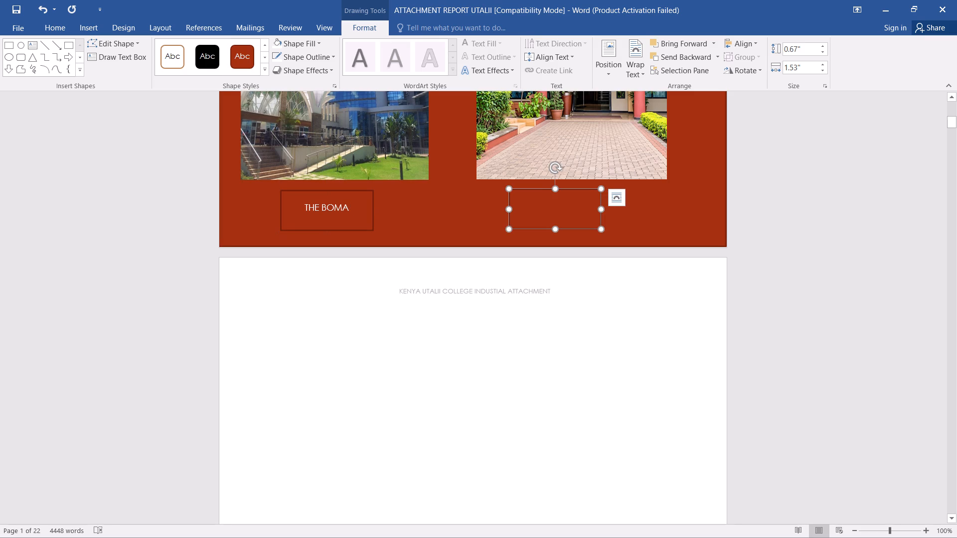
pyautogui.press('b')
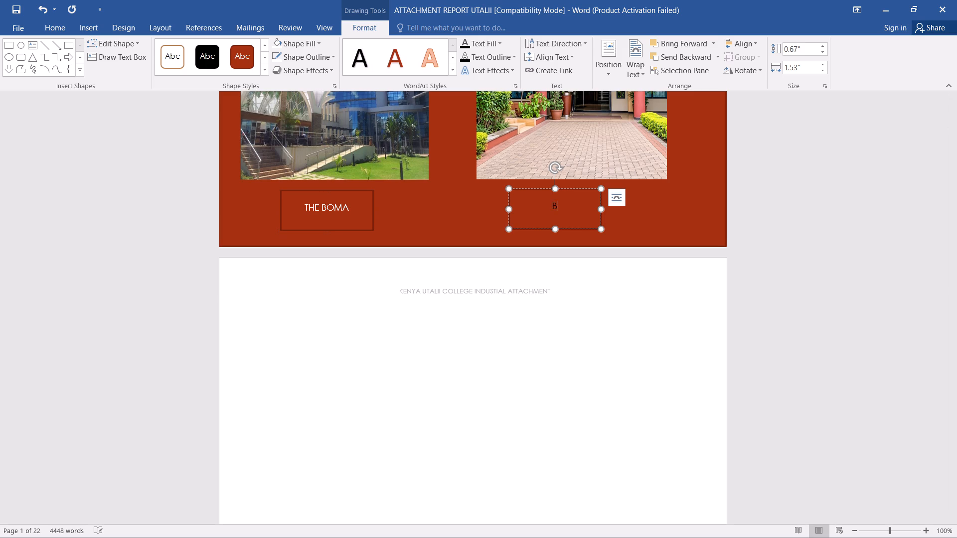
pyautogui.press('BackSpace')
pyautogui.write('HFJ')
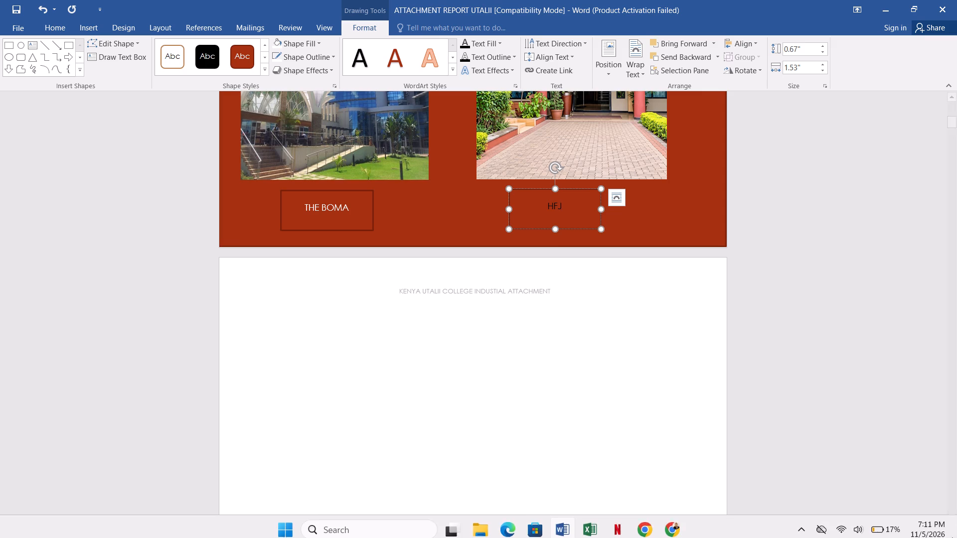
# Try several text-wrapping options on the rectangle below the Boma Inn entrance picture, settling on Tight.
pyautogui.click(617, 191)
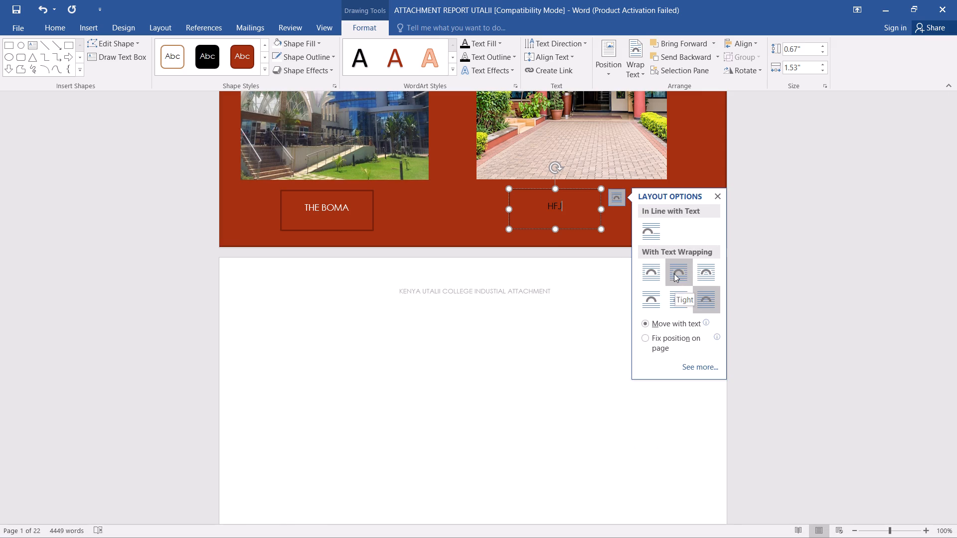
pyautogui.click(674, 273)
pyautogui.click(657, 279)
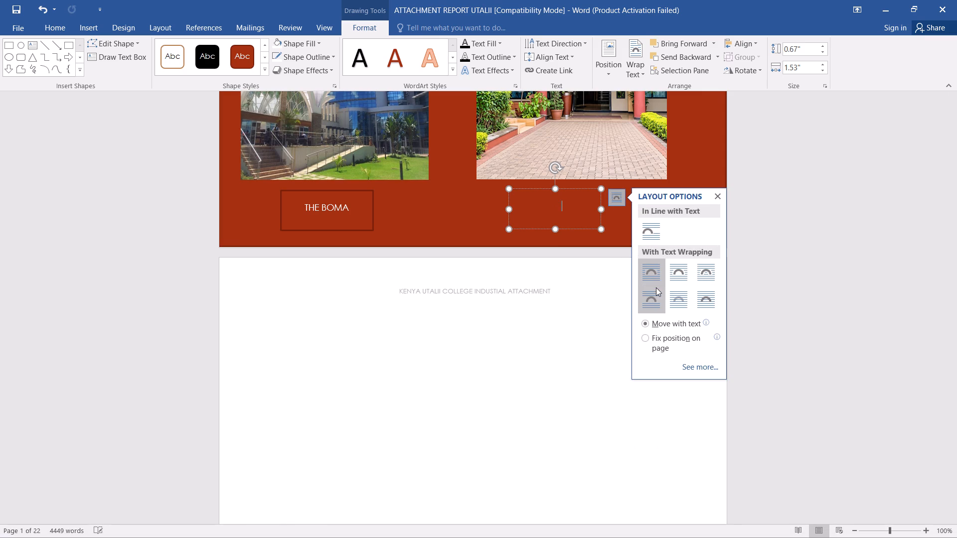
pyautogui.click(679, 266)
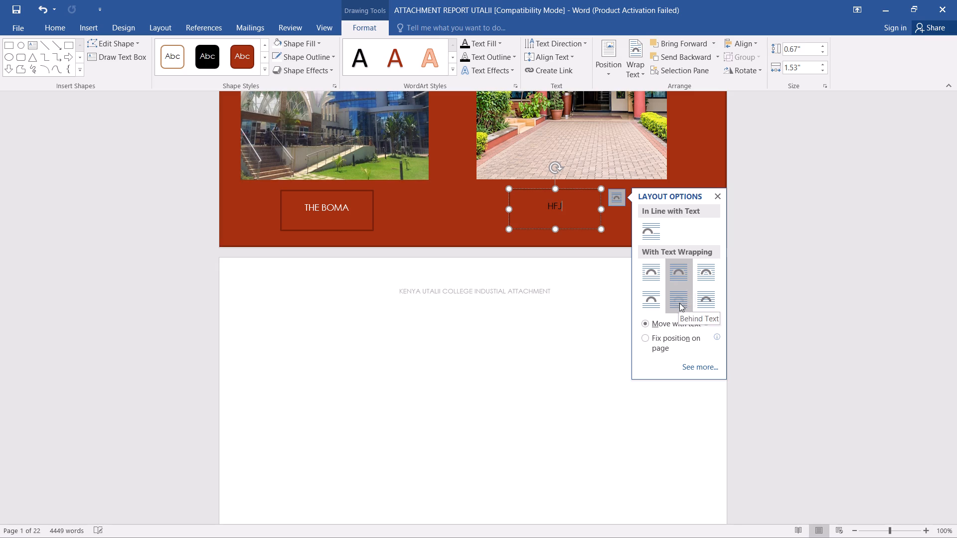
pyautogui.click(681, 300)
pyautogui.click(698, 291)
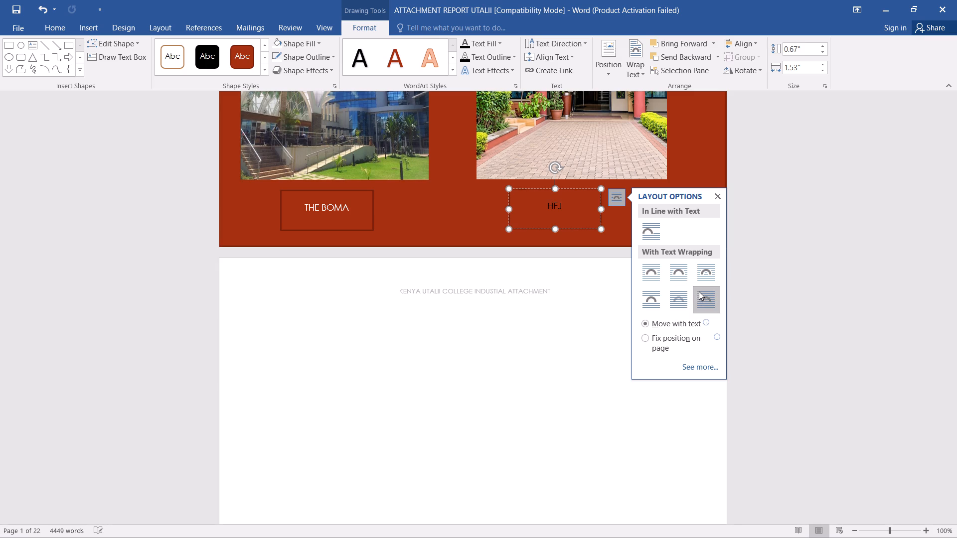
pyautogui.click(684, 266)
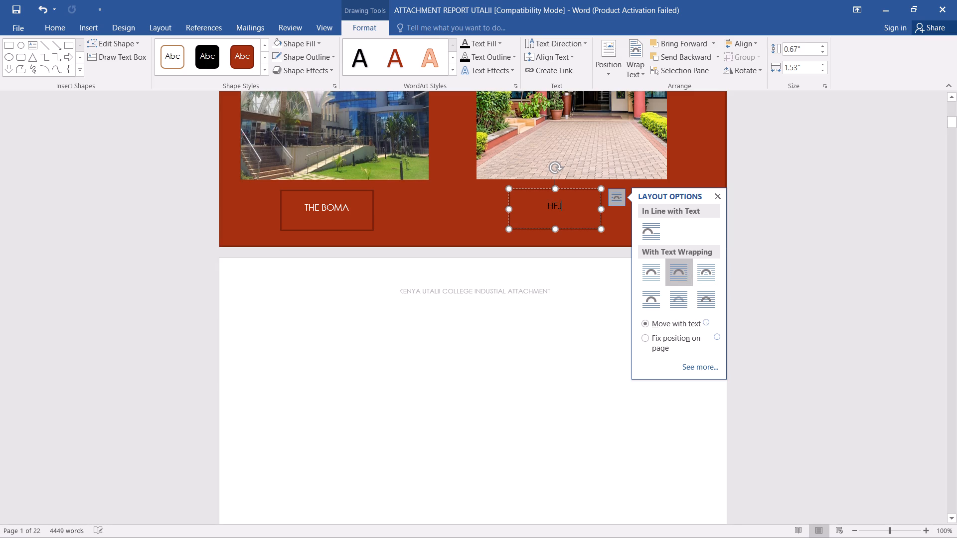
# Replace the text HFJ in the rectangle below the Boma Inn entrance picture with BOMA INN.
pyautogui.moveTo(546, 206); pyautogui.dragTo(569, 204)
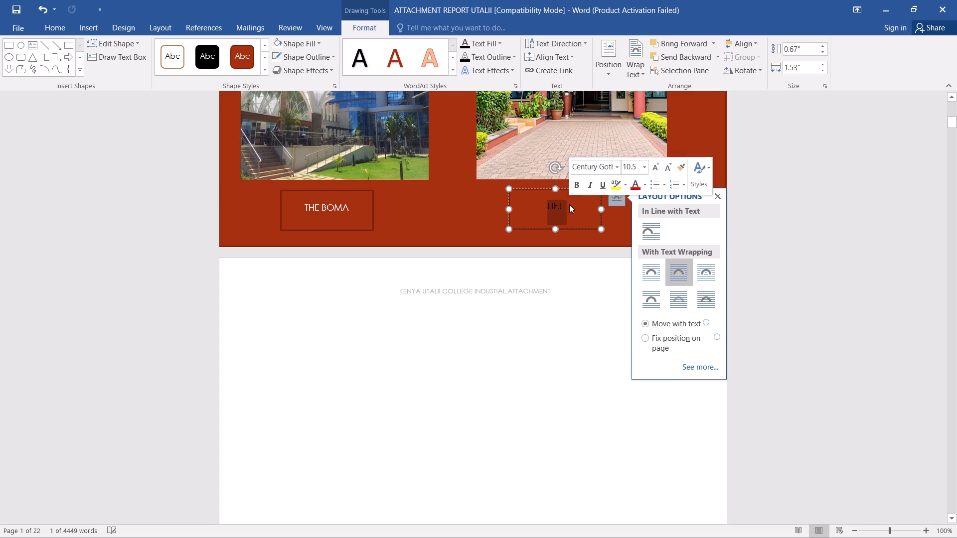
pyautogui.click(569, 204)
pyautogui.press('BackSpace')
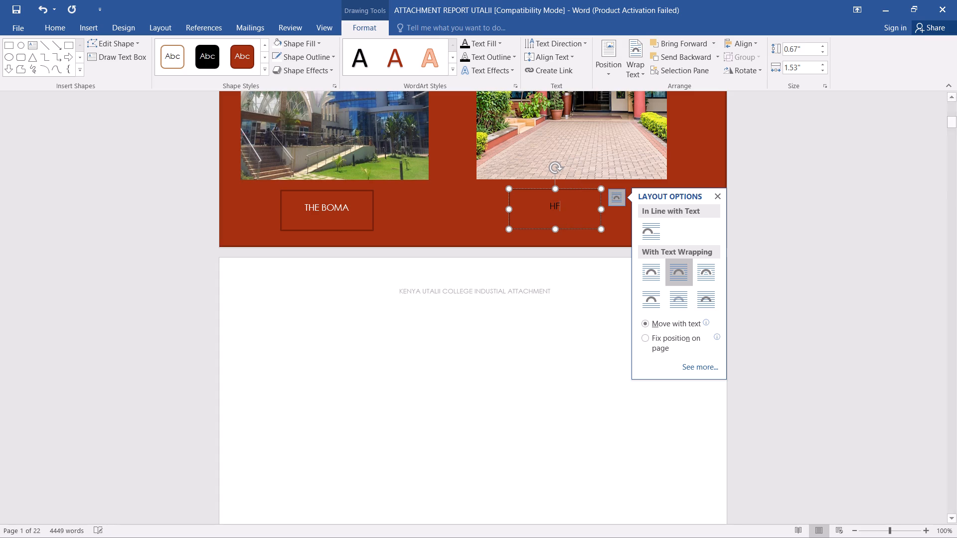
pyautogui.press('BackSpace')
pyautogui.press('BackSpace')
pyautogui.write('BOMA')
pyautogui.press('space')
pyautogui.press('i')
pyautogui.write('NN')
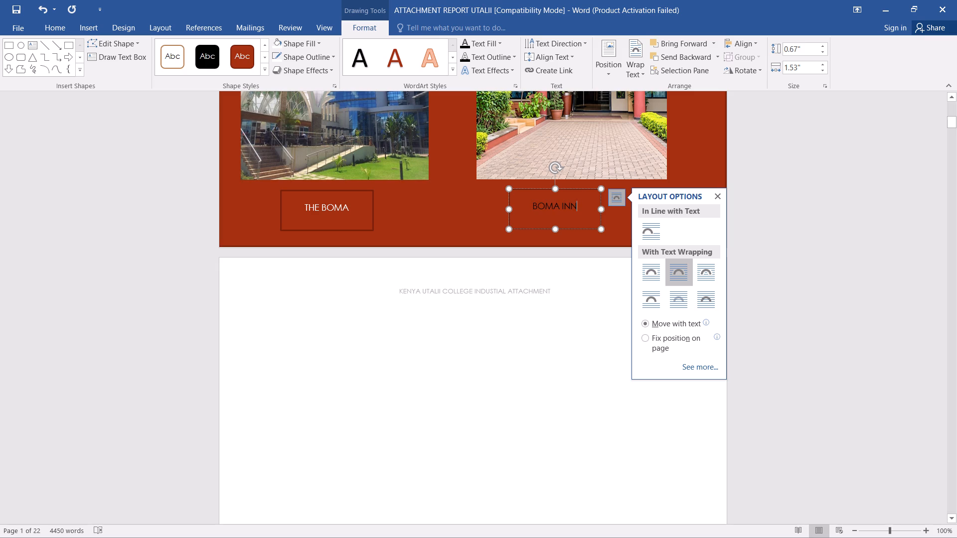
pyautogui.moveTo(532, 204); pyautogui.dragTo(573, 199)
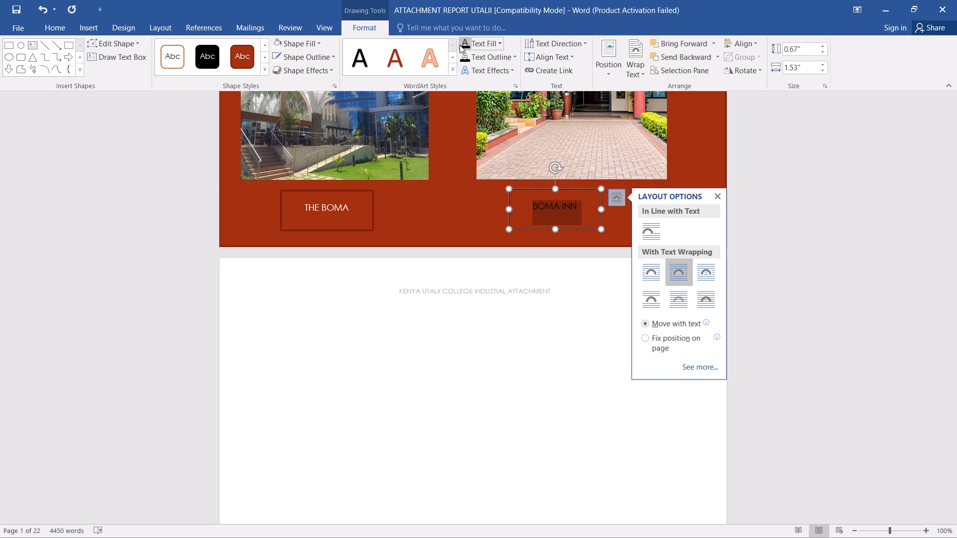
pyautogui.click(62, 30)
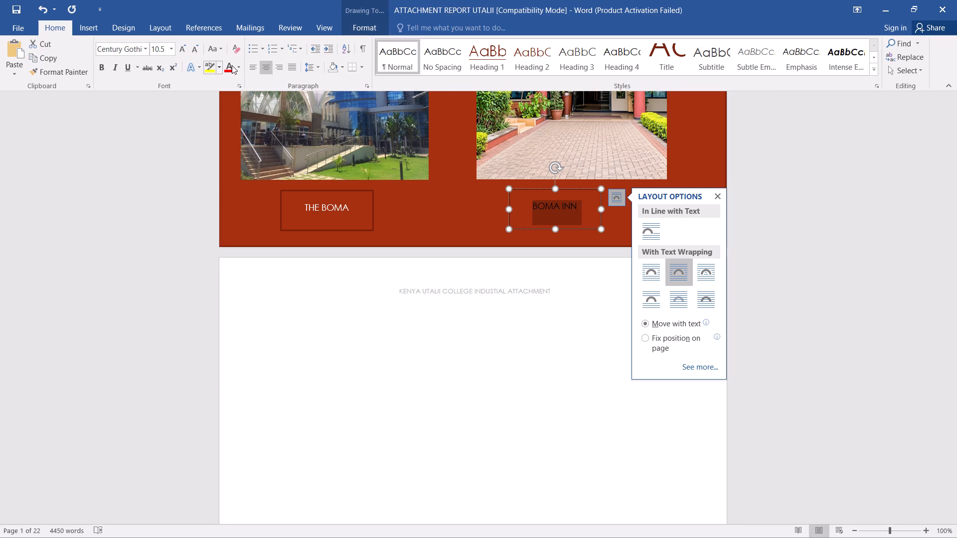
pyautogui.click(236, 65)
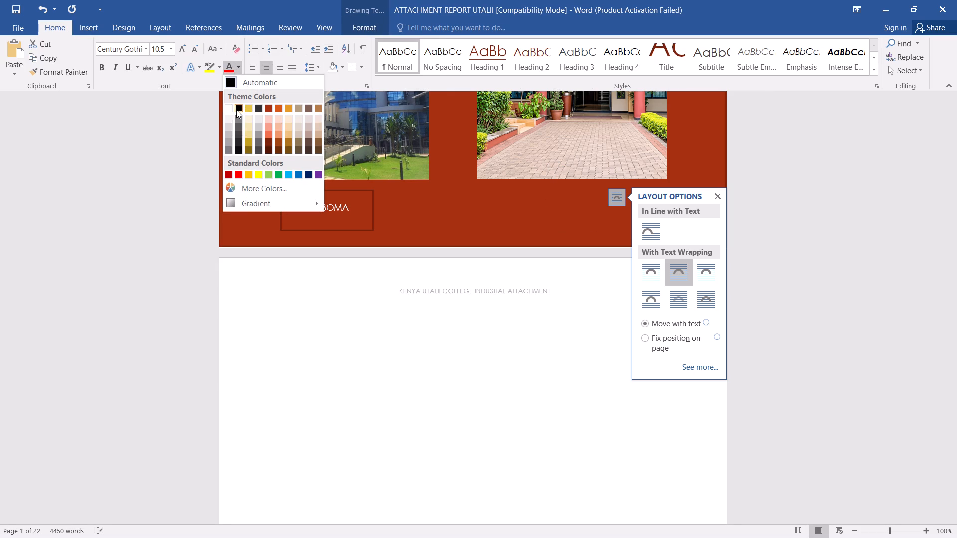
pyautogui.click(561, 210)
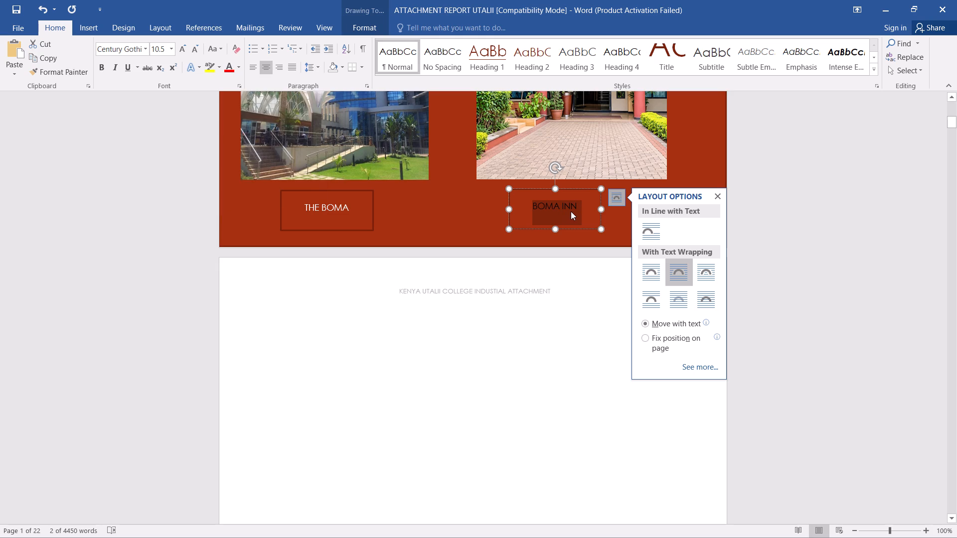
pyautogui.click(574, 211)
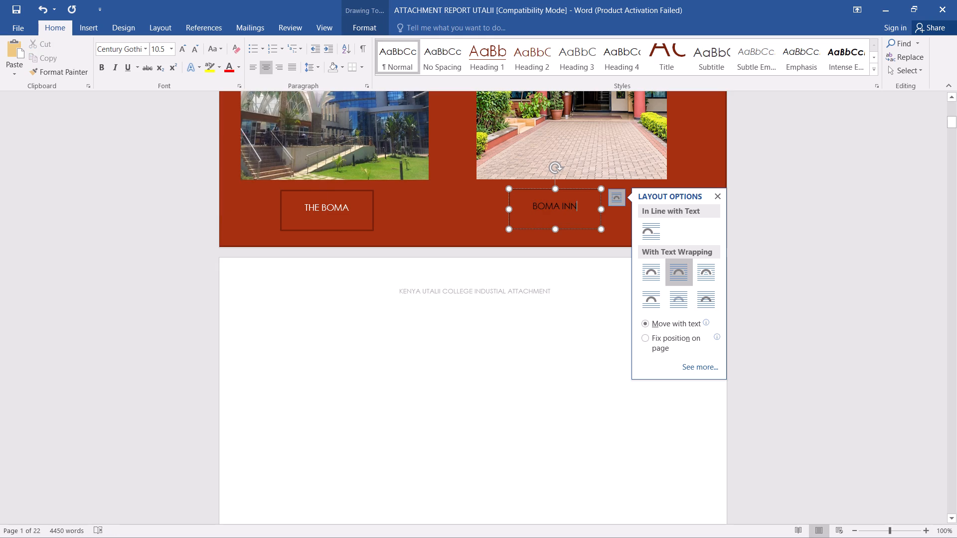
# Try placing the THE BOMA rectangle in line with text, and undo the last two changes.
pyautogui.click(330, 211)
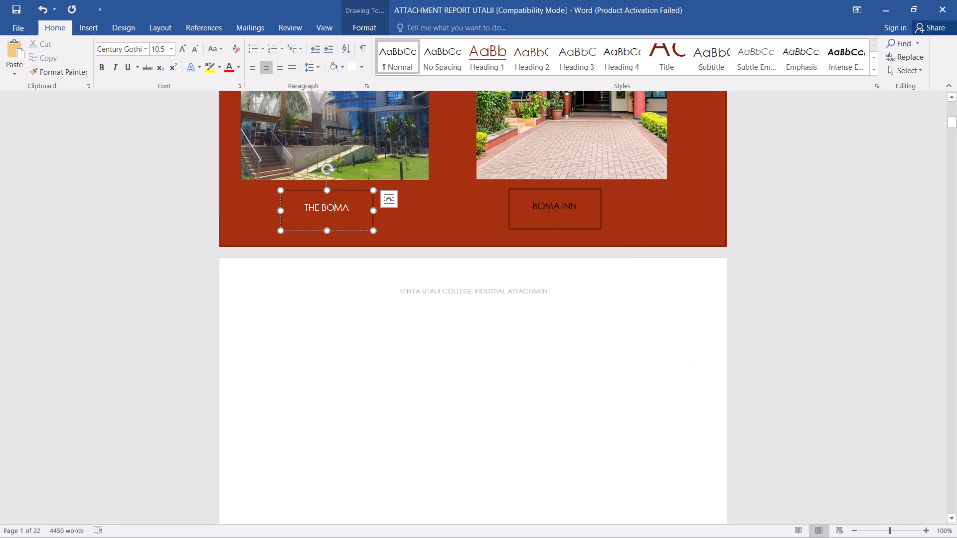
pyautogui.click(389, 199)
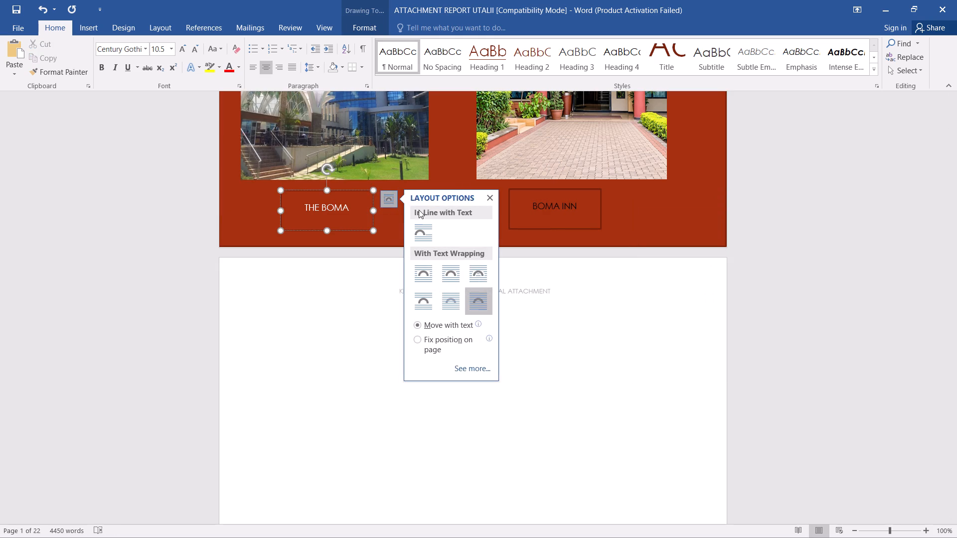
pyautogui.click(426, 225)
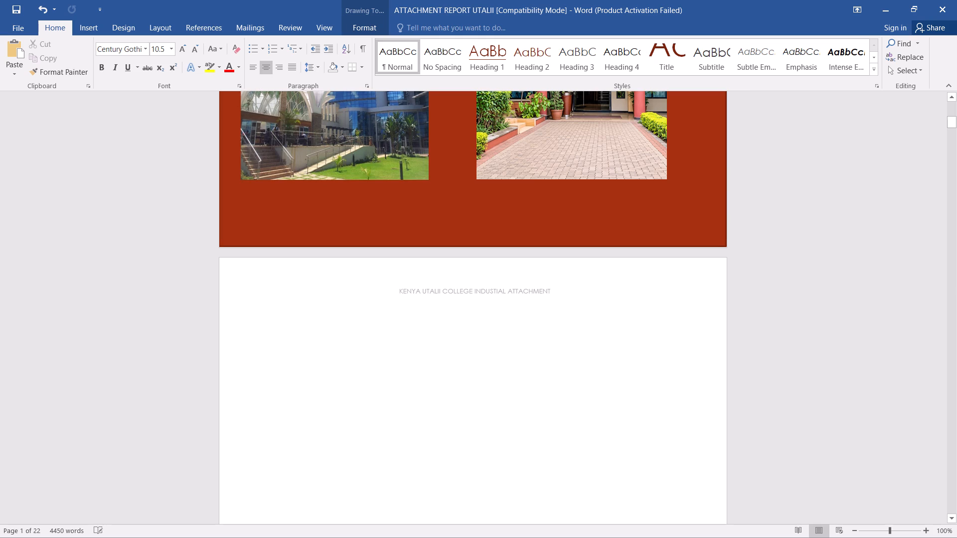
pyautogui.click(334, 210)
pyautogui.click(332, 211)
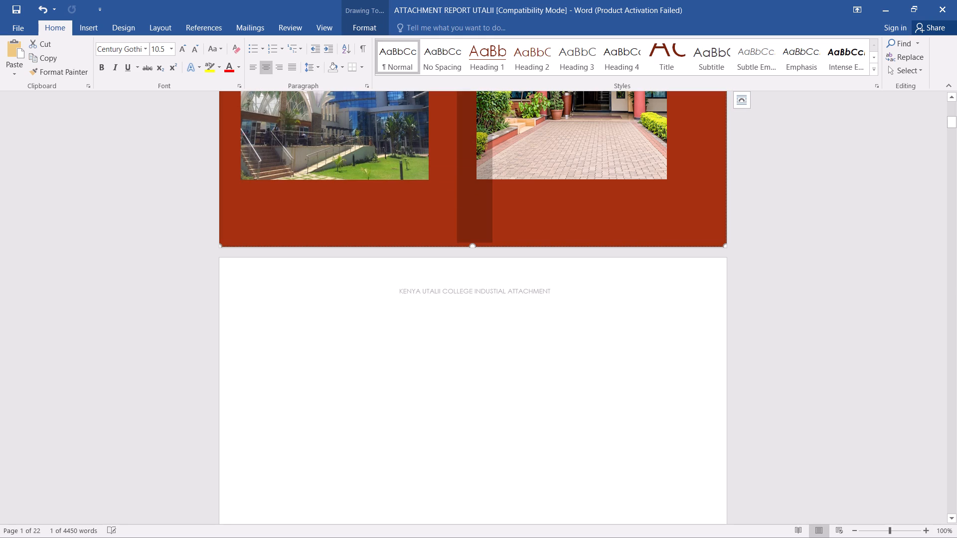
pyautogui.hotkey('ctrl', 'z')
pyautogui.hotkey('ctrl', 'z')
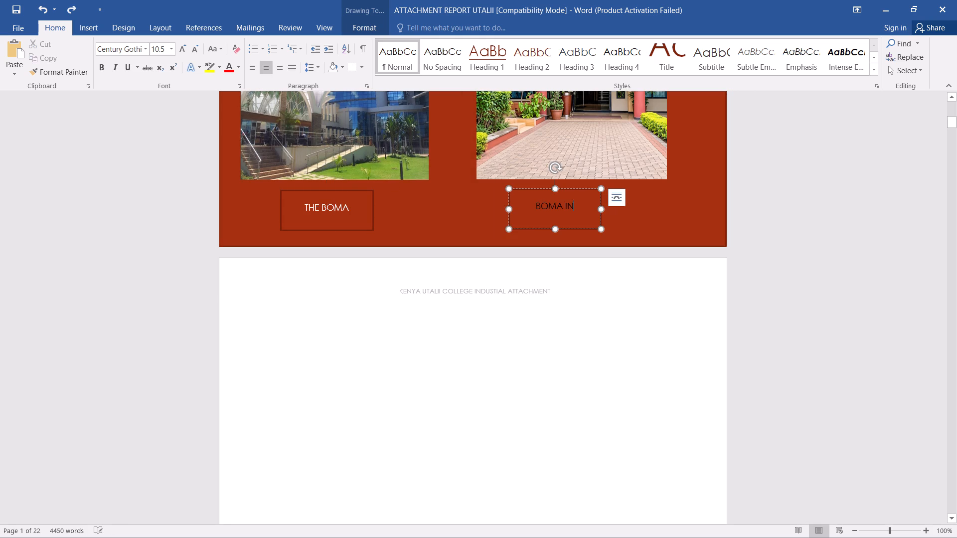
# Fix the position on the page of the rectangle below the Boma Inn entrance picture and set its wrapping to Top and Bottom.
pyautogui.click(617, 200)
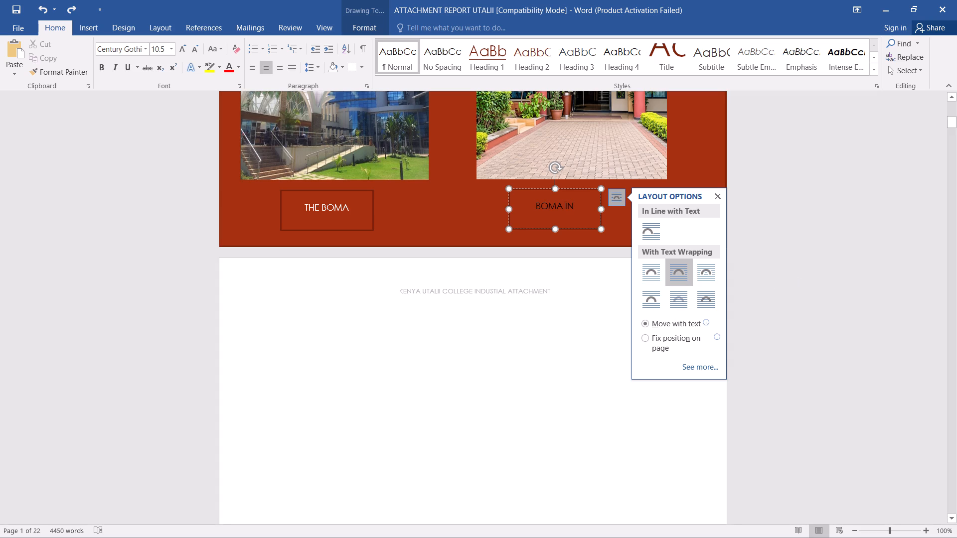
pyautogui.click(647, 338)
pyautogui.click(650, 276)
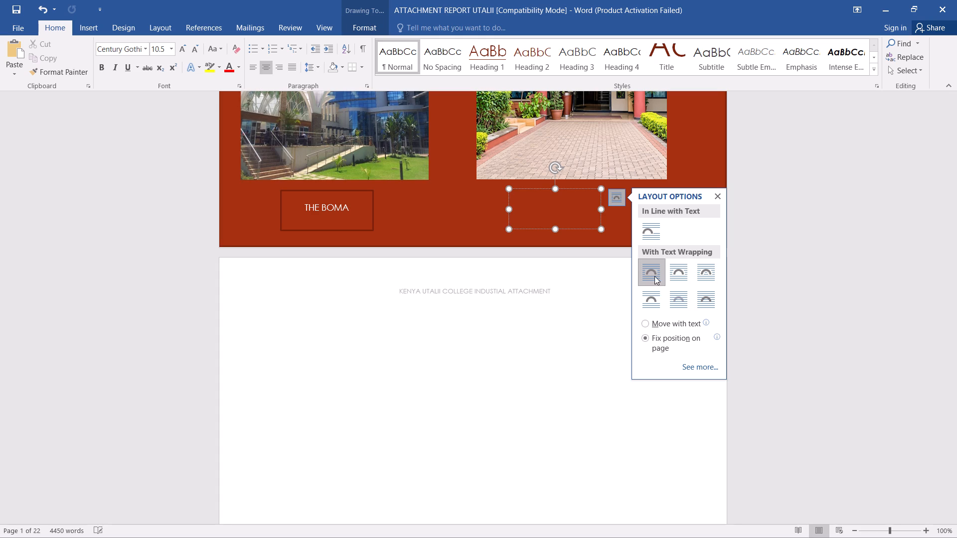
pyautogui.click(675, 271)
pyautogui.click(688, 304)
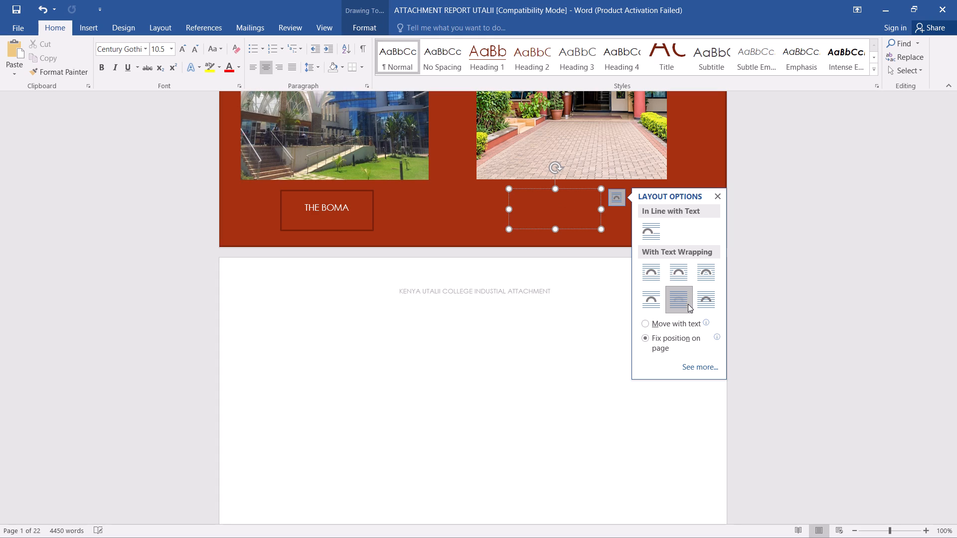
pyautogui.click(704, 294)
pyautogui.click(703, 272)
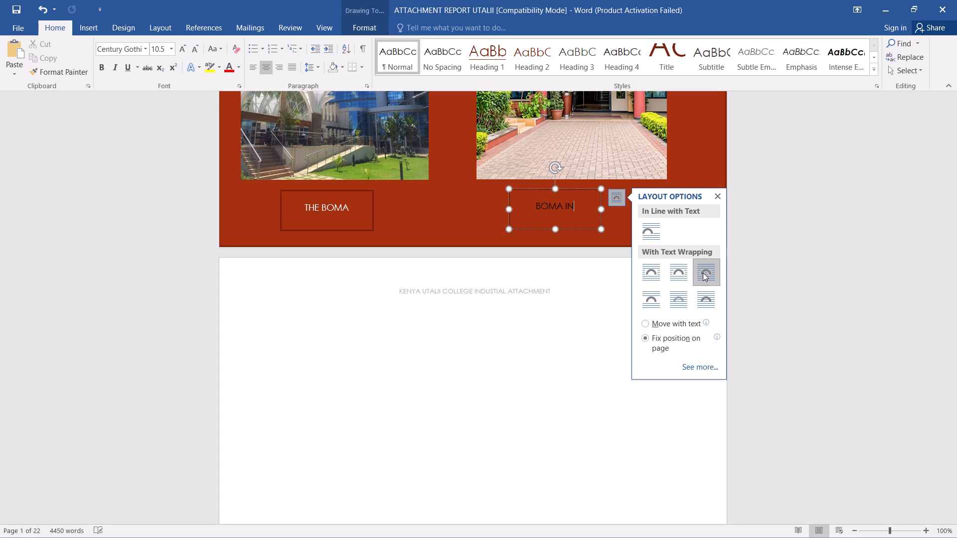
pyautogui.click(642, 304)
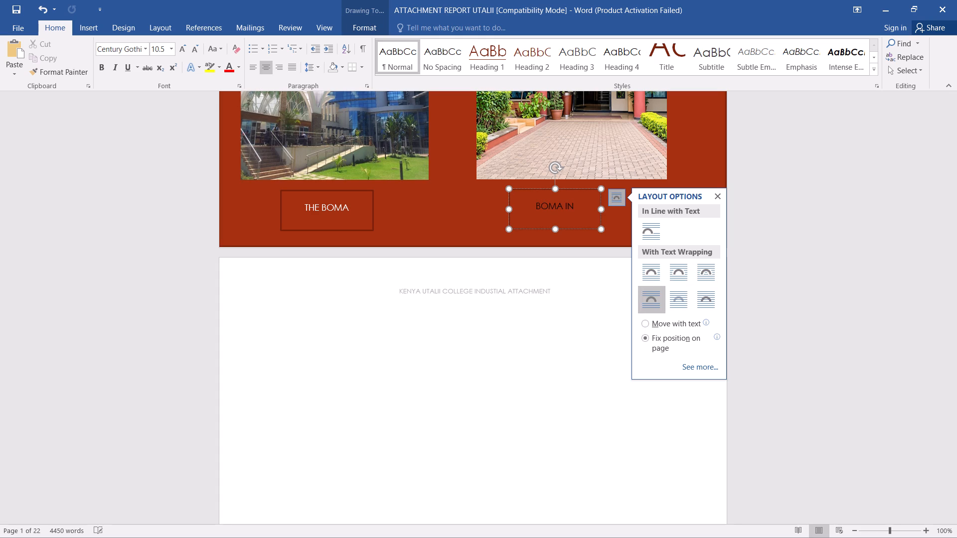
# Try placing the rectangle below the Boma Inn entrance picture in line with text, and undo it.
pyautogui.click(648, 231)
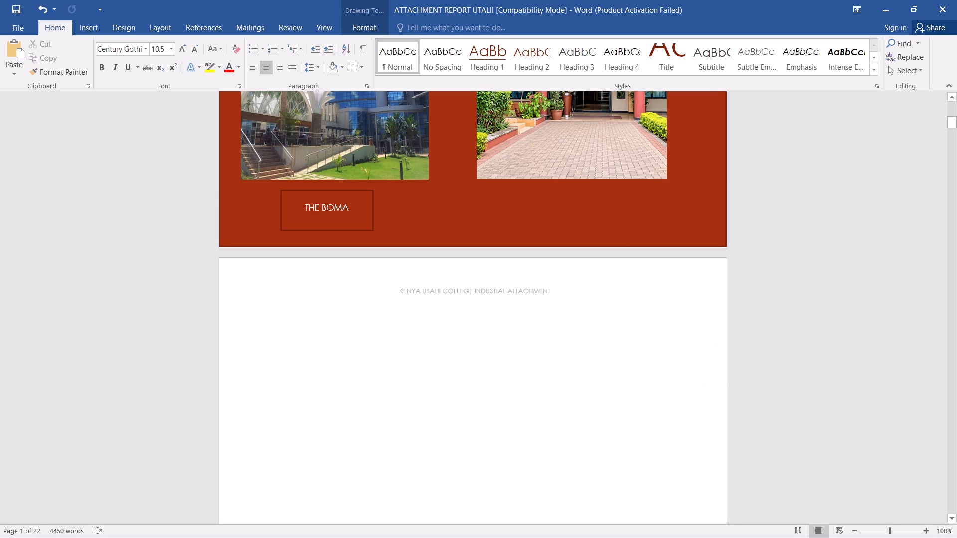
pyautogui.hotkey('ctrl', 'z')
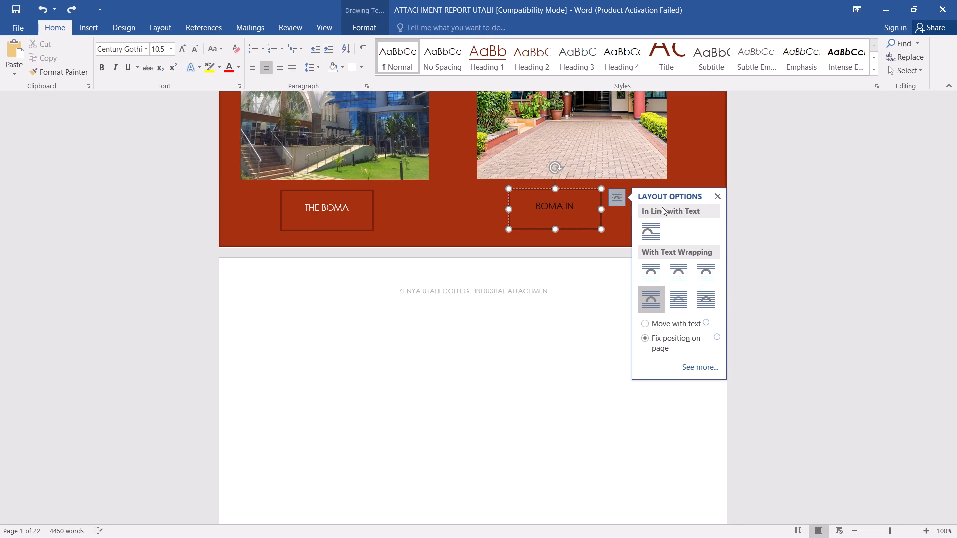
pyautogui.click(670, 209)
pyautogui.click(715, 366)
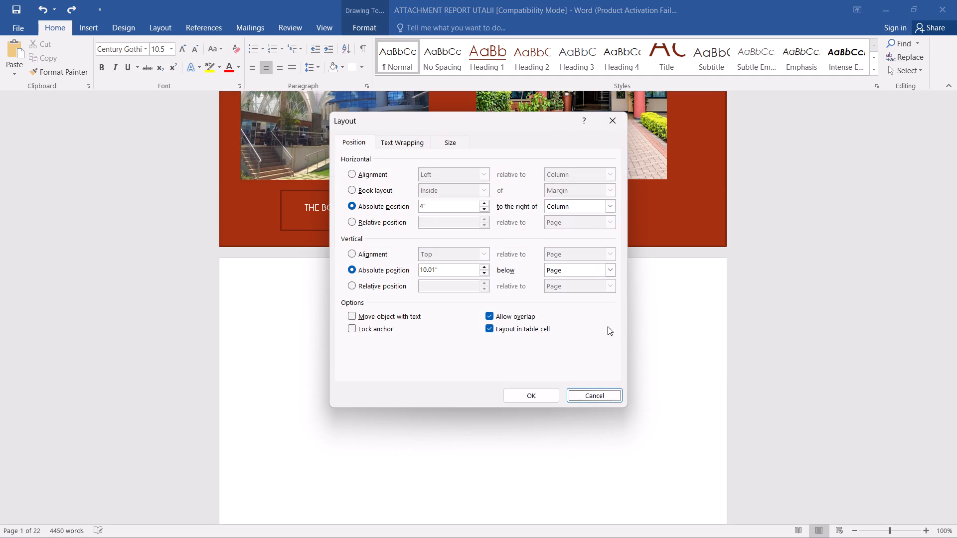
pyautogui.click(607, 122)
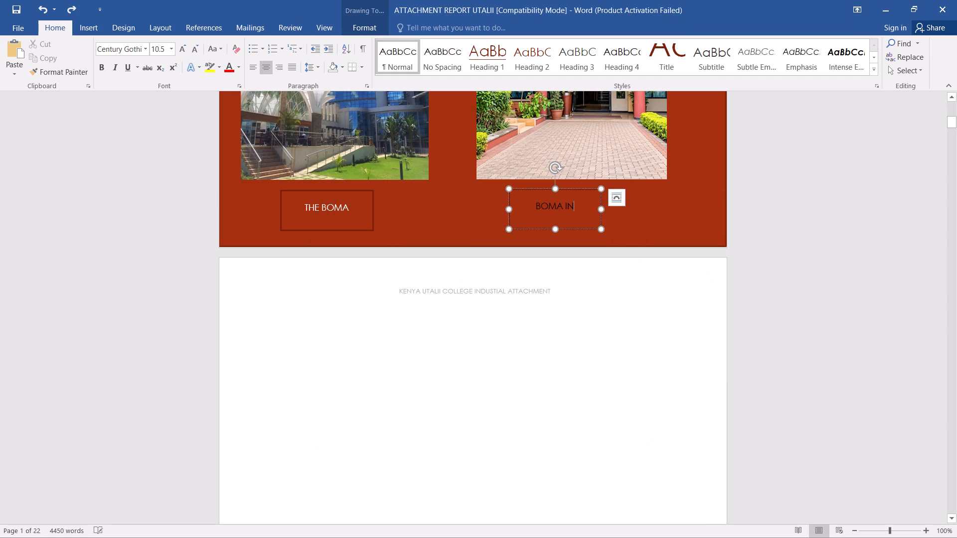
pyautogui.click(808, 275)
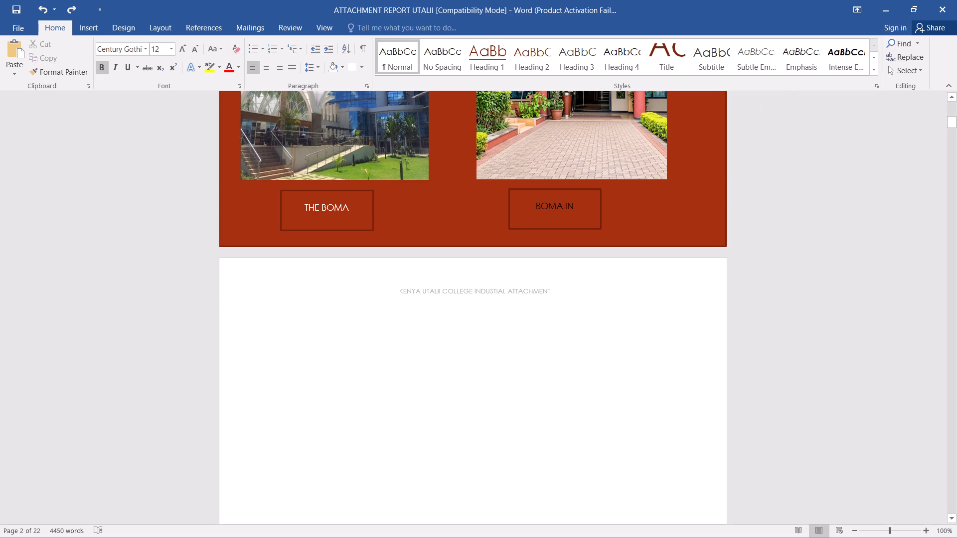
# Delete the THE BOMA HOTELS text from the red background shape on the cover page.
pyautogui.scroll(16, 500, 204)
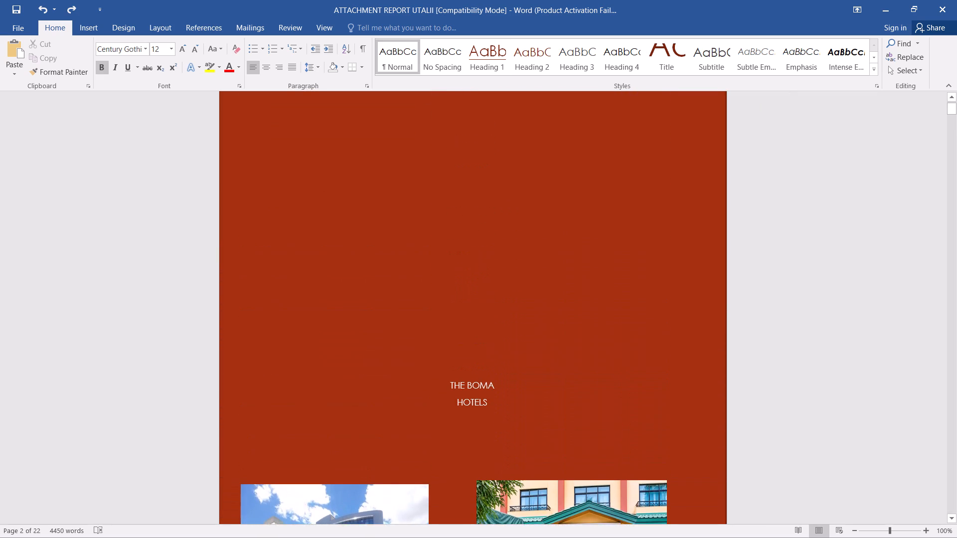
pyautogui.scroll(4, 500, 205)
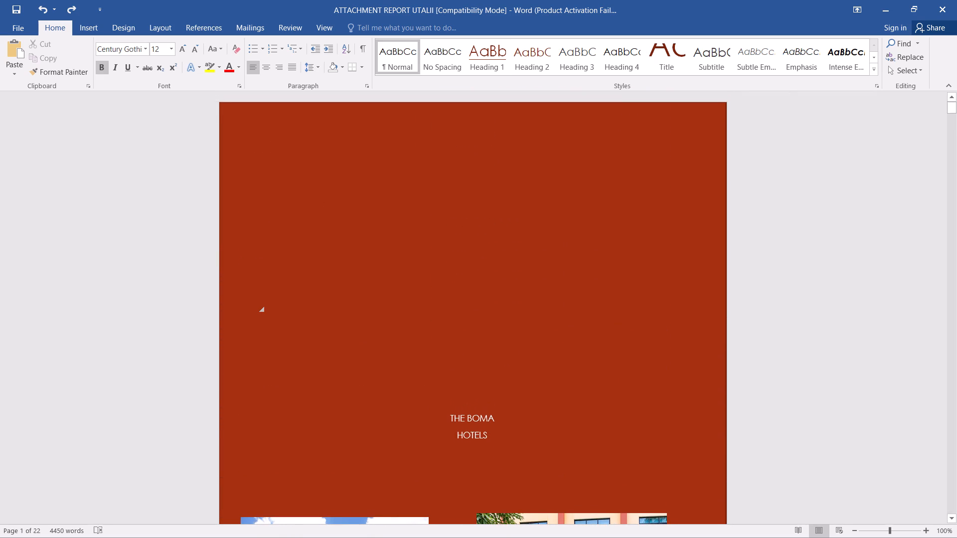
pyautogui.click(472, 414)
pyautogui.moveTo(498, 433); pyautogui.dragTo(463, 426)
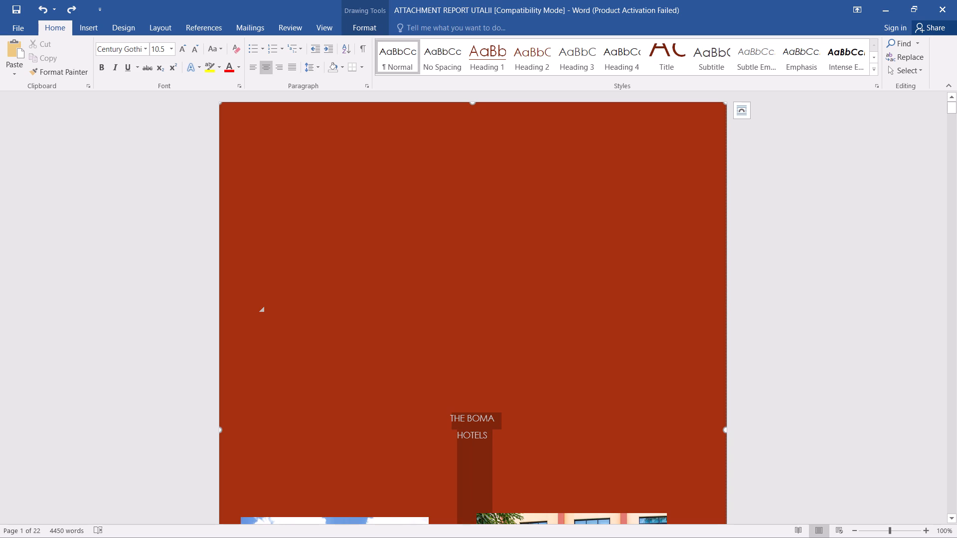
pyautogui.moveTo(463, 426); pyautogui.dragTo(445, 426)
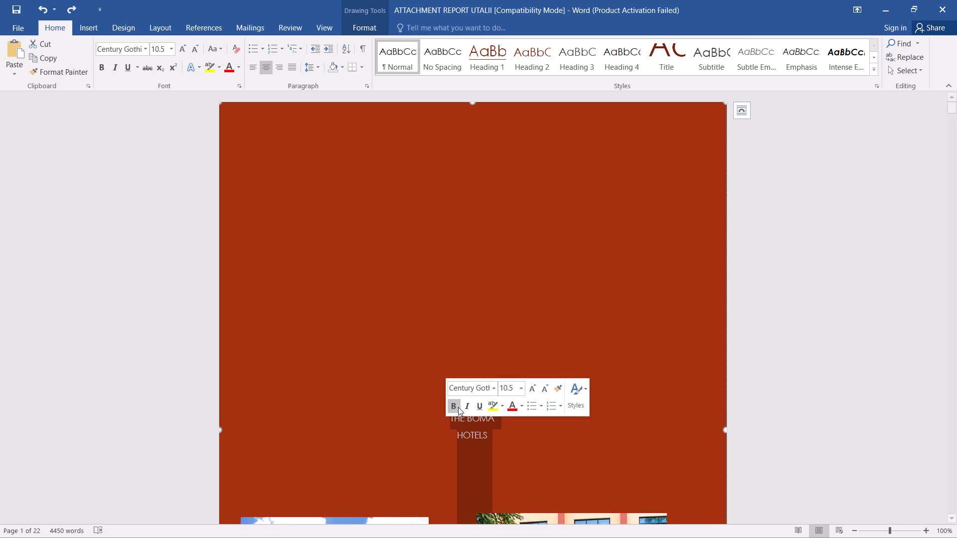
pyautogui.press('BackSpace')
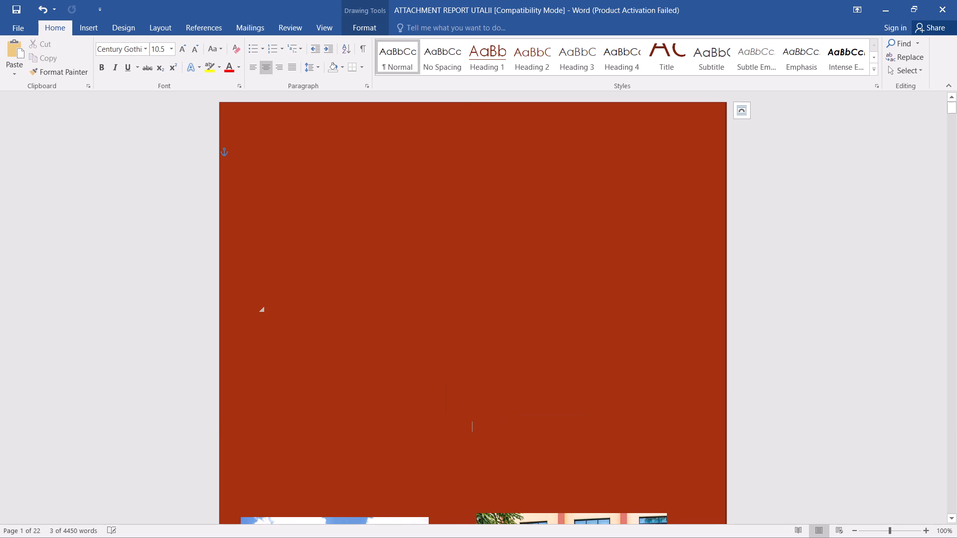
pyautogui.click(364, 141)
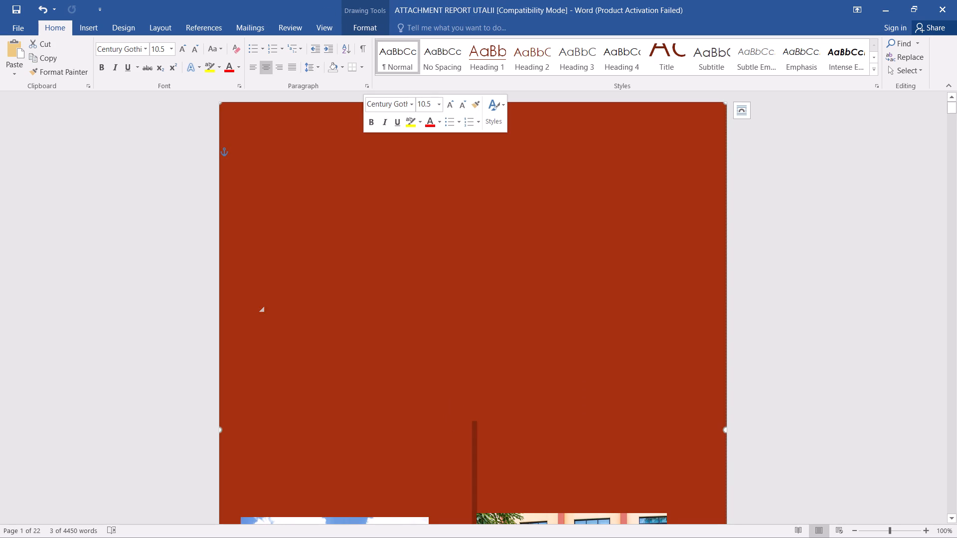
# Draw a rectangle about 1.96" wide and 0.99" high near the top of the blank page after the cover.
pyautogui.click(80, 29)
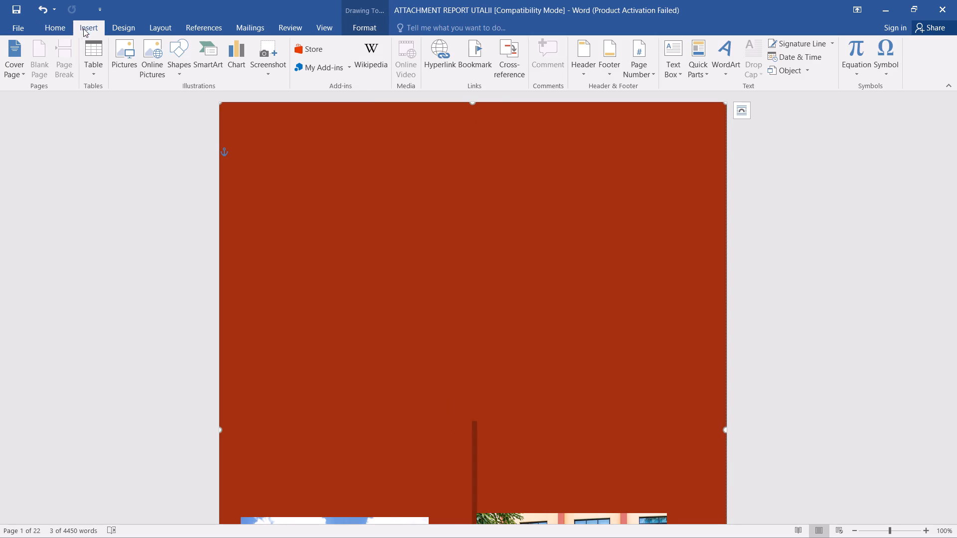
pyautogui.scroll(-20, 209, 138)
pyautogui.scroll(-1, 209, 138)
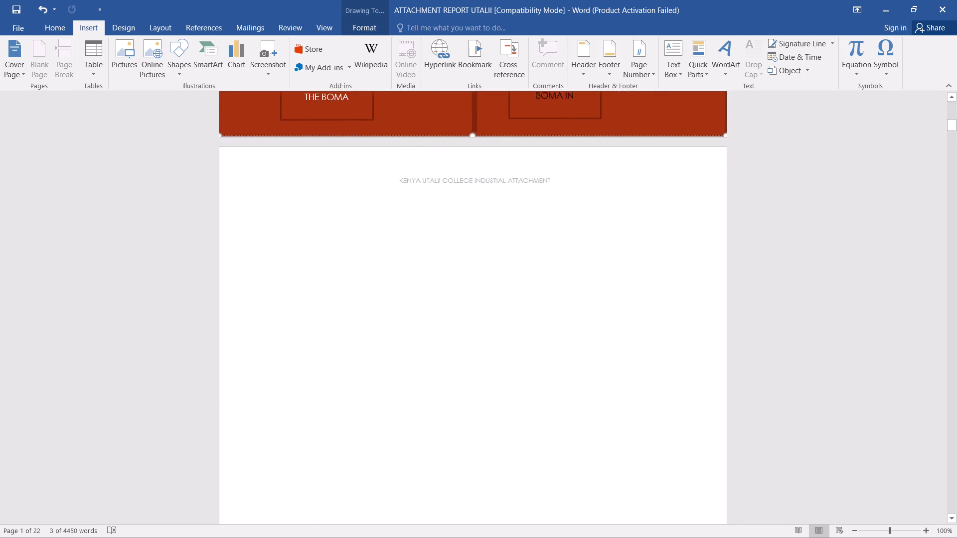
pyautogui.scroll(-2, 401, 220)
pyautogui.click(367, 220)
pyautogui.click(369, 226)
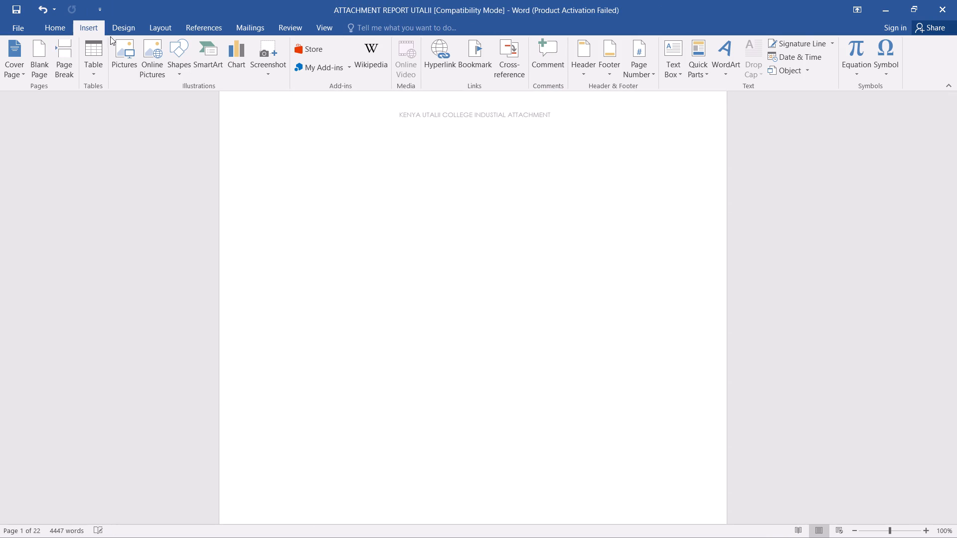
pyautogui.click(172, 62)
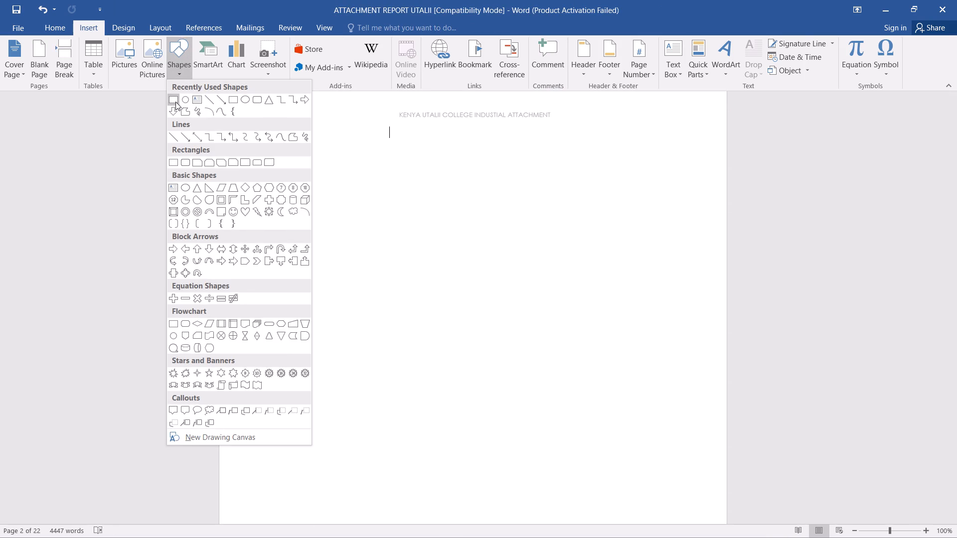
pyautogui.click(175, 102)
pyautogui.click(344, 205)
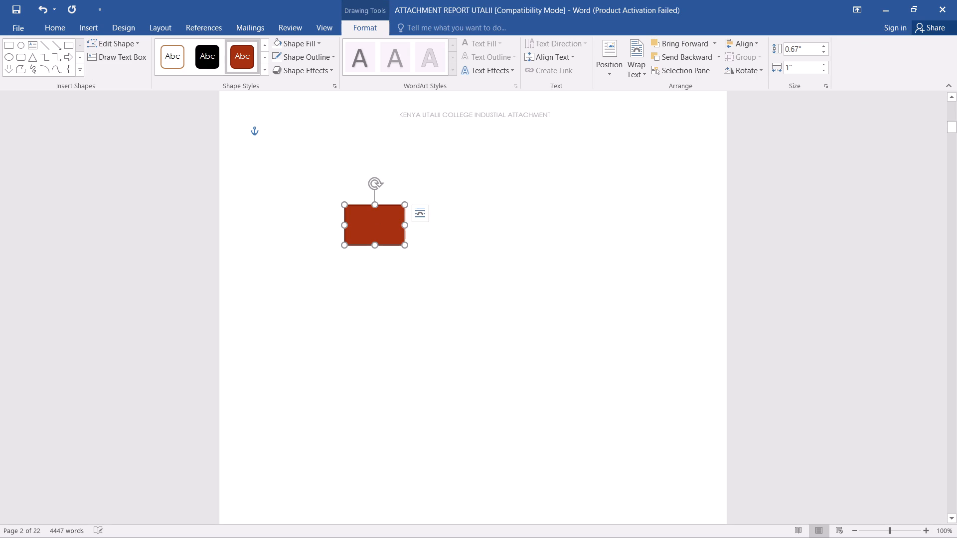
pyautogui.moveTo(340, 204); pyautogui.dragTo(320, 199)
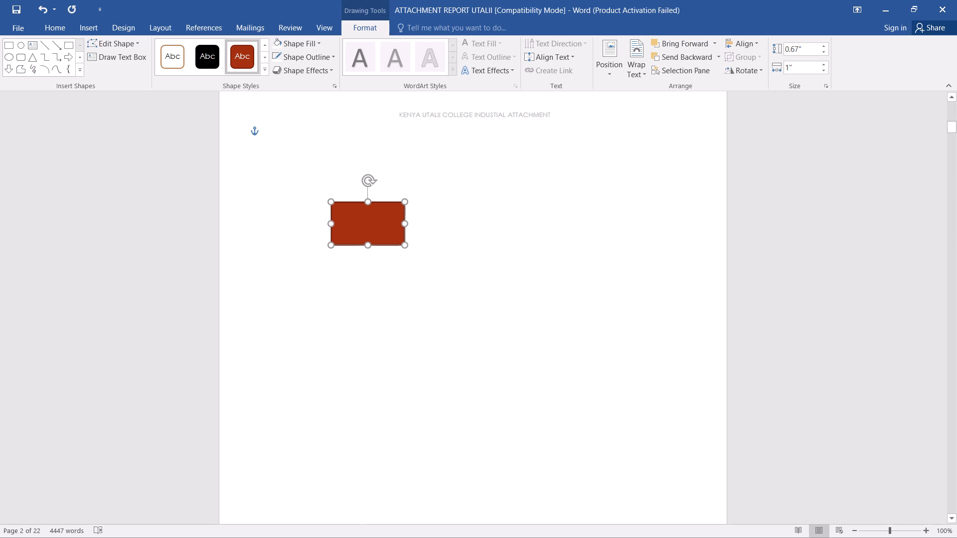
pyautogui.moveTo(320, 199); pyautogui.dragTo(287, 186)
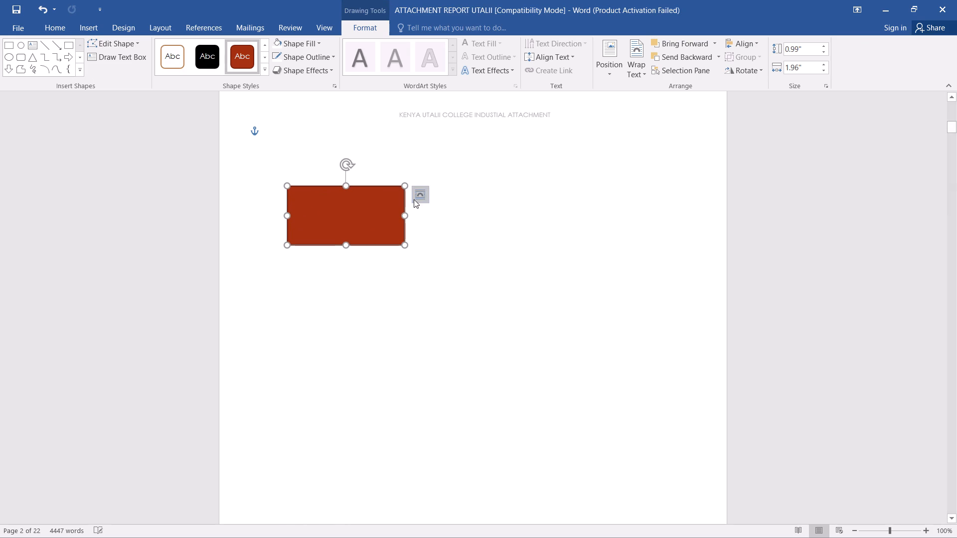
# Place the new rectangle in line with text, try other wrapping options, and finish with In Front of Text.
pyautogui.click(414, 199)
pyautogui.click(450, 224)
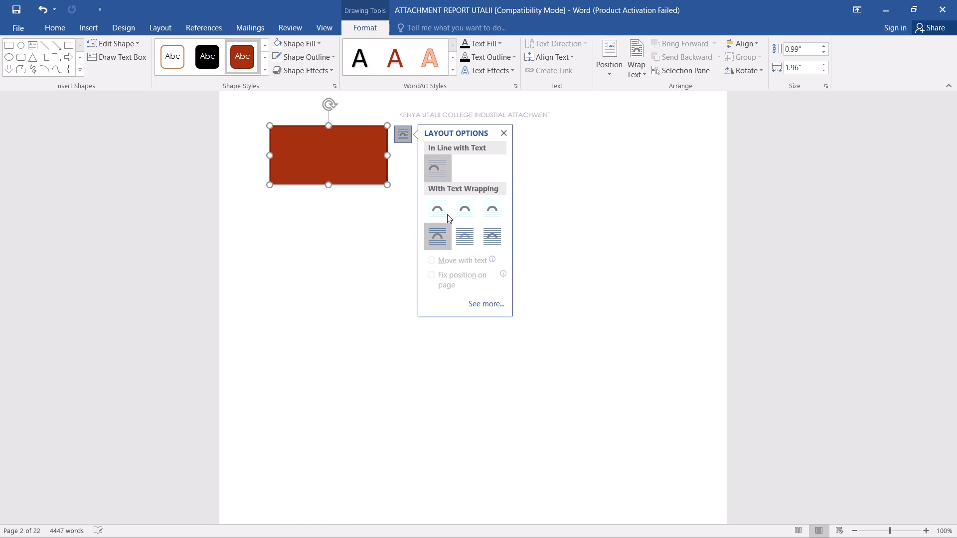
pyautogui.click(434, 215)
pyautogui.click(462, 213)
pyautogui.click(462, 234)
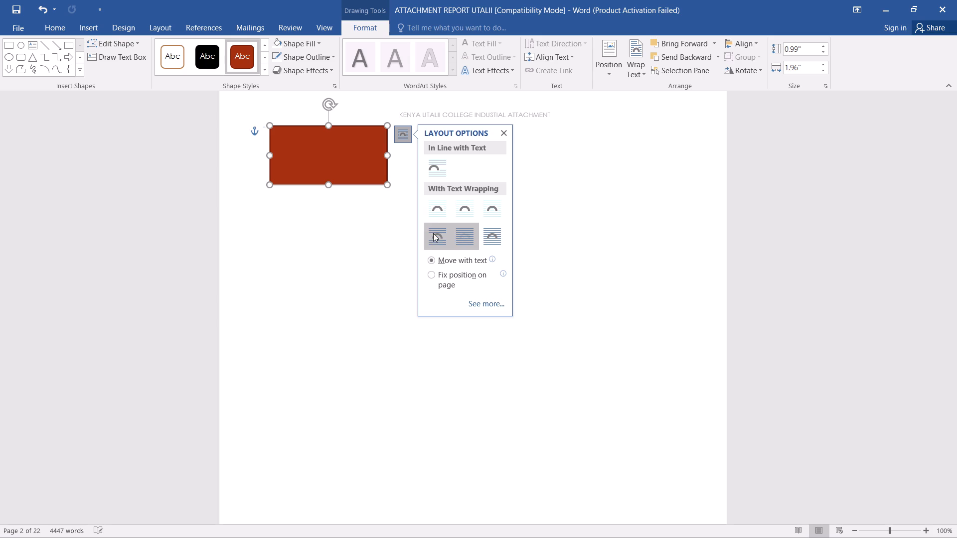
pyautogui.click(433, 233)
pyautogui.click(494, 238)
pyautogui.click(500, 135)
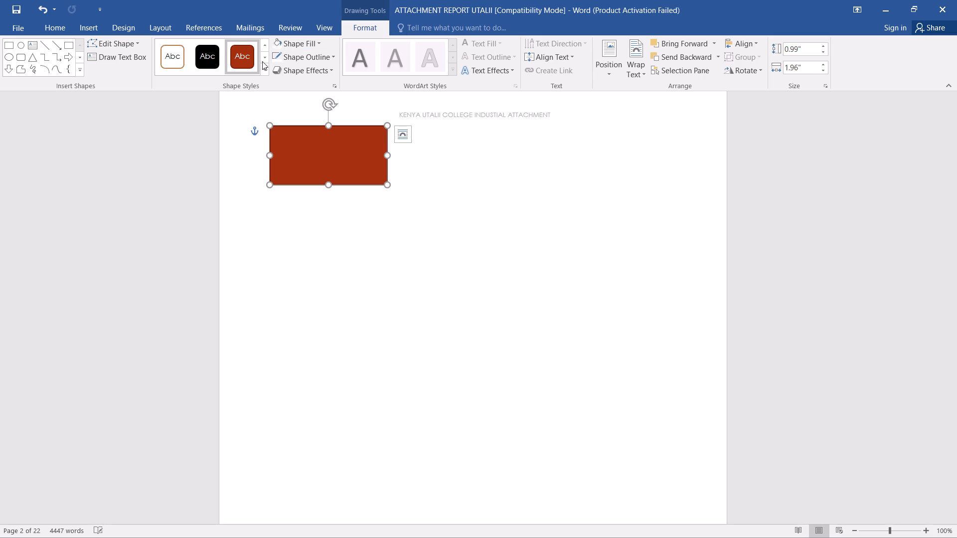
# Set the new rectangle's outline colour to white.
pyautogui.click(323, 58)
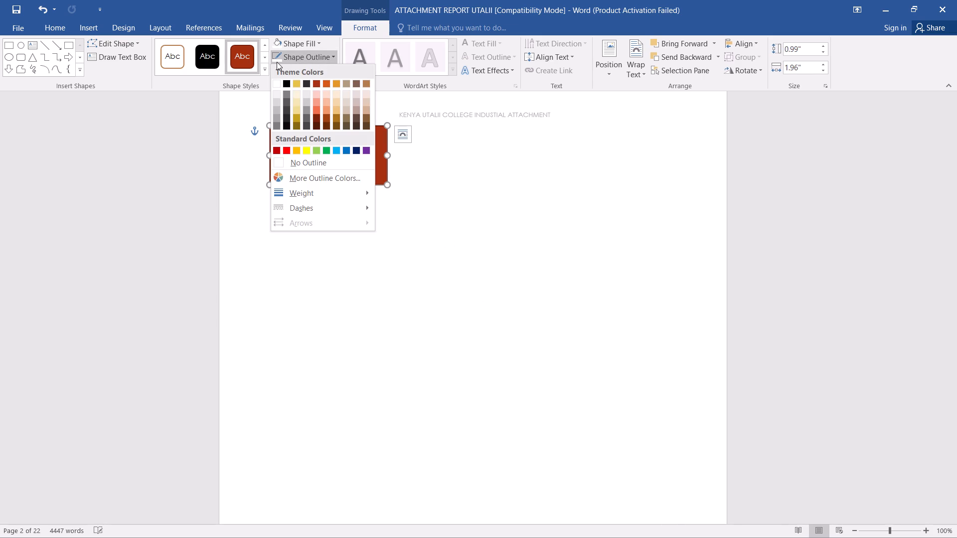
pyautogui.click(277, 62)
pyautogui.click(278, 58)
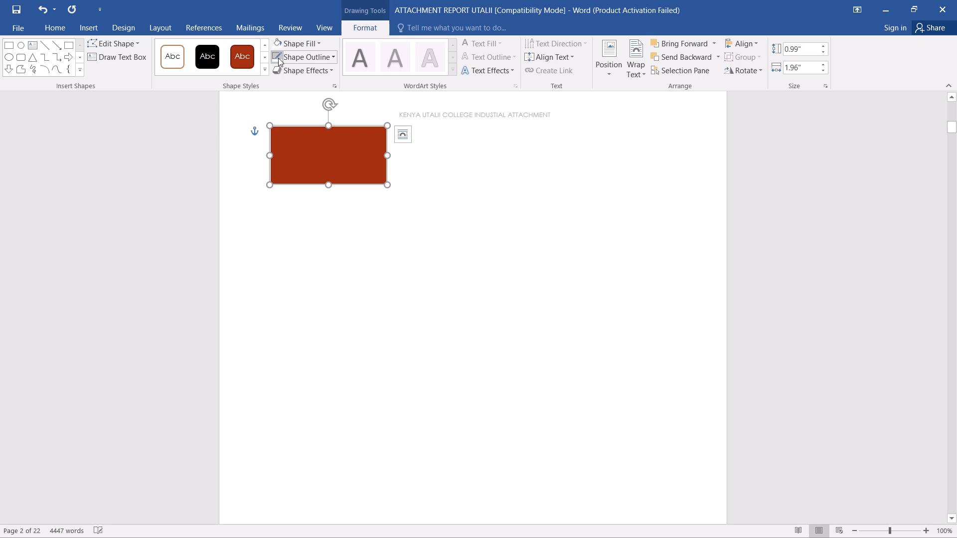
pyautogui.click(278, 58)
pyautogui.click(278, 59)
pyautogui.click(323, 50)
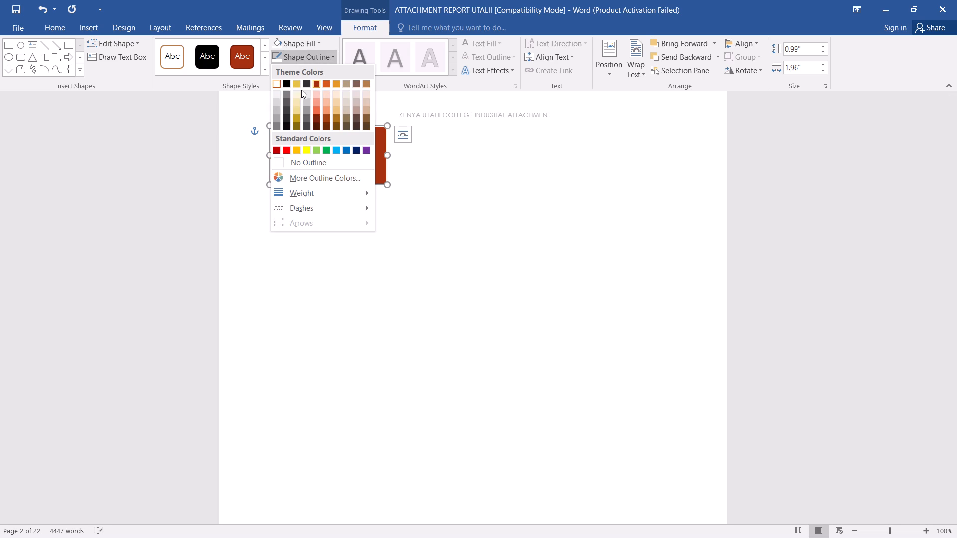
pyautogui.click(274, 83)
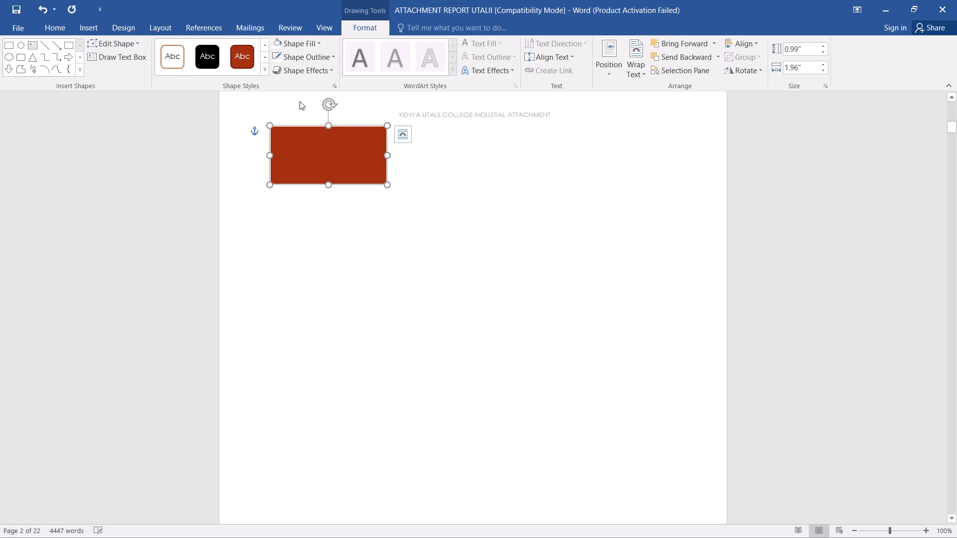
# Add the text THE BOMA HOTEL inside the rectangle, with HOTEL on a second line.
pyautogui.press('f')
pyautogui.press('BackSpace')
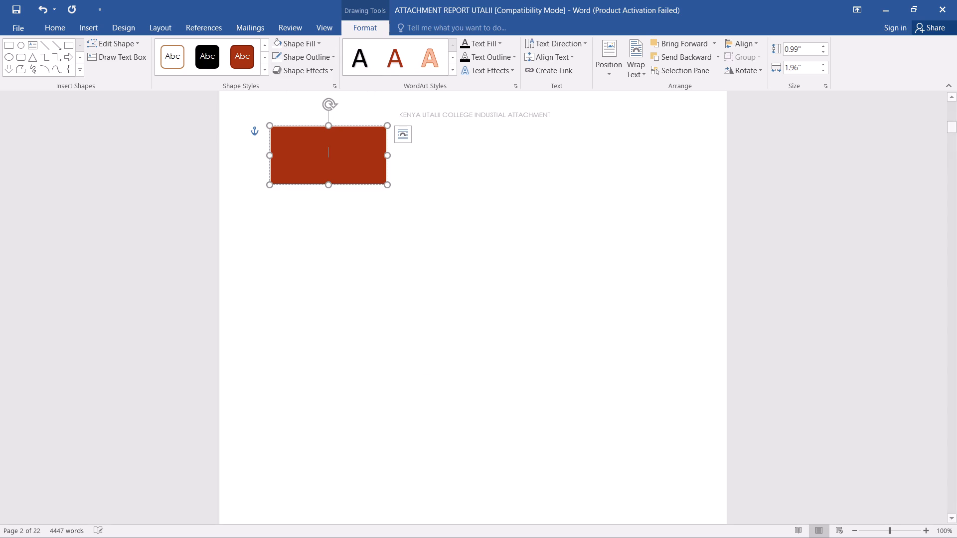
pyautogui.write('THE')
pyautogui.press('space')
pyautogui.write('BOMA HPO')
pyautogui.press('BackSpace')
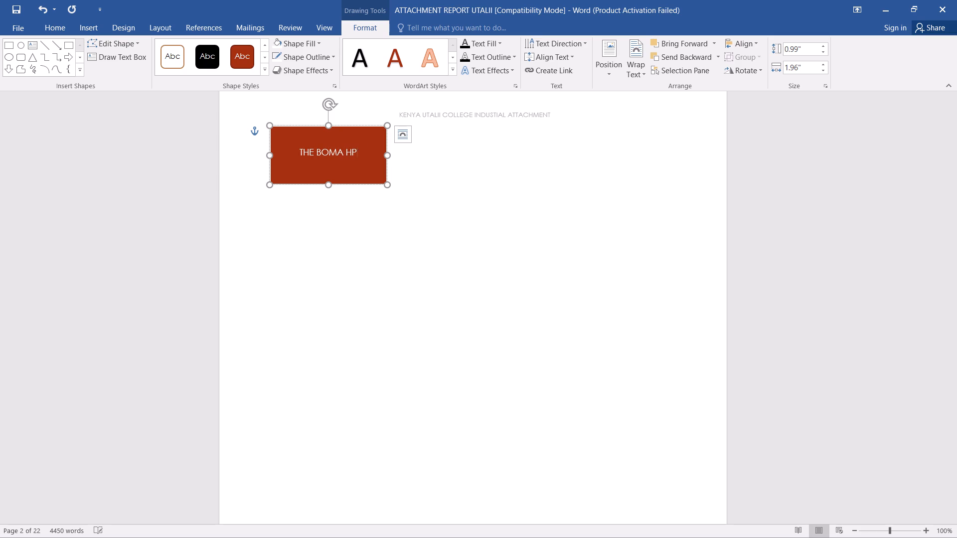
pyautogui.press('BackSpace')
pyautogui.press('BackSpace')
pyautogui.press('Return')
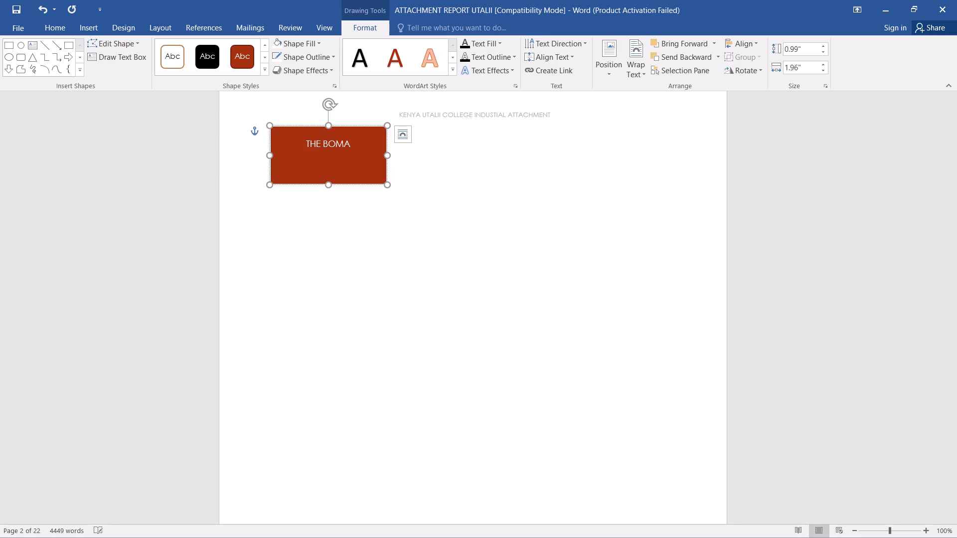
pyautogui.write('HOTEL')
# Make the THE BOMA HOTEL text bold and set its font size to 16.
pyautogui.click(306, 141)
pyautogui.moveTo(306, 141); pyautogui.dragTo(335, 161)
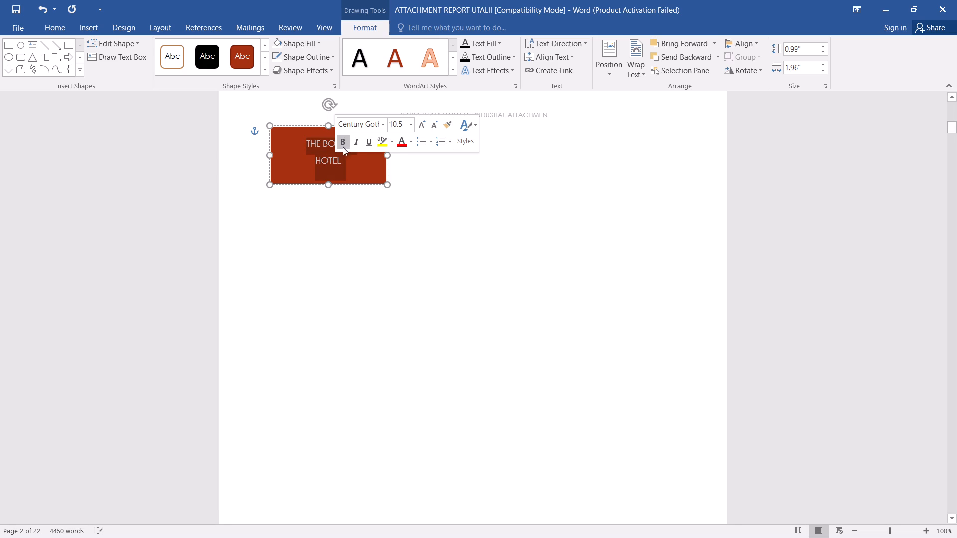
pyautogui.click(345, 143)
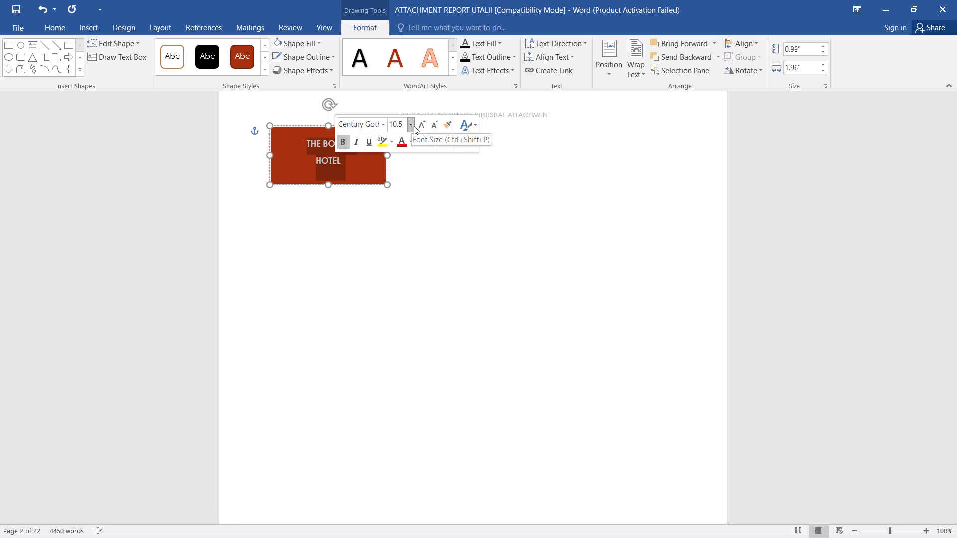
pyautogui.click(414, 126)
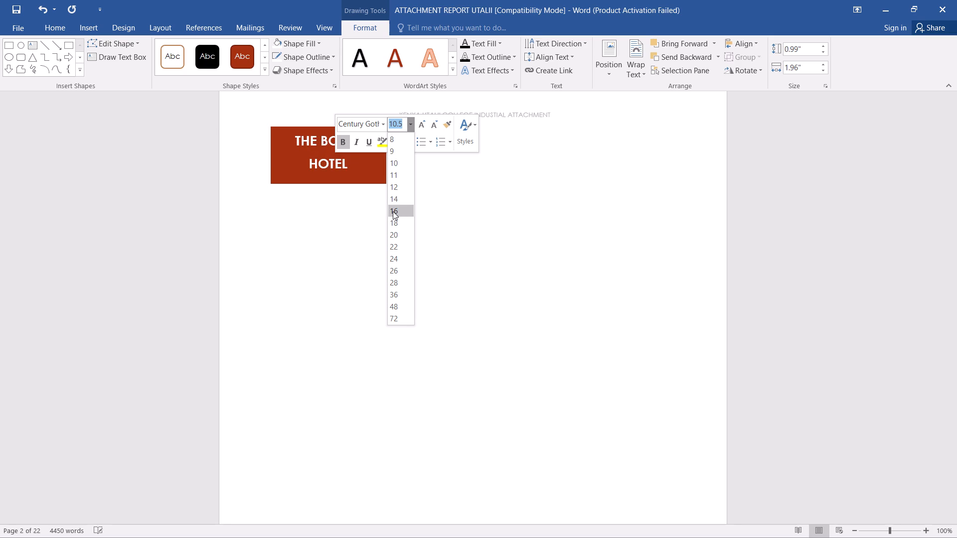
pyautogui.click(393, 211)
pyautogui.click(454, 216)
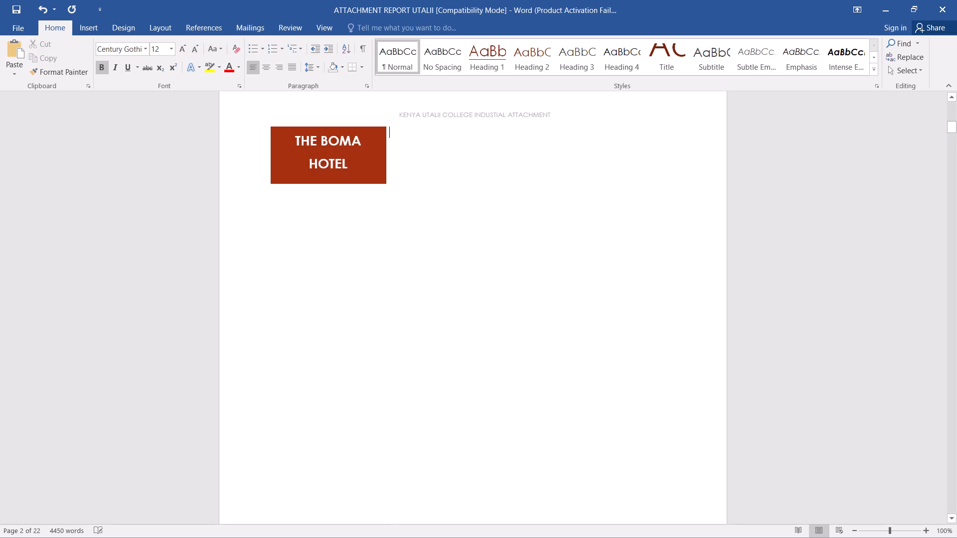
# Set the text wrapping of the THE BOMA HOTEL rectangle to Square.
pyautogui.click(346, 162)
pyautogui.moveTo(346, 162); pyautogui.dragTo(379, 169)
pyautogui.click(332, 150)
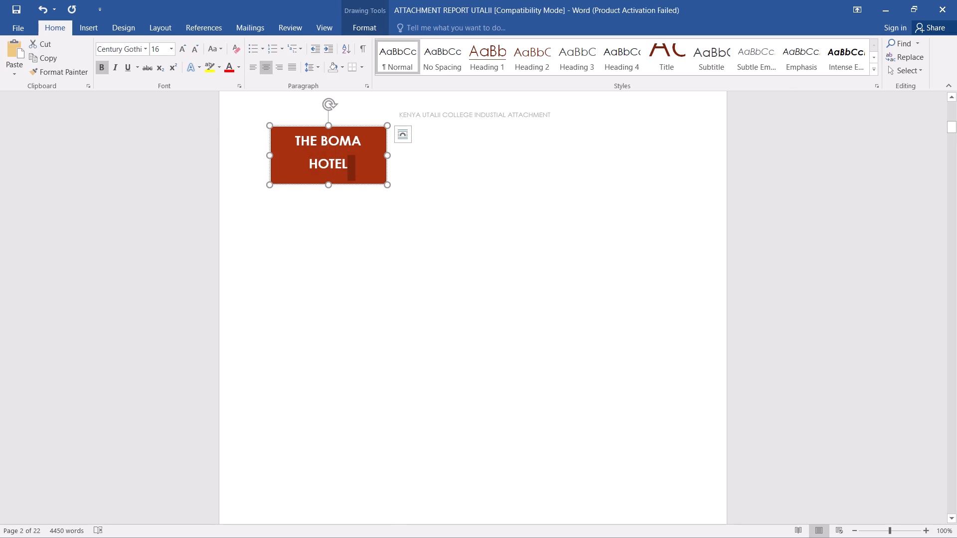
pyautogui.click(322, 150)
pyautogui.click(321, 159)
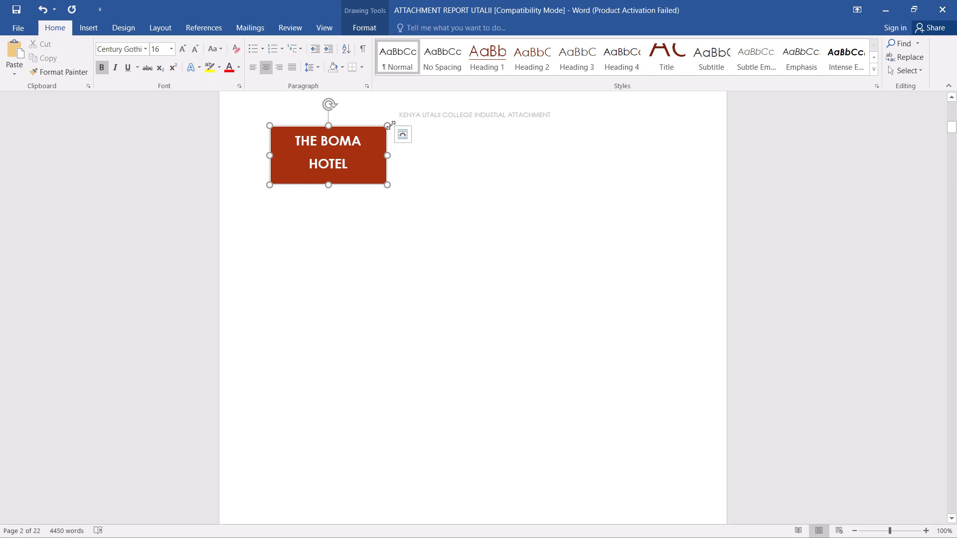
pyautogui.click(398, 130)
pyautogui.click(439, 208)
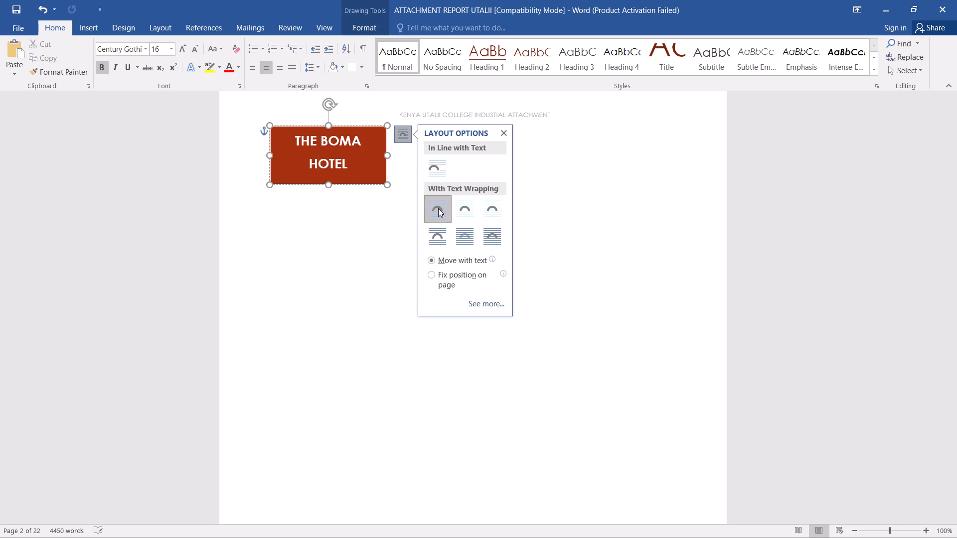
pyautogui.click(368, 163)
pyautogui.moveTo(367, 159); pyautogui.dragTo(370, 165)
pyautogui.click(372, 136)
pyautogui.click(373, 232)
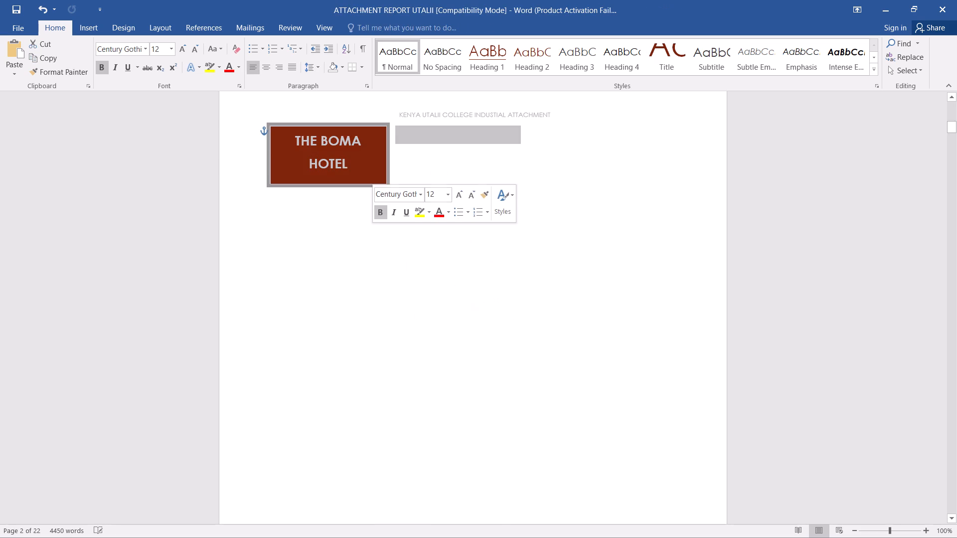
# Make the THE BOMA HOTEL rectangle slightly smaller by pulling in its upper-left corner.
pyautogui.click(309, 156)
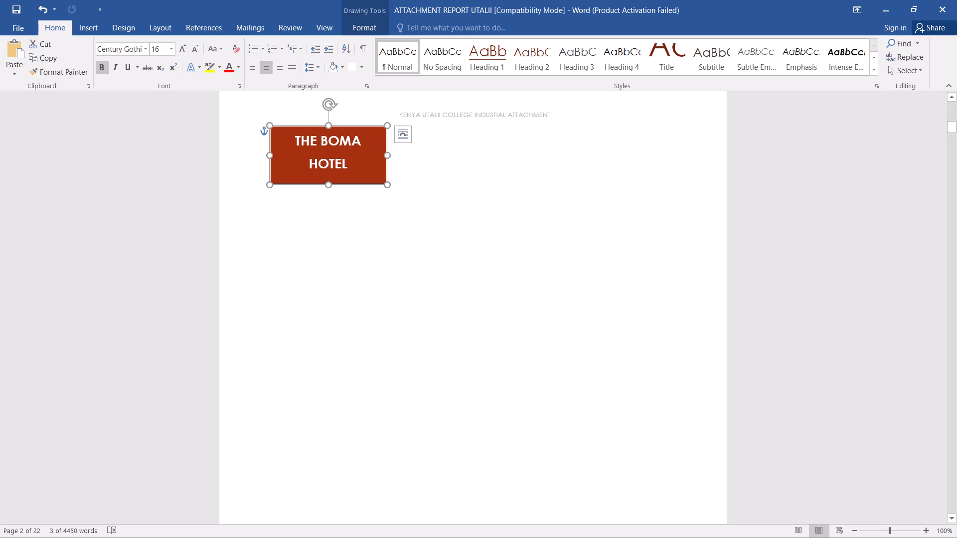
pyautogui.moveTo(270, 127); pyautogui.dragTo(270, 139)
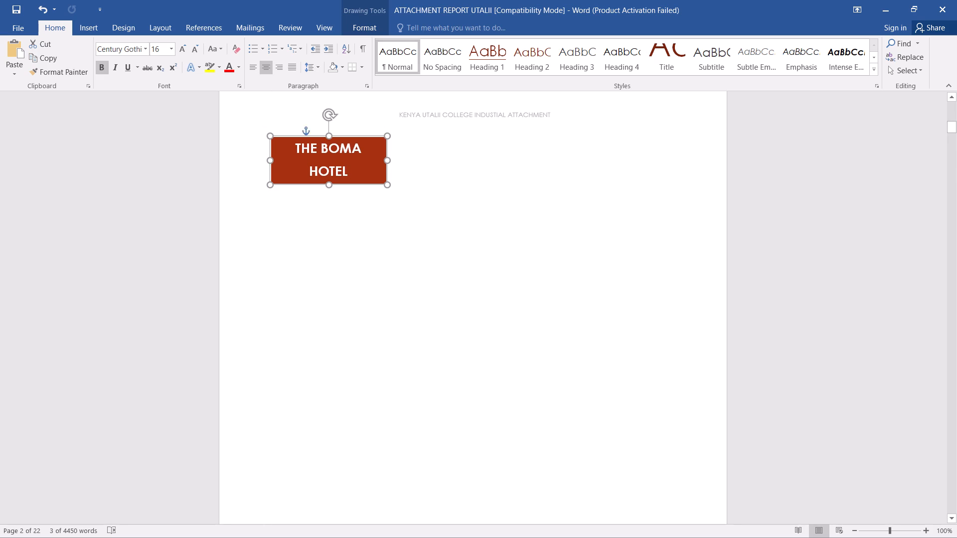
pyautogui.moveTo(270, 139); pyautogui.dragTo(275, 131)
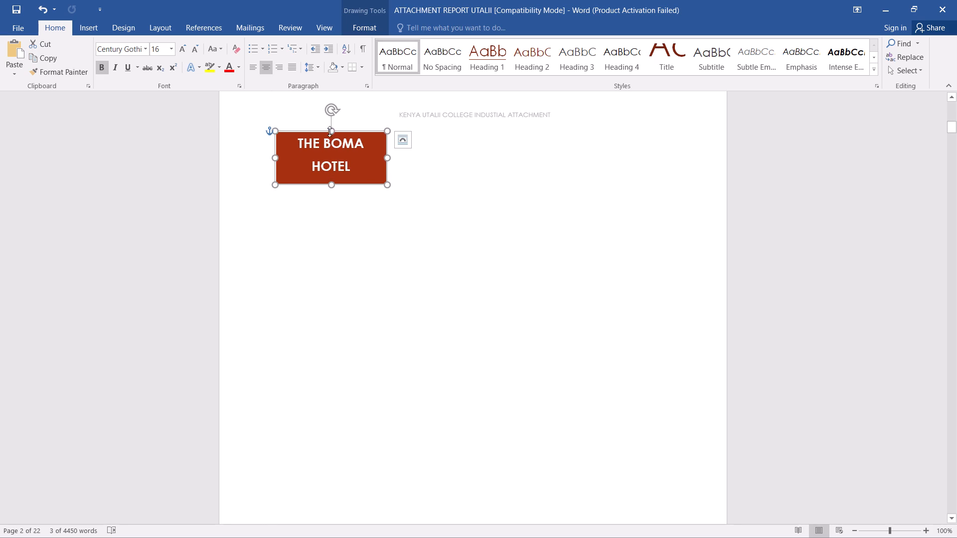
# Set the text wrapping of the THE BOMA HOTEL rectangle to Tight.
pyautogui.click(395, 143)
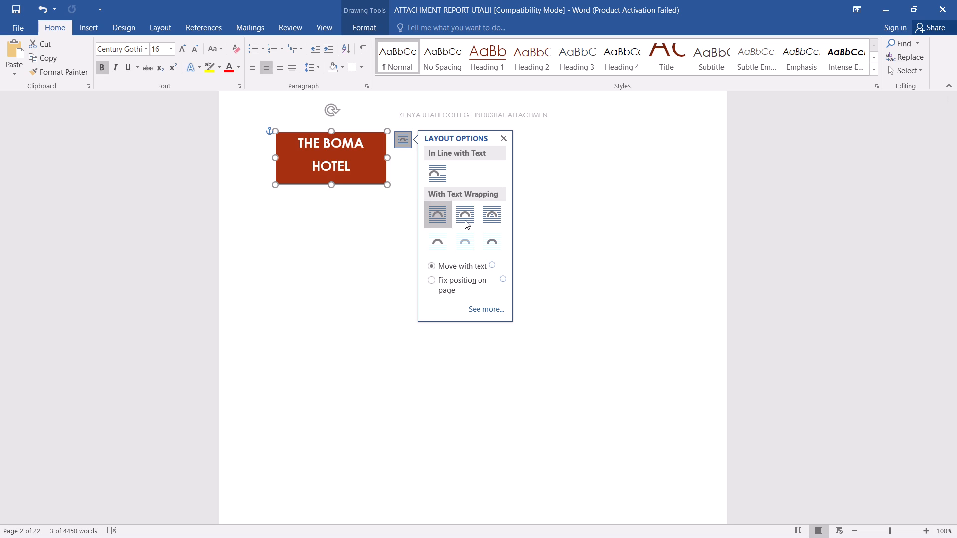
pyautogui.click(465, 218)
# Delete the text THE BOMA HOTEL from inside the rectangle.
pyautogui.moveTo(372, 157); pyautogui.dragTo(366, 162)
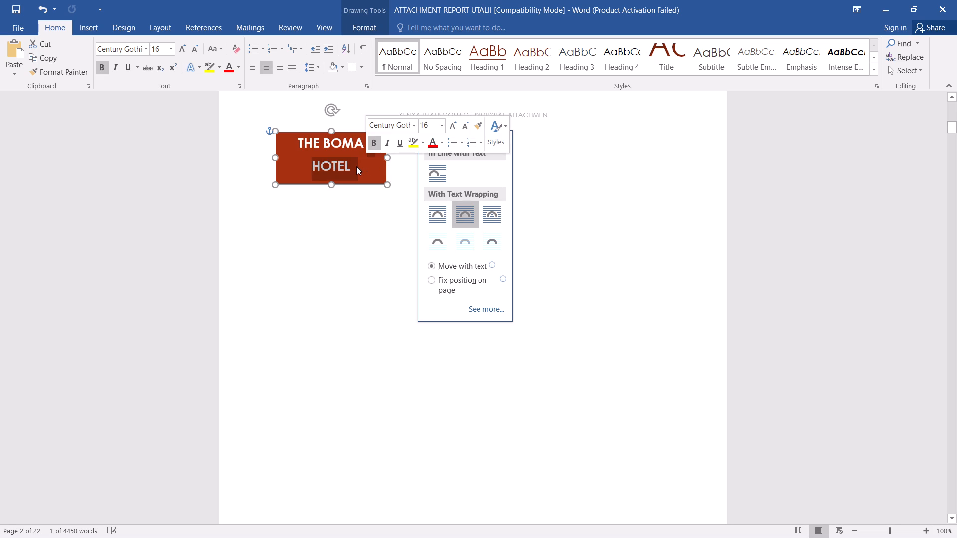
pyautogui.press('BackSpace')
pyautogui.press('BackSpace')
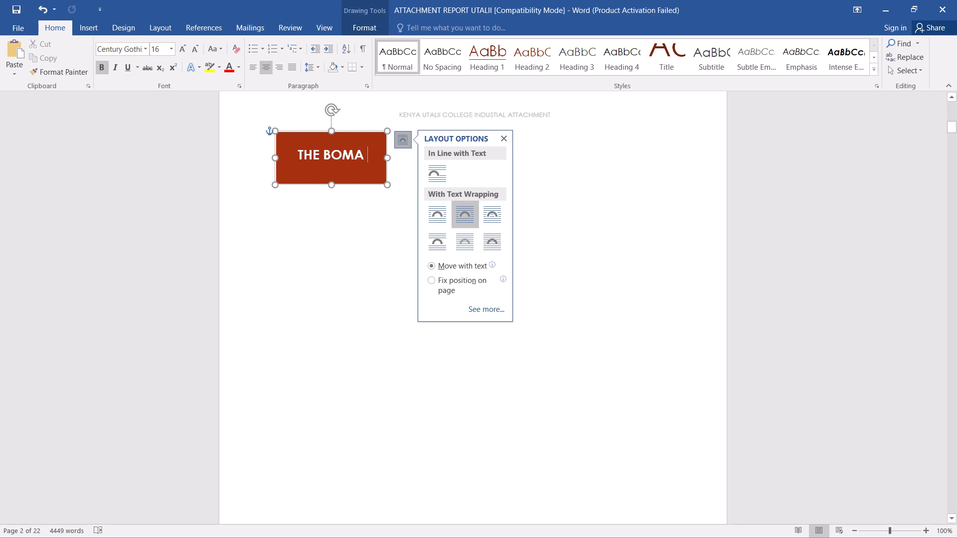
pyautogui.press('BackSpace')
pyautogui.press('BackSpace')
pyautogui.press('BackSpace')
pyautogui.press('BackSpace')
pyautogui.press('BackSpace')
pyautogui.press('BackSpace')
pyautogui.press('BackSpace')
pyautogui.press('BackSpace')
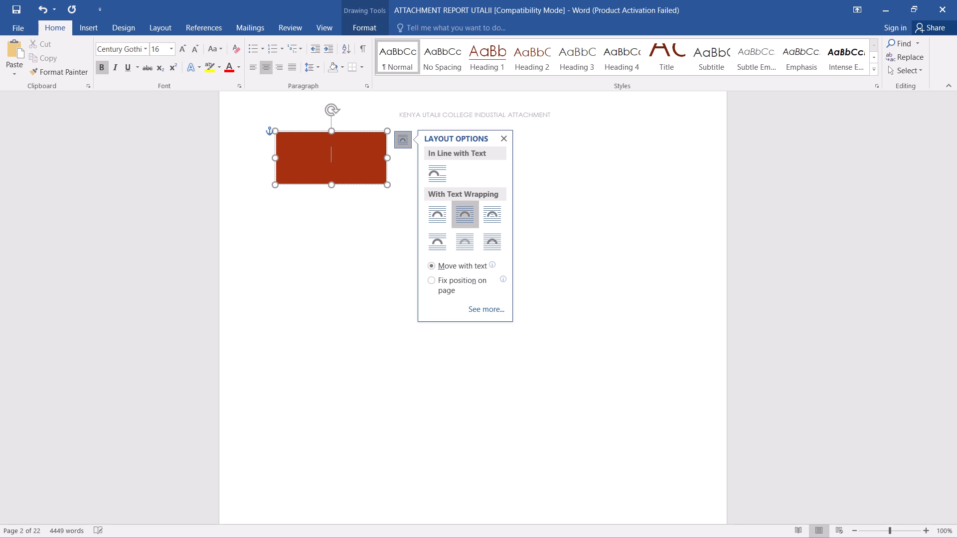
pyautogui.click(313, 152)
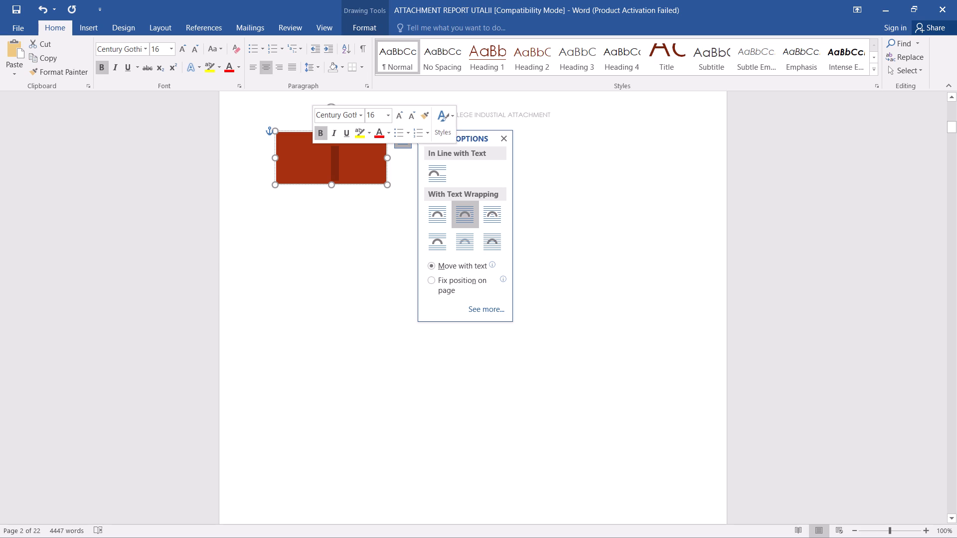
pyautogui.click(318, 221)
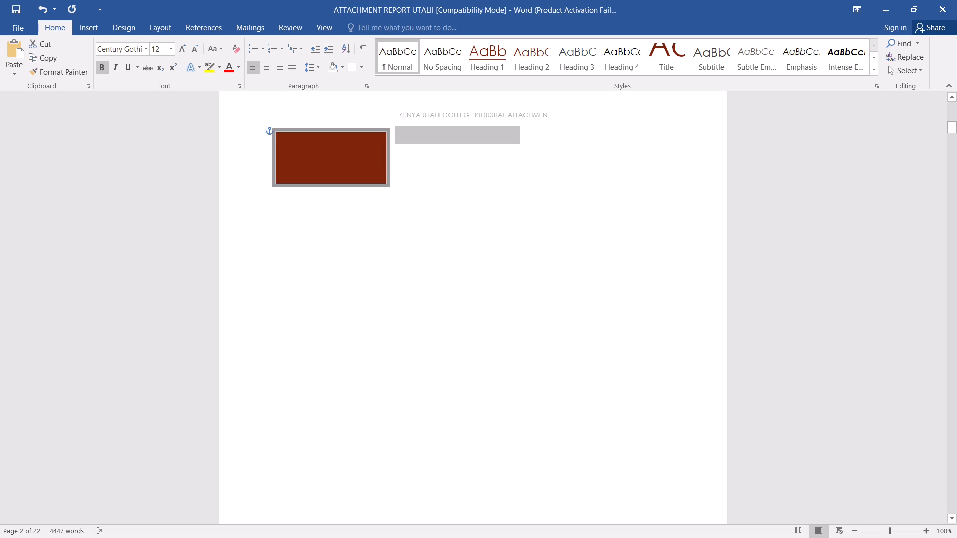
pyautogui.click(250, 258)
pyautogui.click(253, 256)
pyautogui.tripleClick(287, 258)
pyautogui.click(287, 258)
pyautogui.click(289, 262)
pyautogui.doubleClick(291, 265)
# Set the text wrapping of the emptied rectangle to Square.
pyautogui.click(279, 144)
pyautogui.click(300, 151)
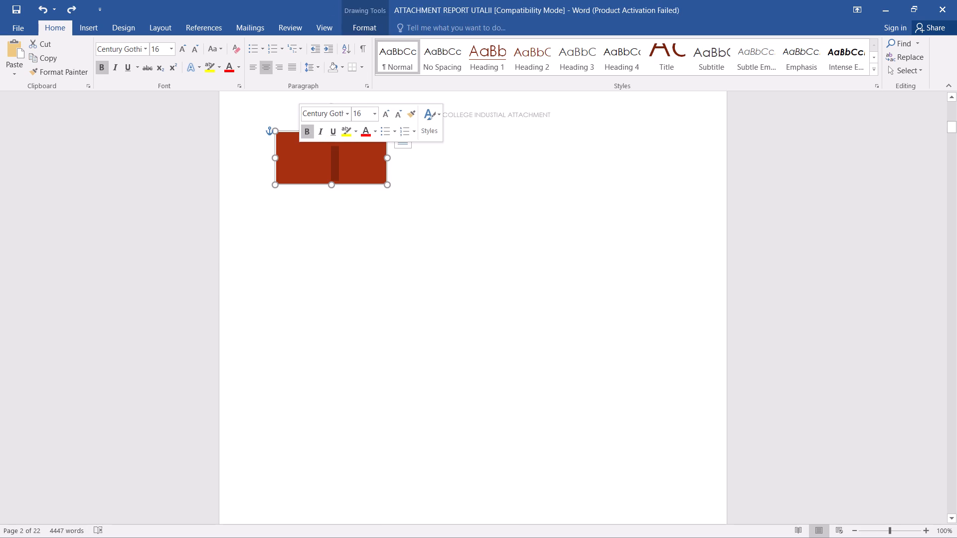
pyautogui.click(304, 151)
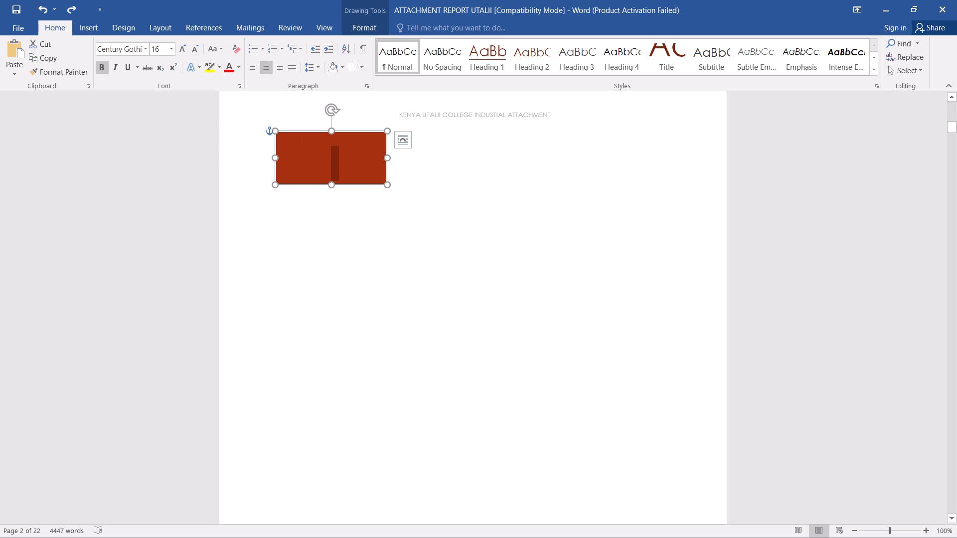
pyautogui.click(398, 138)
pyautogui.click(439, 214)
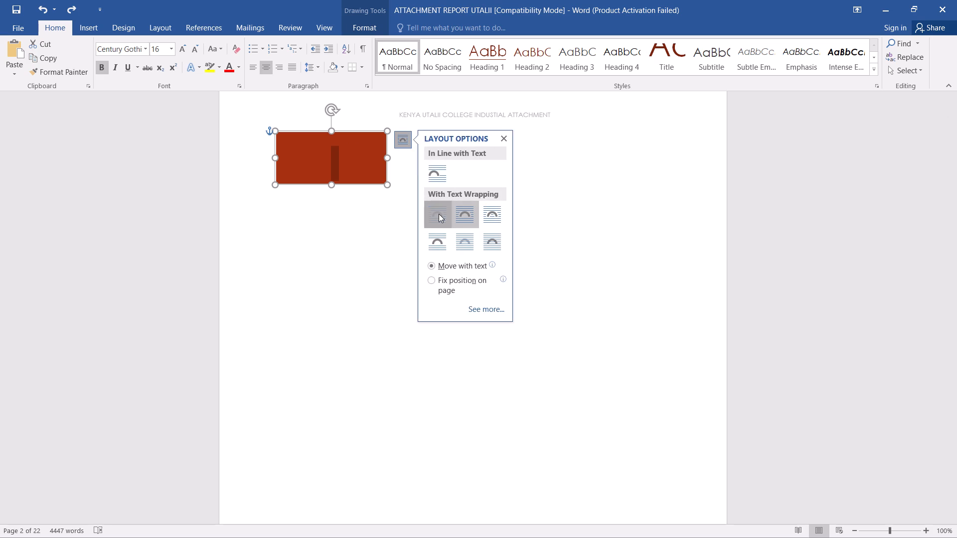
# Try to move the emptied rectangle up the page.
pyautogui.moveTo(316, 152); pyautogui.dragTo(315, 149)
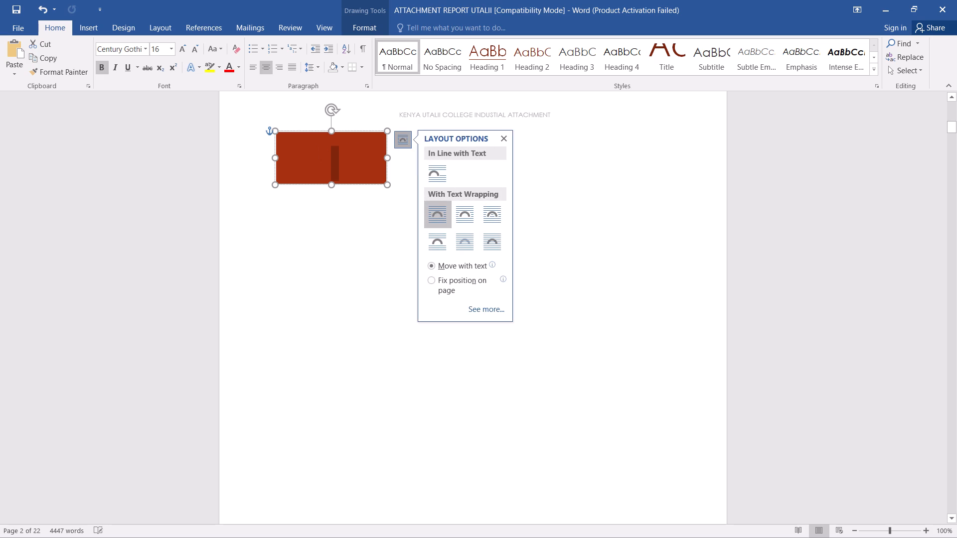
pyautogui.moveTo(315, 149); pyautogui.dragTo(349, 144)
pyautogui.moveTo(349, 146); pyautogui.dragTo(376, 119)
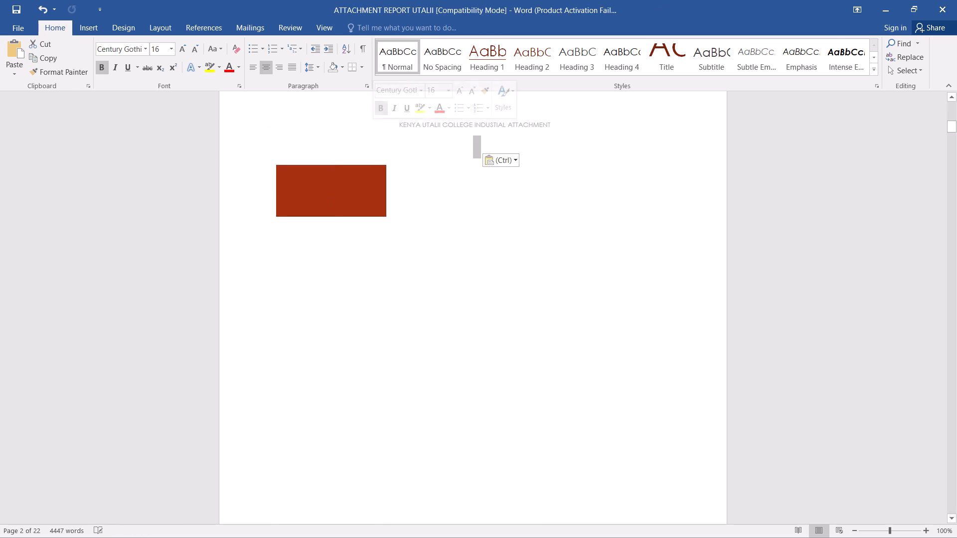
pyautogui.moveTo(353, 185); pyautogui.dragTo(367, 181)
pyautogui.moveTo(349, 185); pyautogui.dragTo(373, 190)
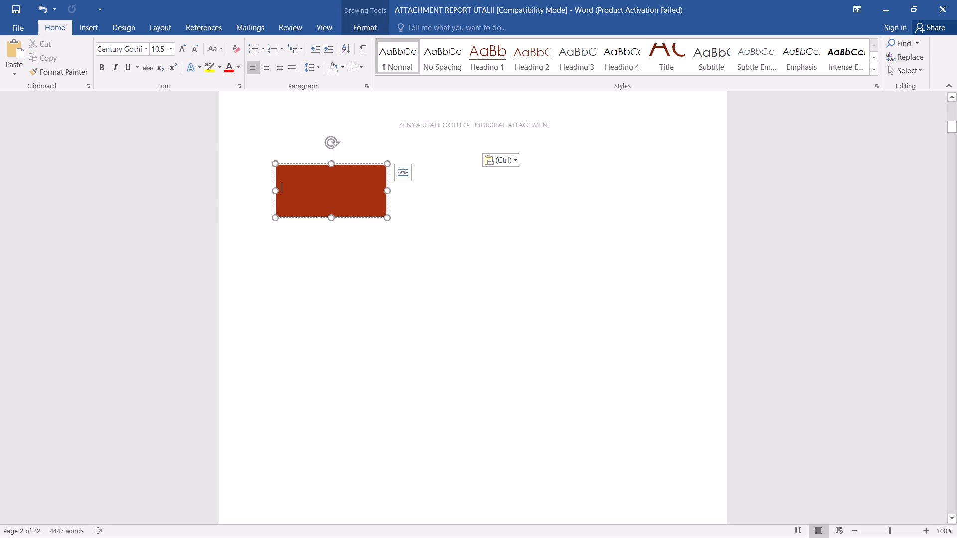
pyautogui.click(350, 191)
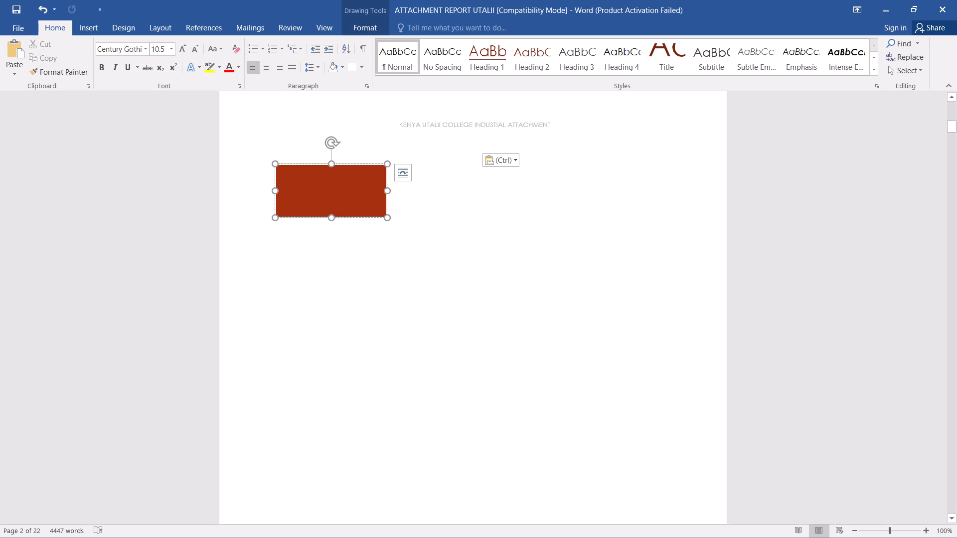
# Paste the copied box into the large rectangle and move the pasted copy out beside it.
pyautogui.rightClick(338, 206)
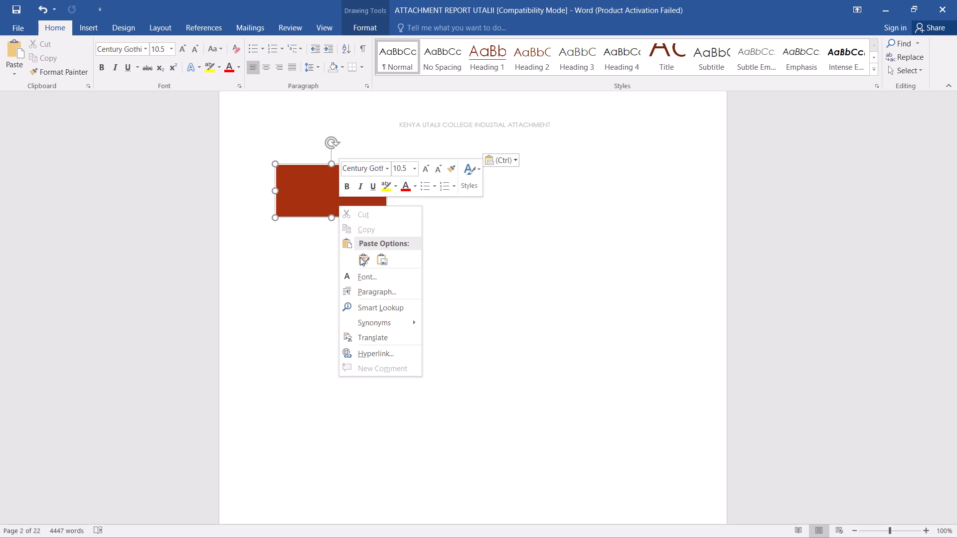
pyautogui.click(366, 261)
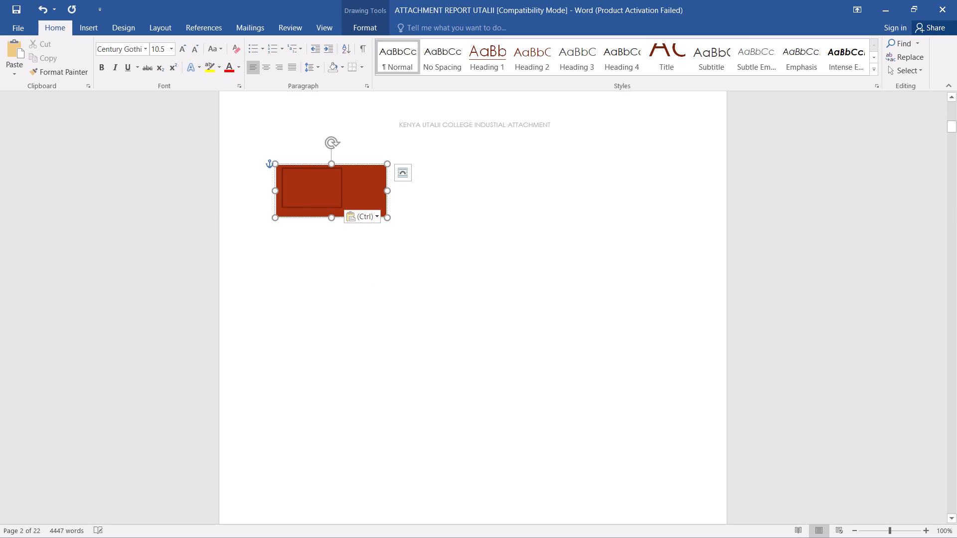
pyautogui.moveTo(319, 199); pyautogui.dragTo(374, 216)
pyautogui.click(330, 187)
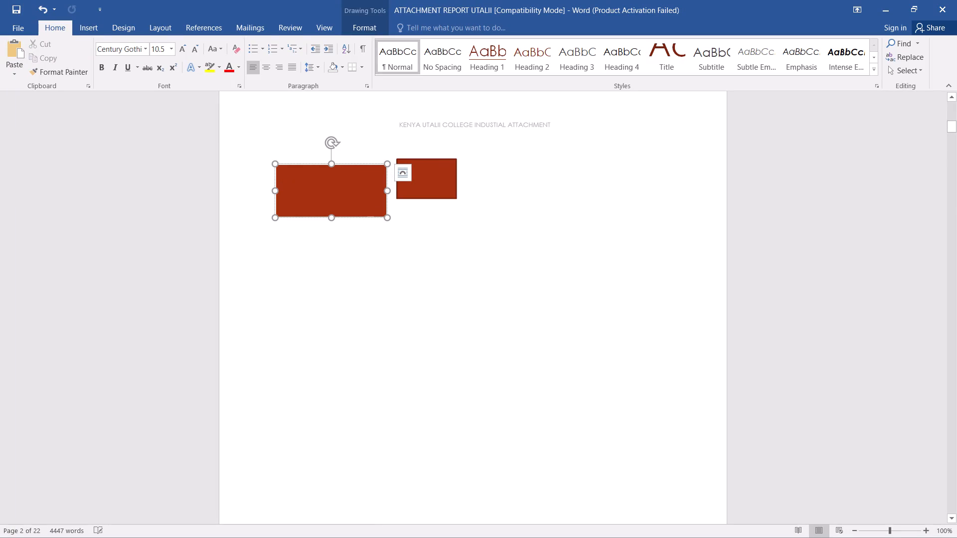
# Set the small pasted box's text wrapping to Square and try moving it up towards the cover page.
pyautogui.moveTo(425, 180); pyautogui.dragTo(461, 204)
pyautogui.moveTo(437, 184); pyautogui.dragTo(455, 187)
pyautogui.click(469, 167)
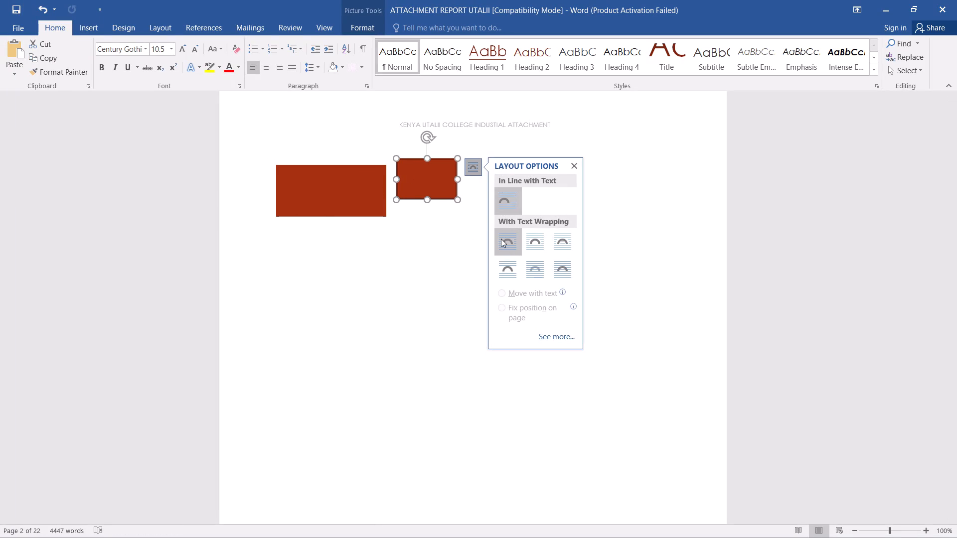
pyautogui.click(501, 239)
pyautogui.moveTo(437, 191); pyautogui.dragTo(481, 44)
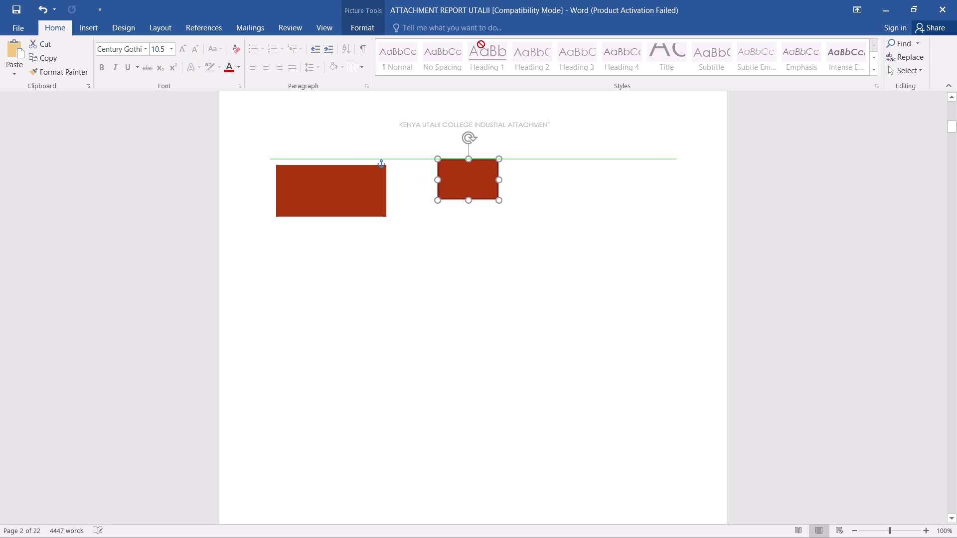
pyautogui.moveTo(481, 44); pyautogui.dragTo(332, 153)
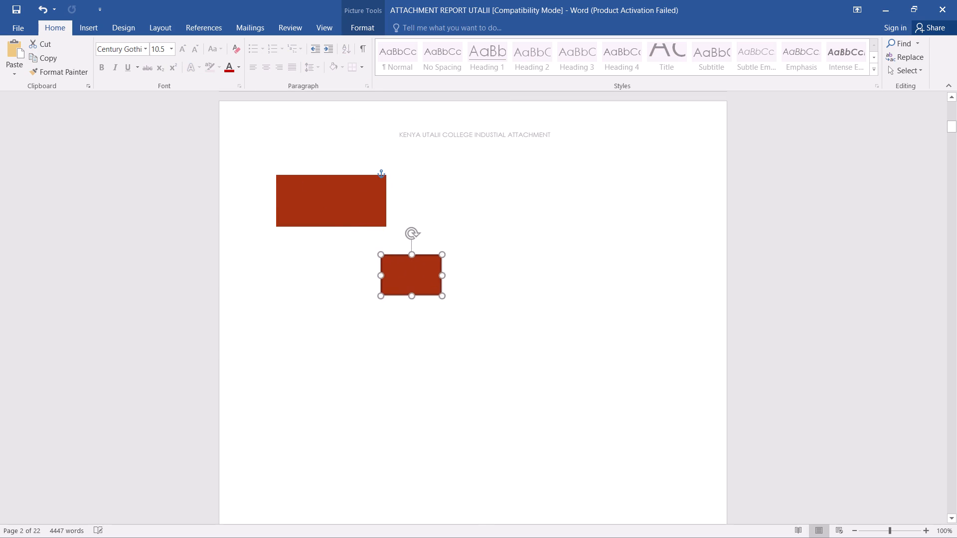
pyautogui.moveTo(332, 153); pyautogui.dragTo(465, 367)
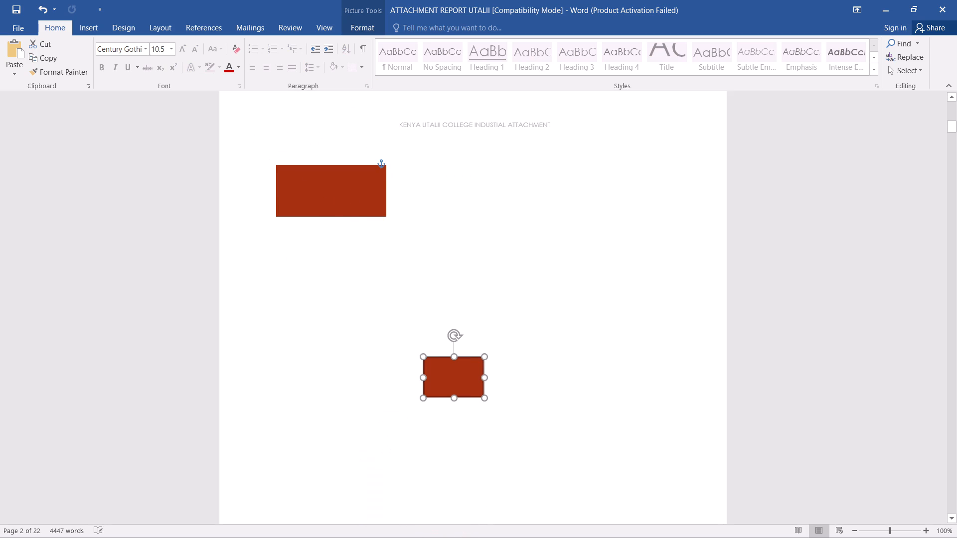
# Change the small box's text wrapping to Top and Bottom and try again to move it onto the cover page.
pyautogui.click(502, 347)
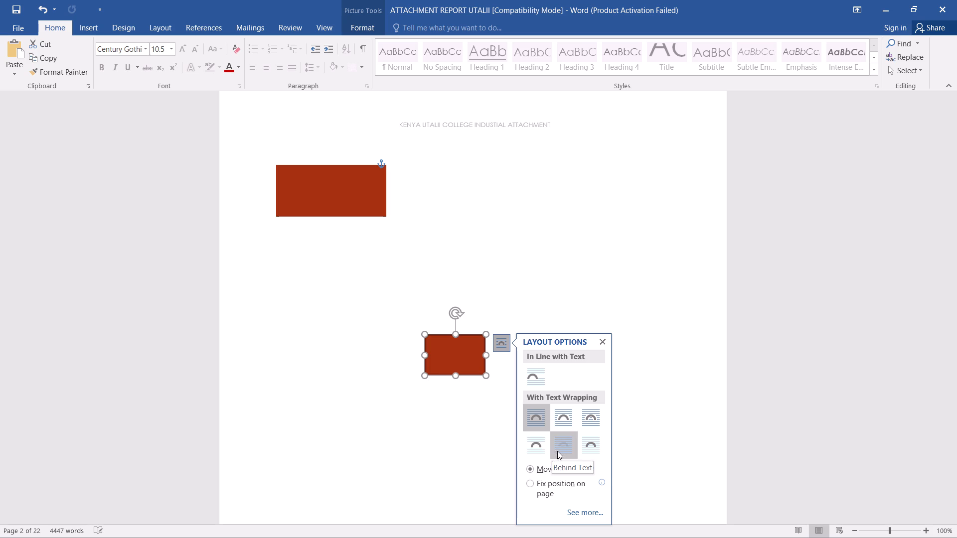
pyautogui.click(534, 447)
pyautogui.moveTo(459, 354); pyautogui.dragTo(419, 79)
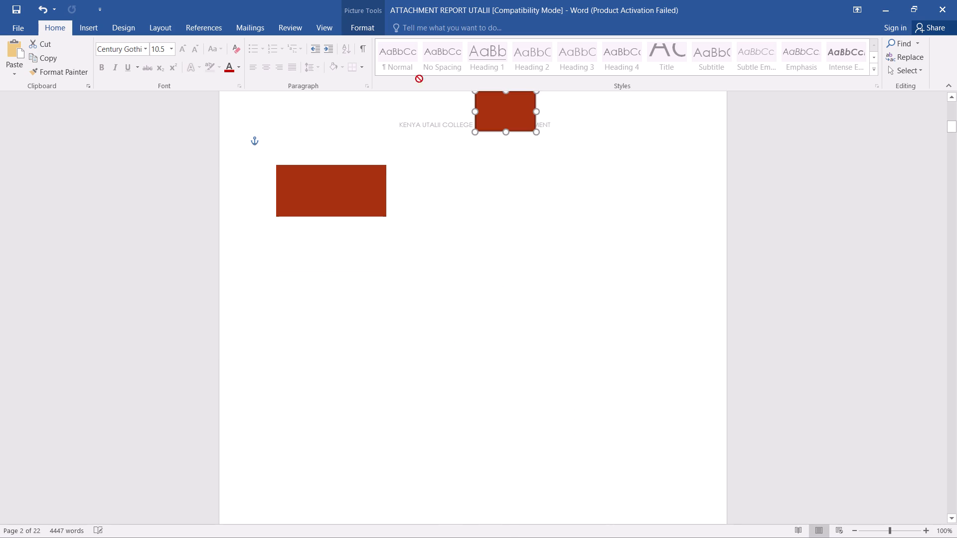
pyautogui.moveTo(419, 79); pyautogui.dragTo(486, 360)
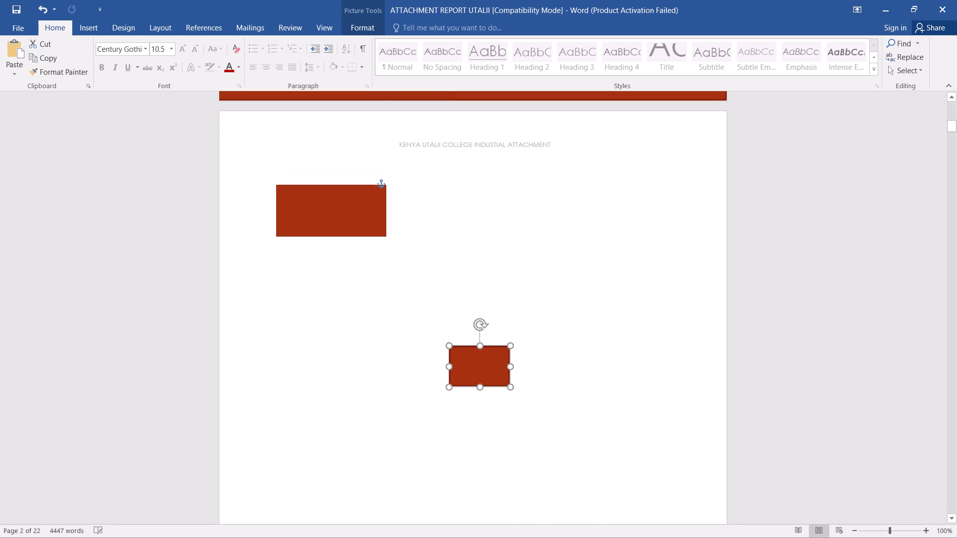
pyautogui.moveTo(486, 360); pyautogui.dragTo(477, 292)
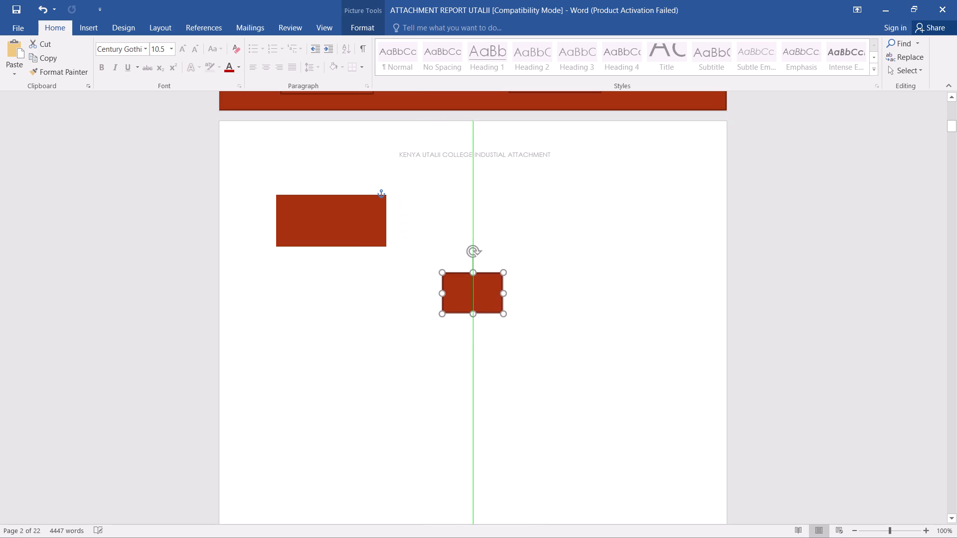
# Set the small box's text wrapping to In Front of Text.
pyautogui.click(513, 279)
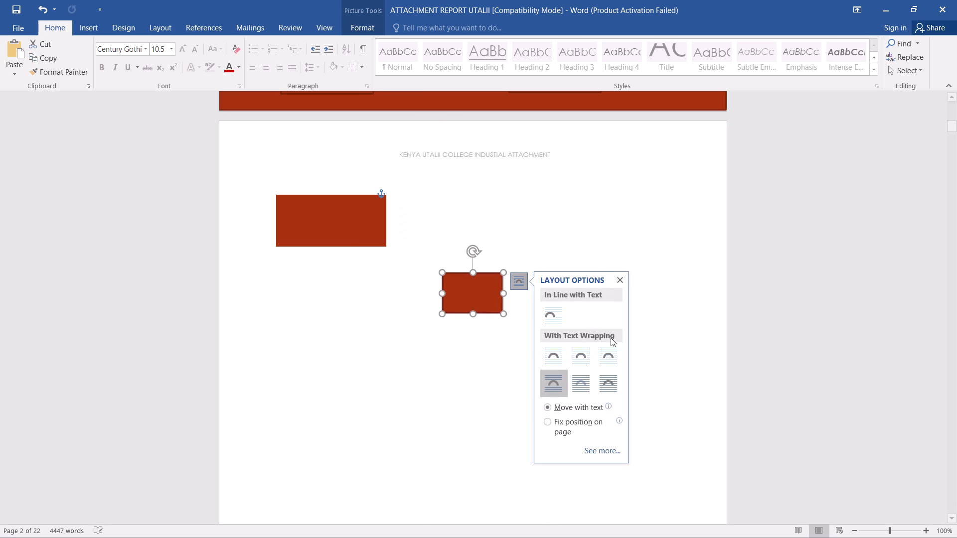
pyautogui.click(604, 385)
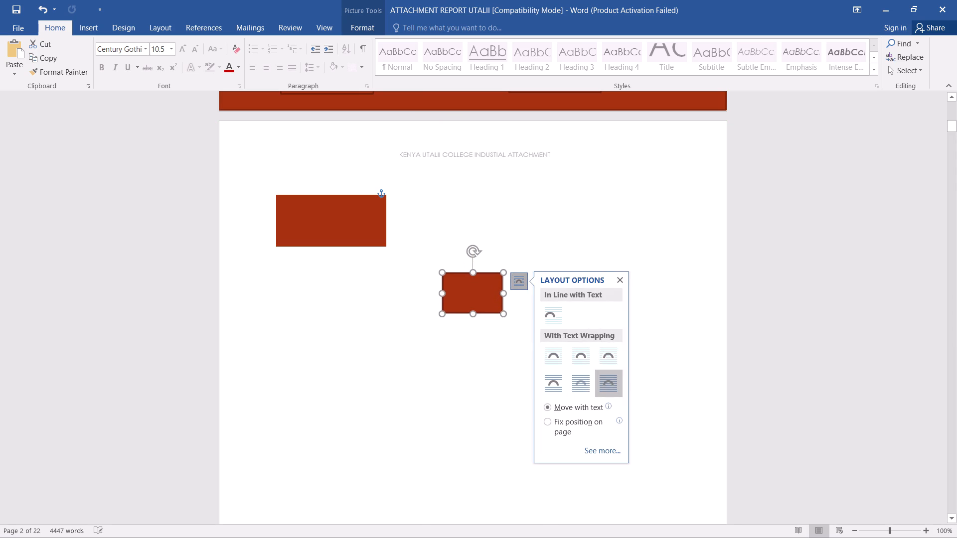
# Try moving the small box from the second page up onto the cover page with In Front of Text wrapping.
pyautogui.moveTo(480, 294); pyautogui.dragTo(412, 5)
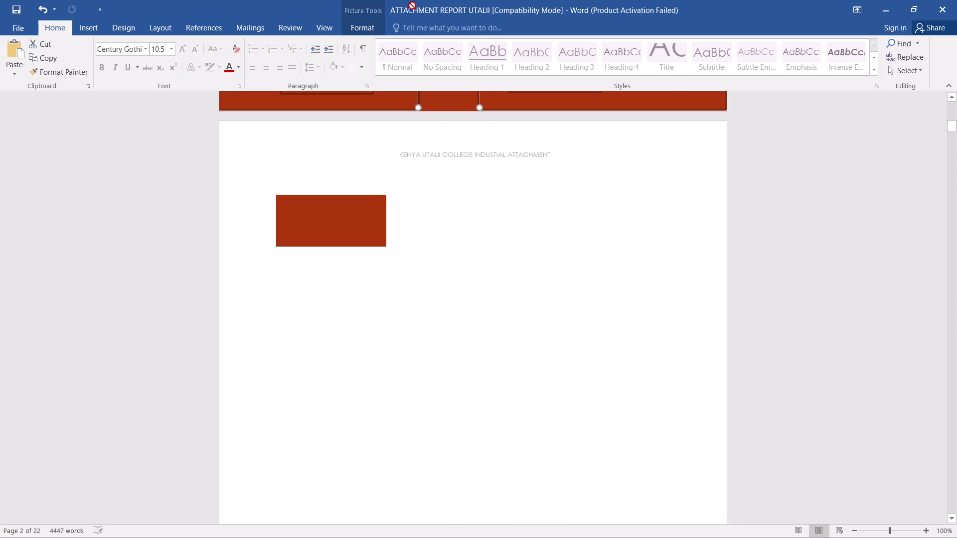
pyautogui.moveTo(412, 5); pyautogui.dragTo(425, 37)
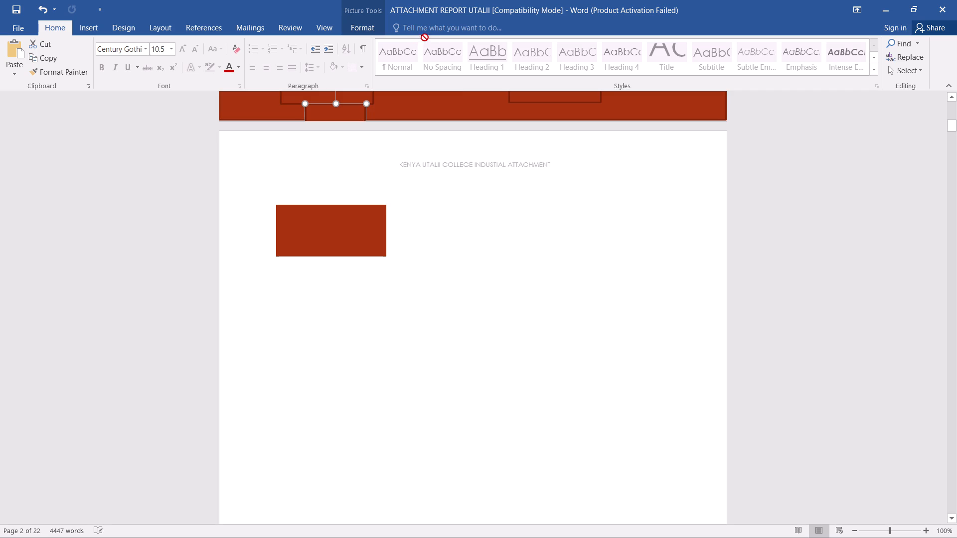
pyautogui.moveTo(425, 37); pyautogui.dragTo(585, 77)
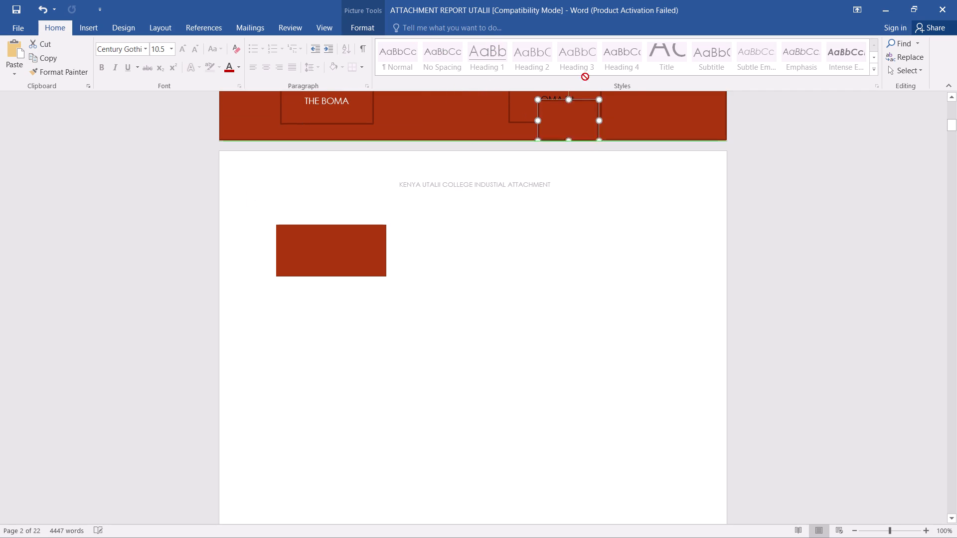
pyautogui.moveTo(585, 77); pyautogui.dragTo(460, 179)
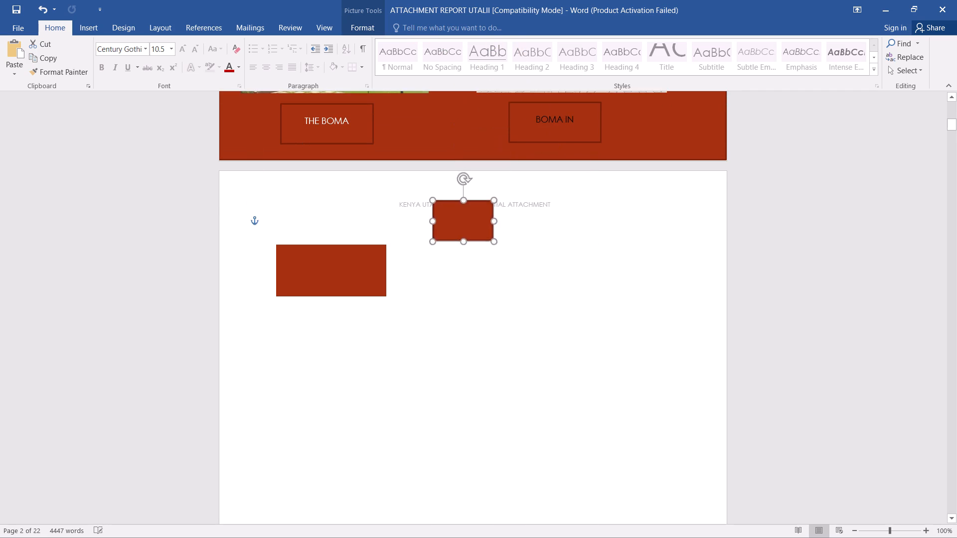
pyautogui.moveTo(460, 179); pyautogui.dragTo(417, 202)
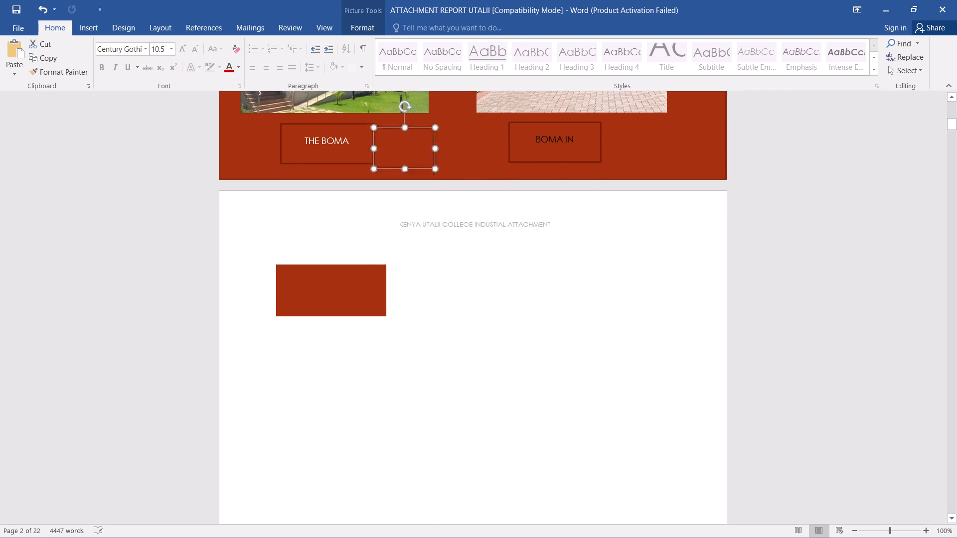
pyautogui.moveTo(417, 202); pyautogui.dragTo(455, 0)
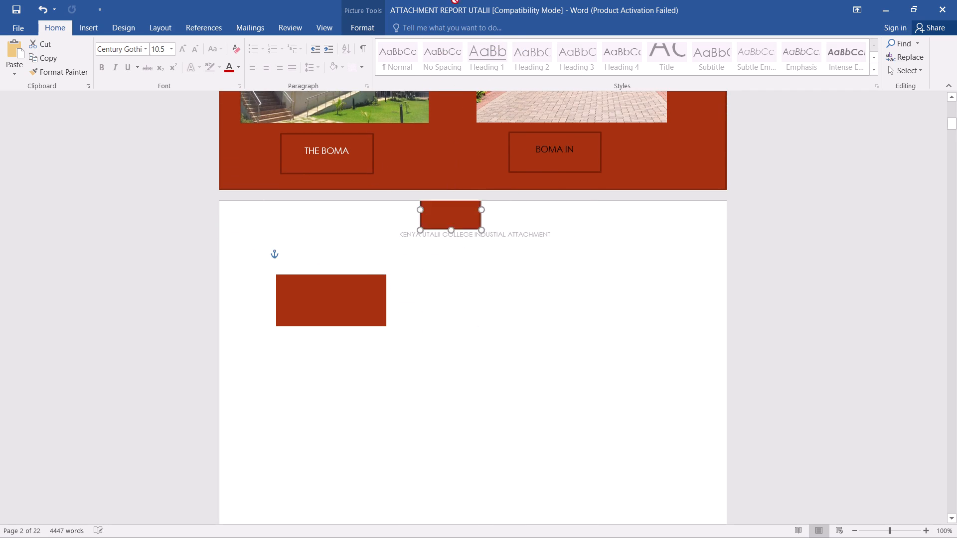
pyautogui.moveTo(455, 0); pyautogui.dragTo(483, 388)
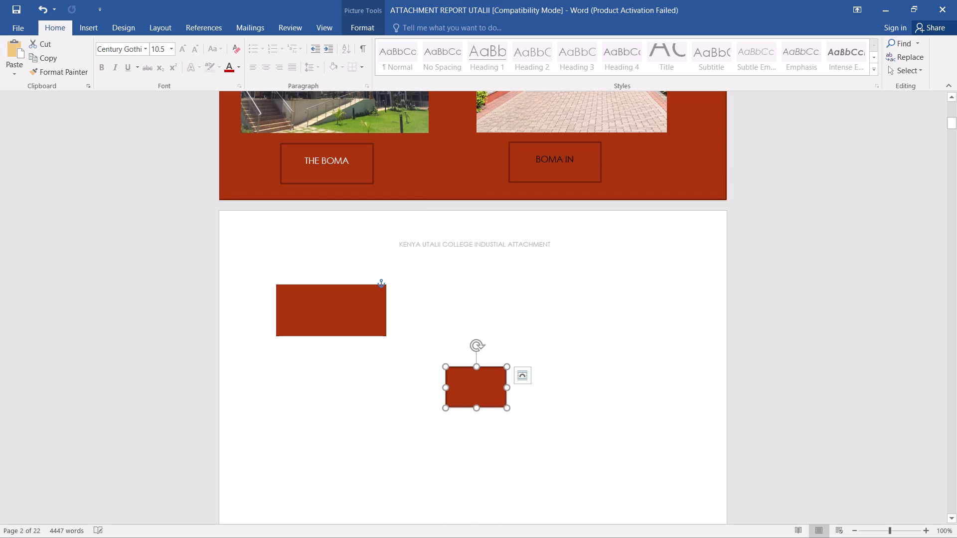
# Fix the small box's position on the page, set its wrapping to Square, and try moving it towards the cover again.
pyautogui.click(520, 376)
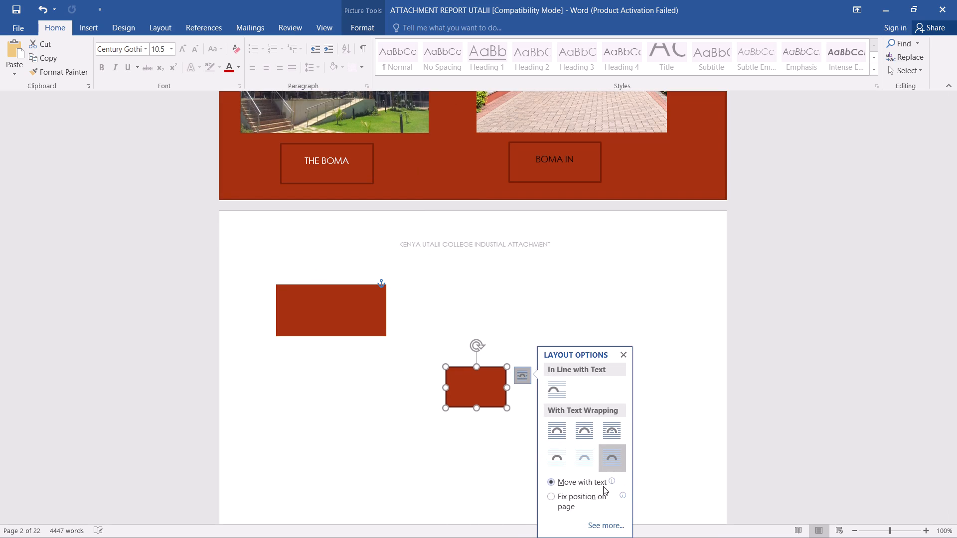
pyautogui.click(551, 498)
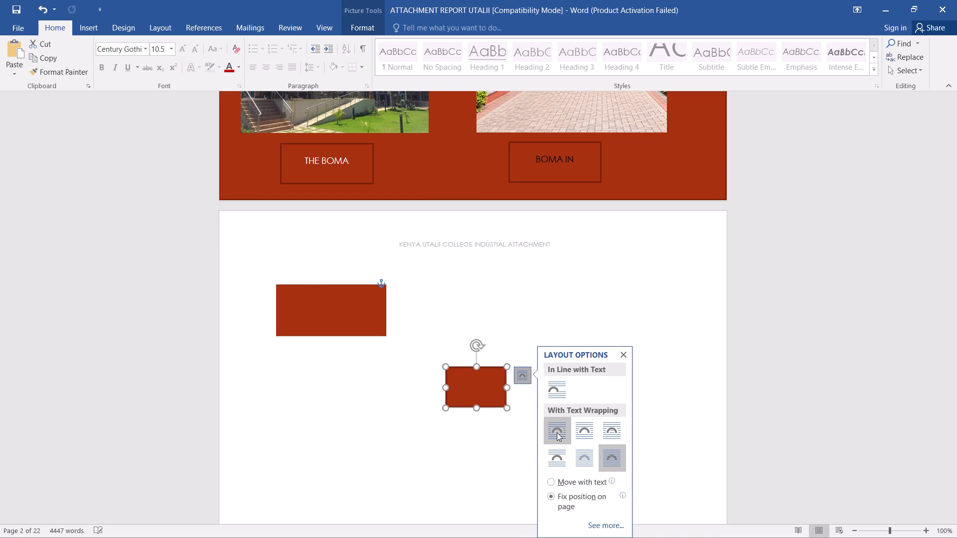
pyautogui.click(557, 431)
pyautogui.moveTo(473, 384); pyautogui.dragTo(450, 63)
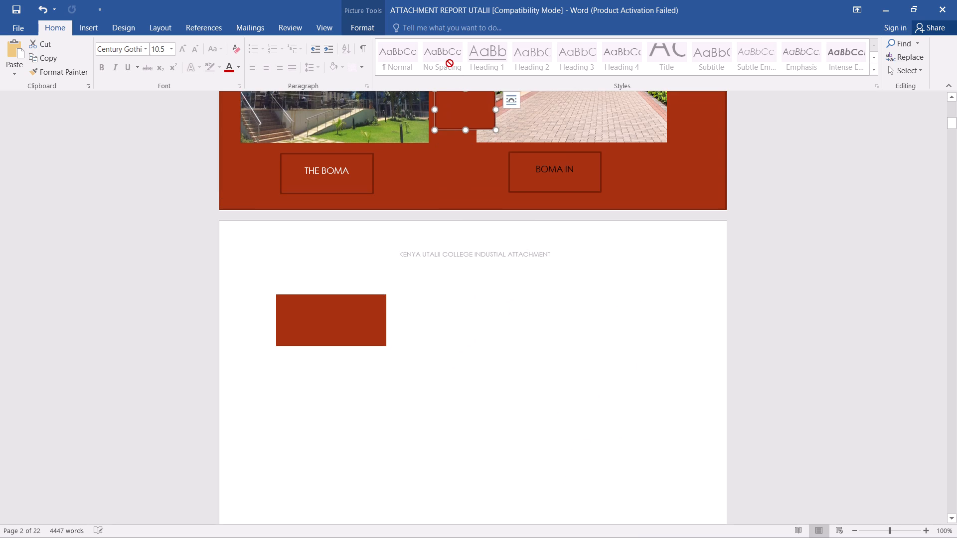
pyautogui.moveTo(450, 63); pyautogui.dragTo(493, 308)
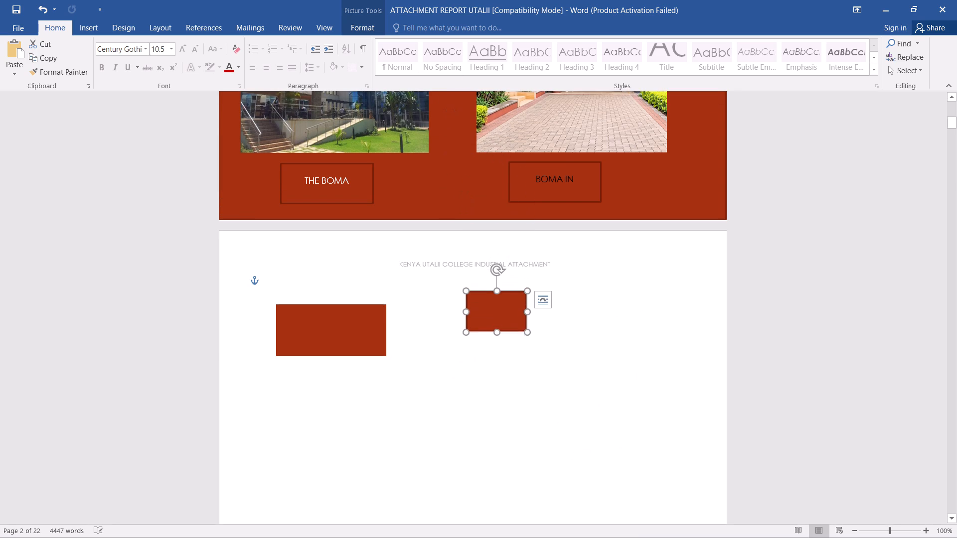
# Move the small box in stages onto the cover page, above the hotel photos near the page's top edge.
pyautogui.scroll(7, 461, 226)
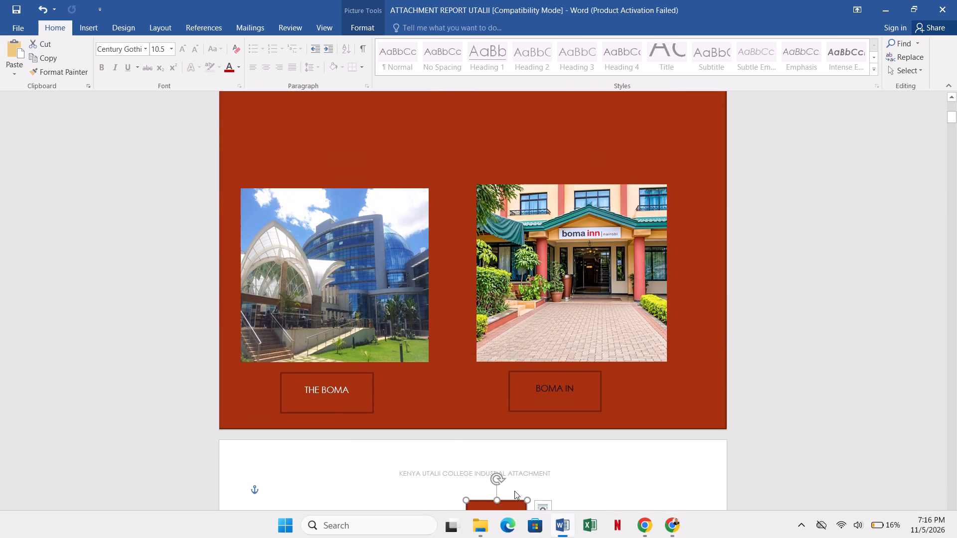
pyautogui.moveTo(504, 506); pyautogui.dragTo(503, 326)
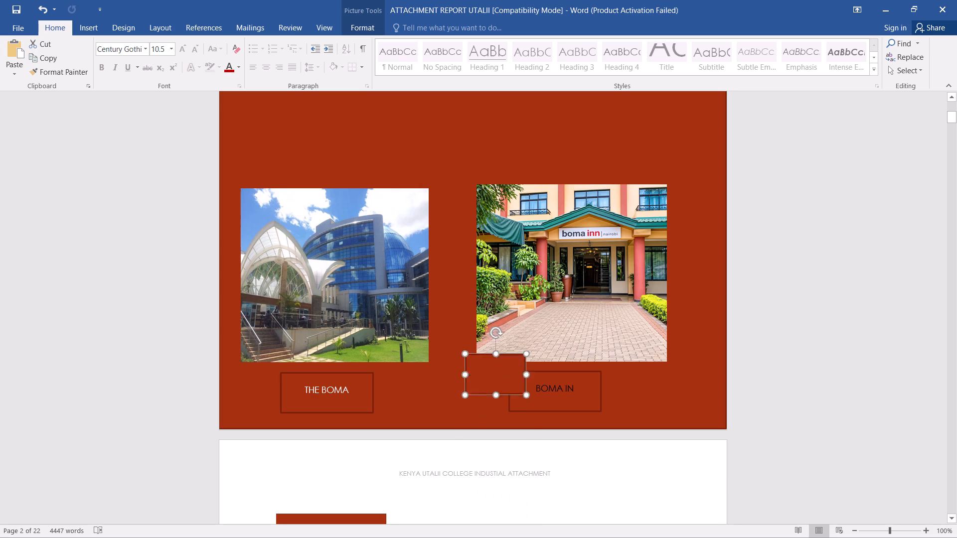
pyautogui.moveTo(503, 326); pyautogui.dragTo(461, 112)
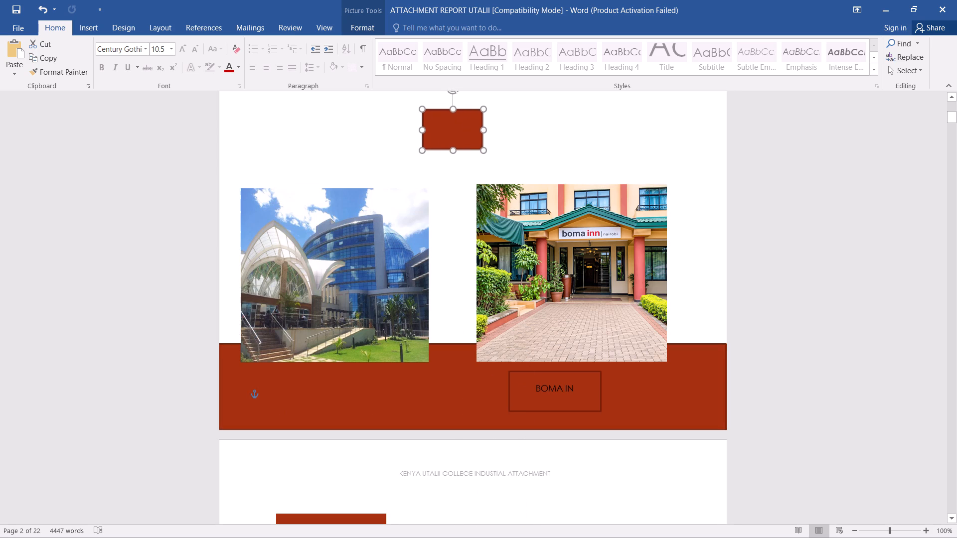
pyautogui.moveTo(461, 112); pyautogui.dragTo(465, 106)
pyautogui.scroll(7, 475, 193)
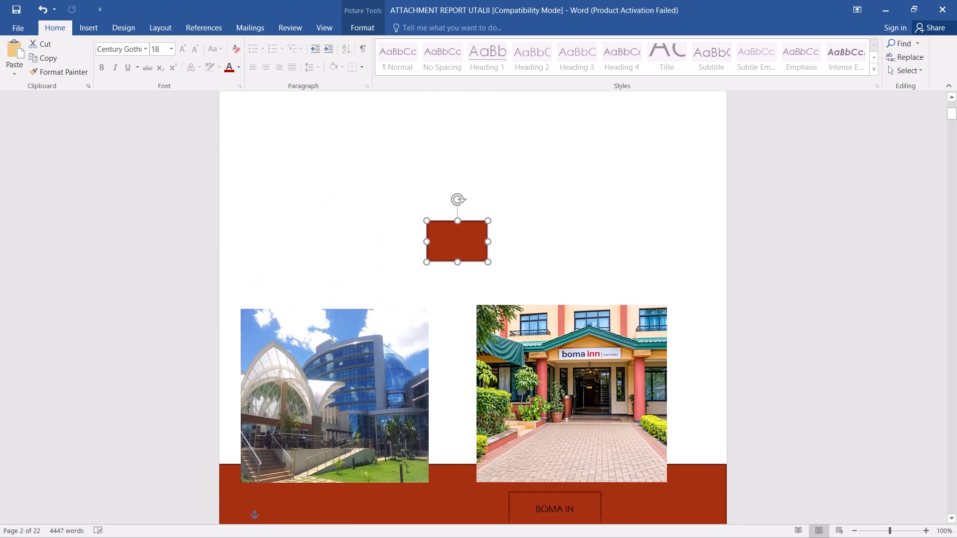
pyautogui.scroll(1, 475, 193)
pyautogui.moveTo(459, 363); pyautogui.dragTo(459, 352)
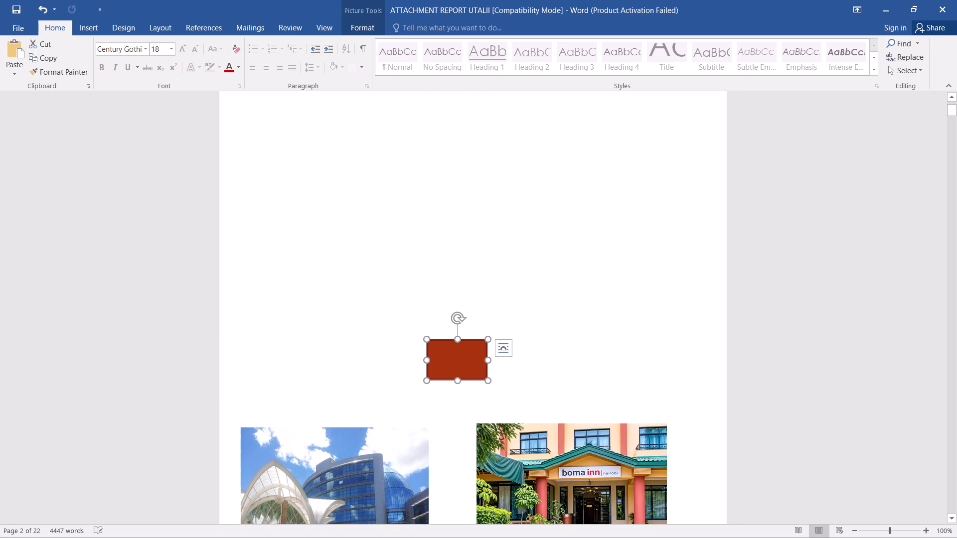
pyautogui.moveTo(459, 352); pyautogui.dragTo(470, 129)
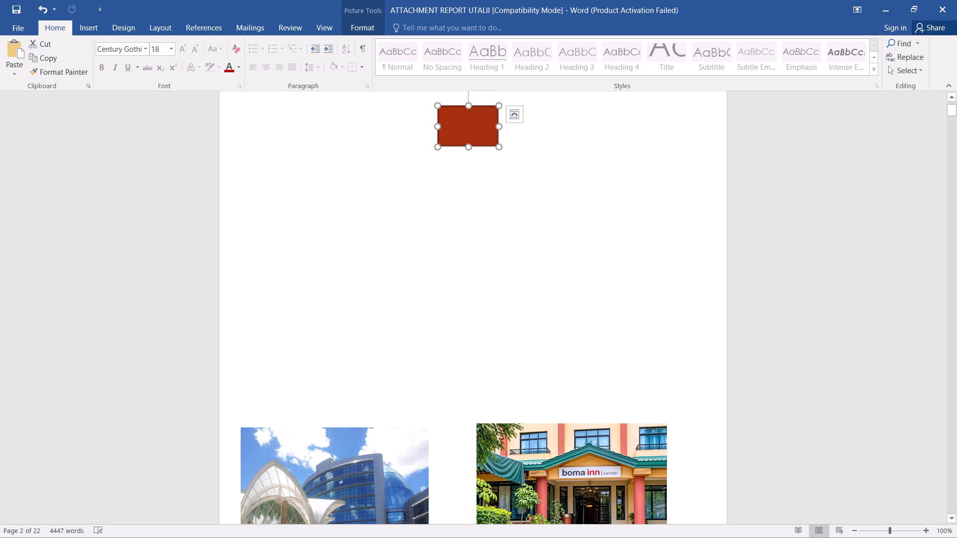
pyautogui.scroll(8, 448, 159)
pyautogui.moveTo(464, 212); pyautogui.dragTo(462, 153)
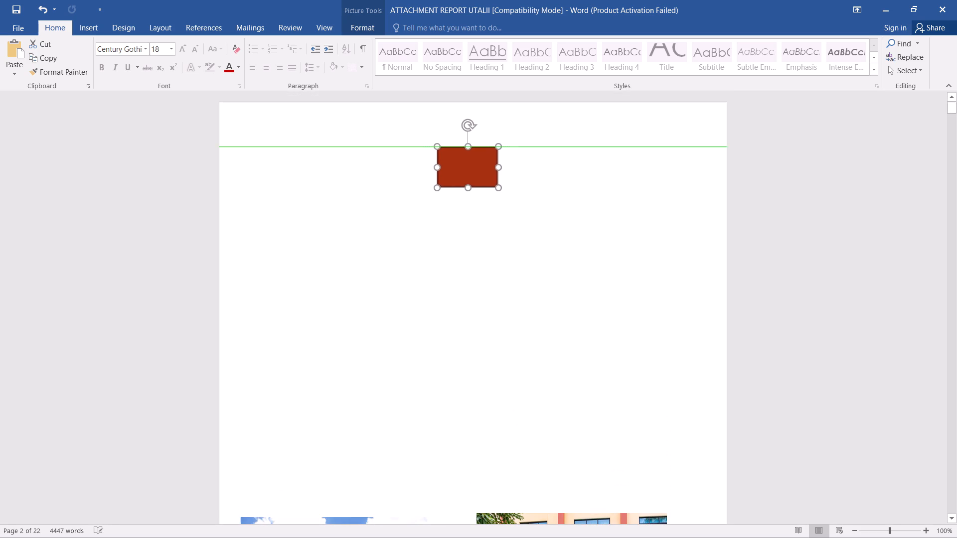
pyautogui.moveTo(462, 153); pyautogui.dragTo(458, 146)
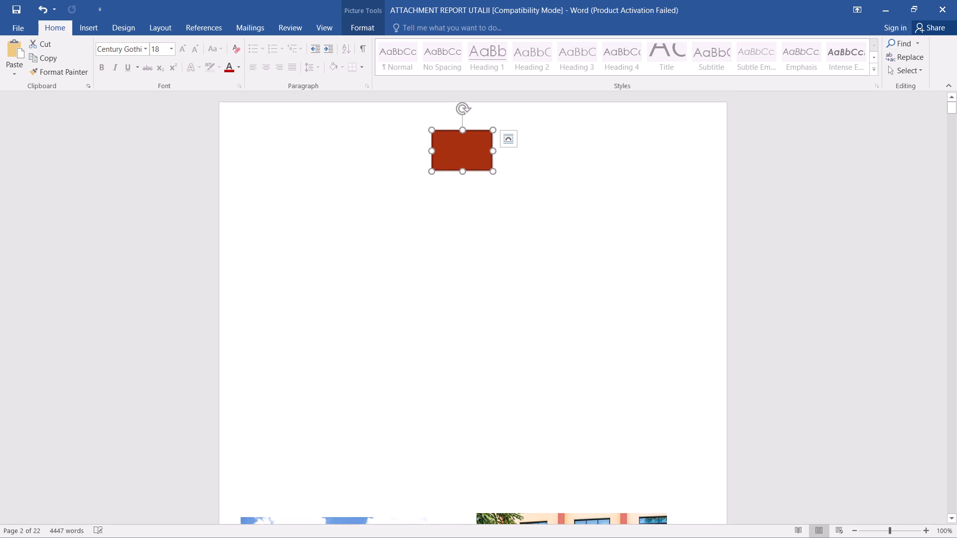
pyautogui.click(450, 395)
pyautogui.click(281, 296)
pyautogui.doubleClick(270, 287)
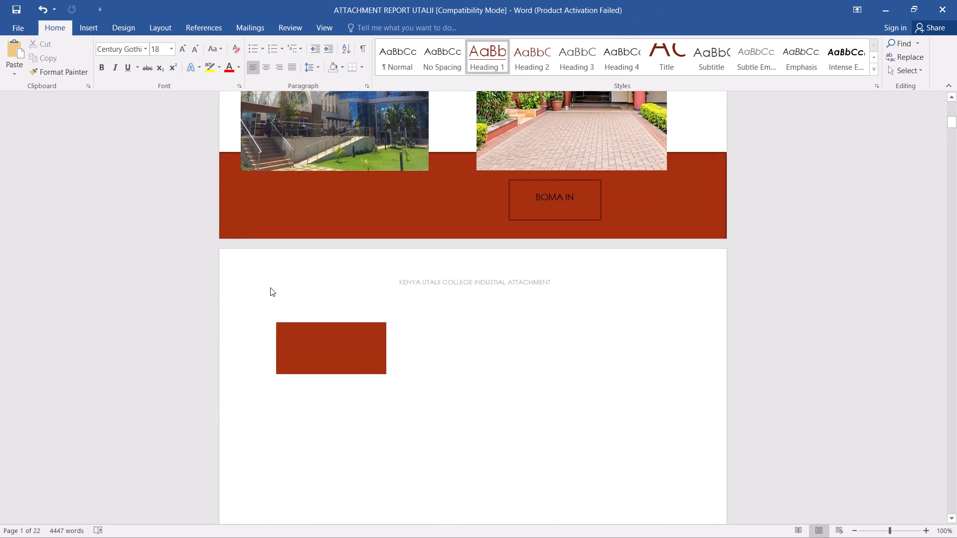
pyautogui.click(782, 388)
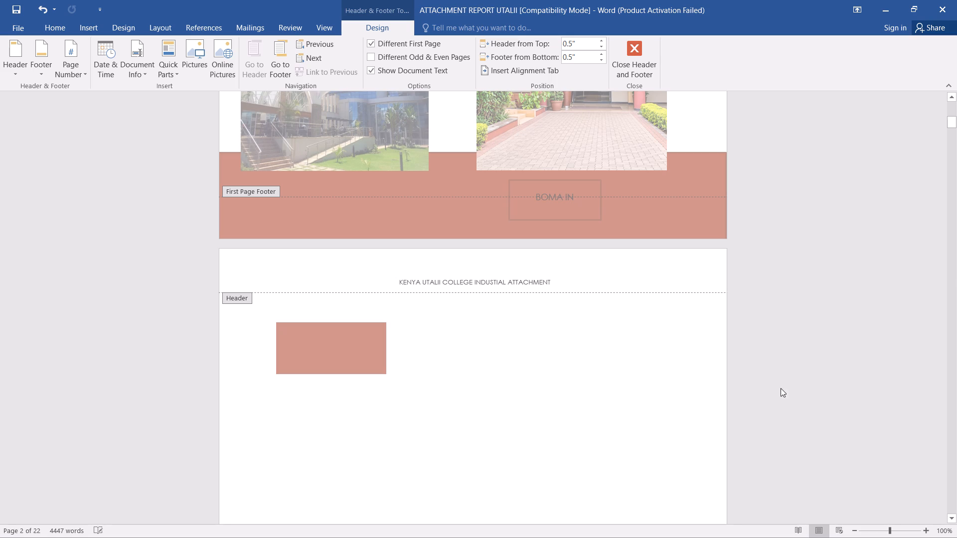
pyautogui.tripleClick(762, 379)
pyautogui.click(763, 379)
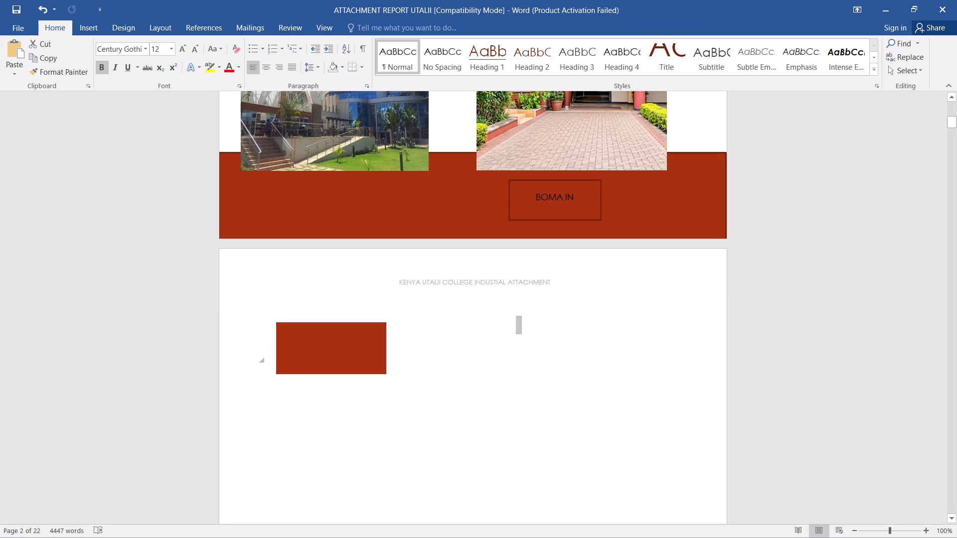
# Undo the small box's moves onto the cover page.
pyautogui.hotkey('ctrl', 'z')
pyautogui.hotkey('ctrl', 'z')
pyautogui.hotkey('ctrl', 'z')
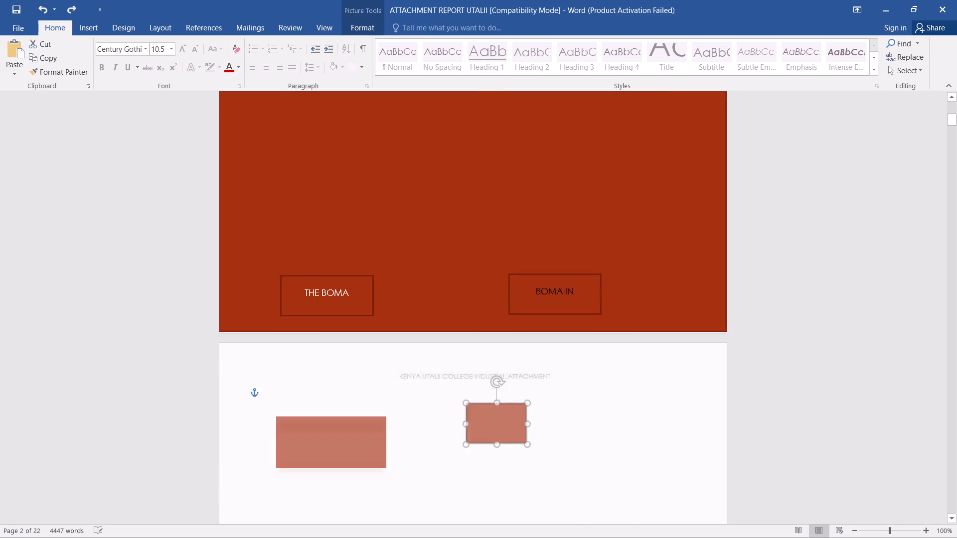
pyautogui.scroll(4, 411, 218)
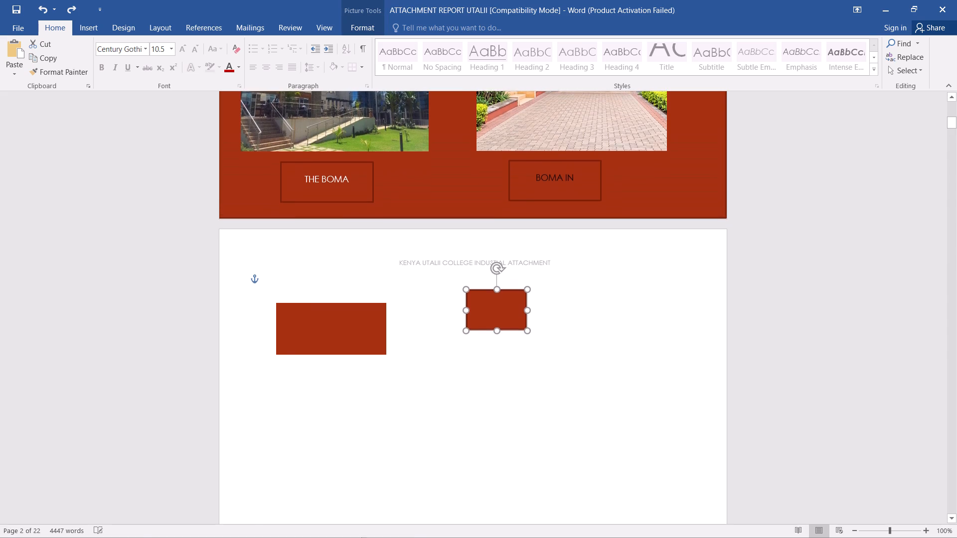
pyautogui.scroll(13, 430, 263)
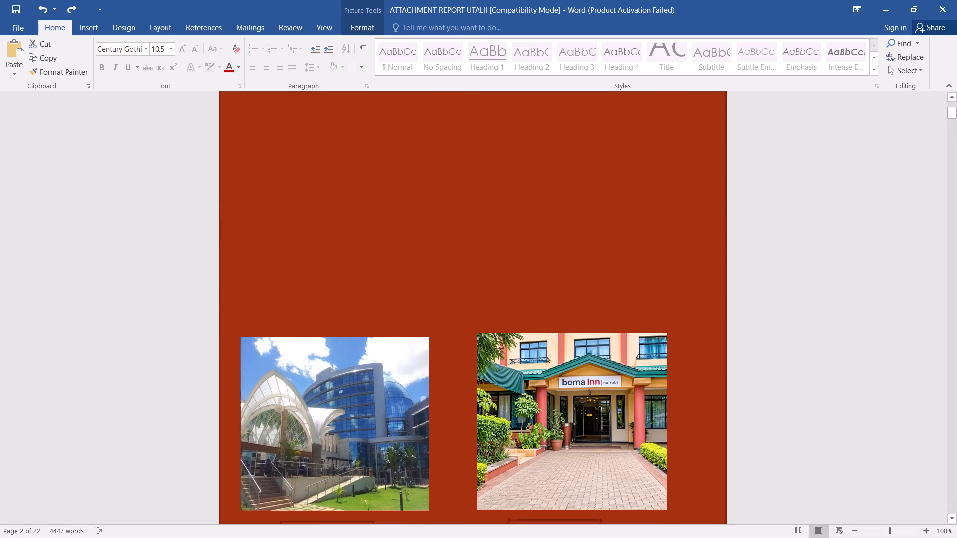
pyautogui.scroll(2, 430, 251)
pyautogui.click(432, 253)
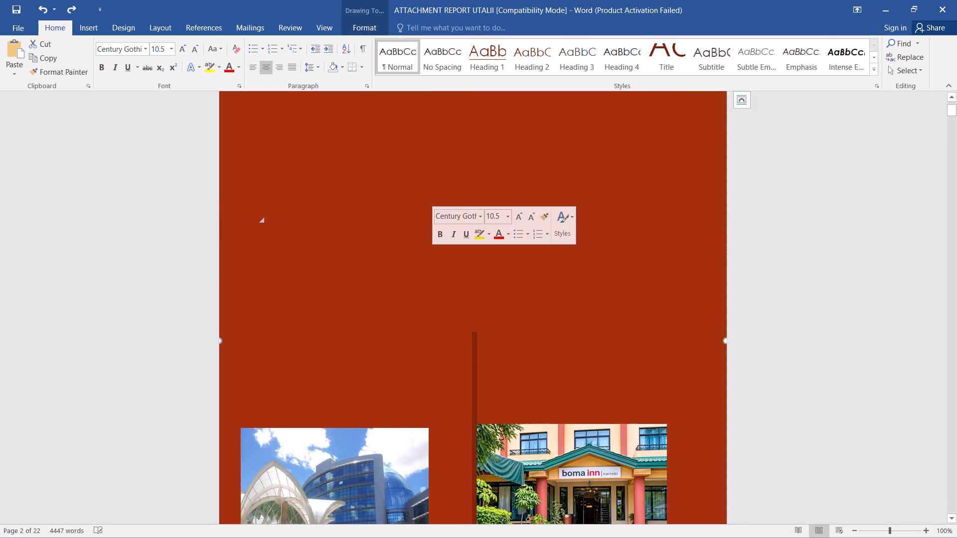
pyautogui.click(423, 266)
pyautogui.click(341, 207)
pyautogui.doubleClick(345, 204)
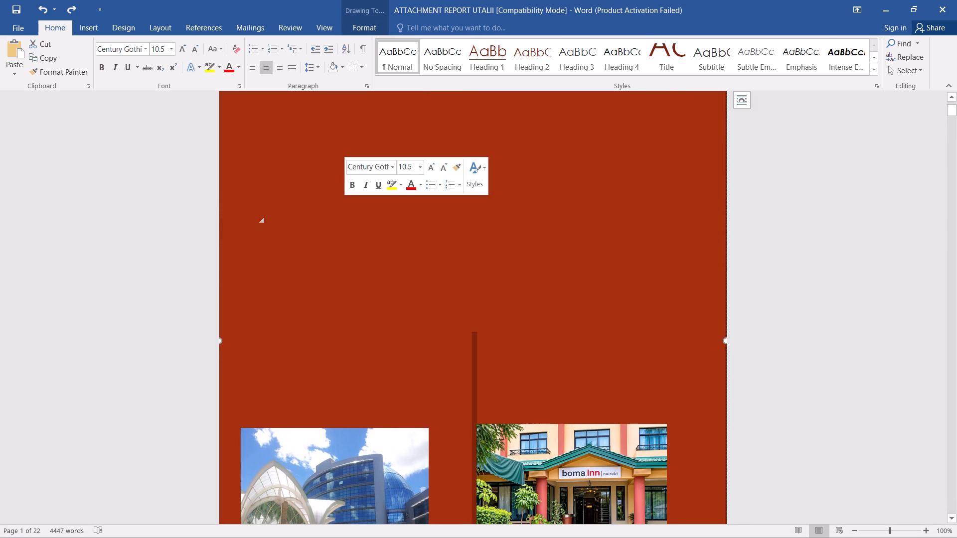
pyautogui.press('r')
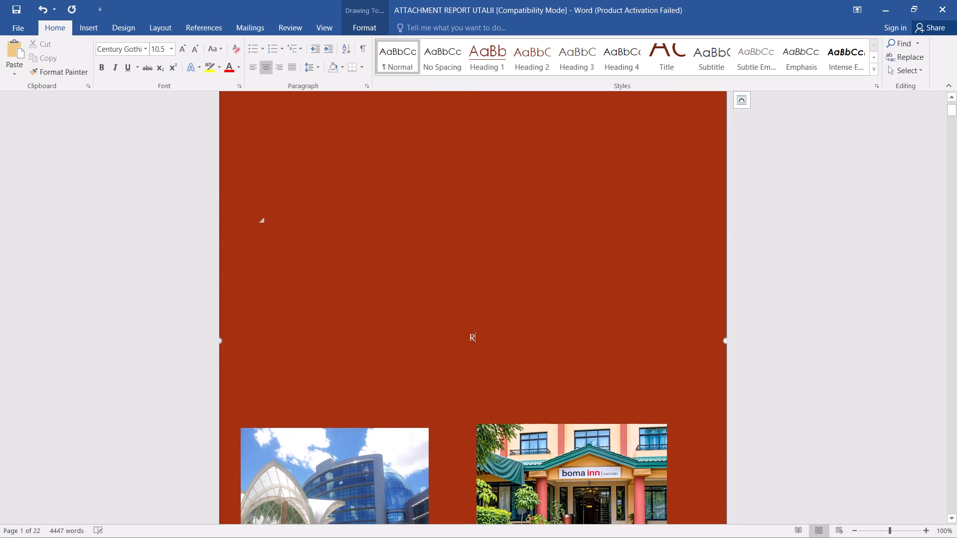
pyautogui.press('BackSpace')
# Insert a new 1" by 0.67" rectangular shape on the cover and position it in the empty area above the hotel photos.
pyautogui.click(96, 27)
pyautogui.click(176, 58)
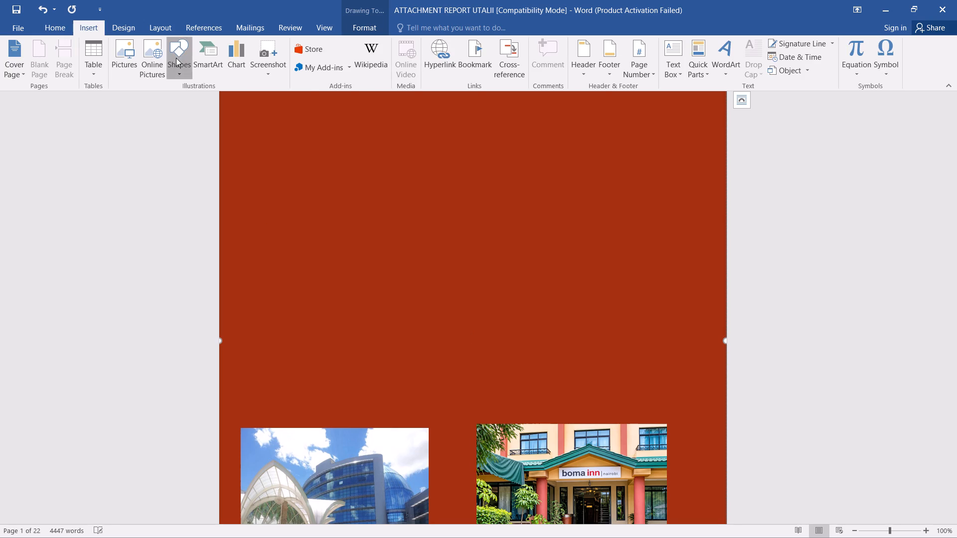
pyautogui.click(175, 98)
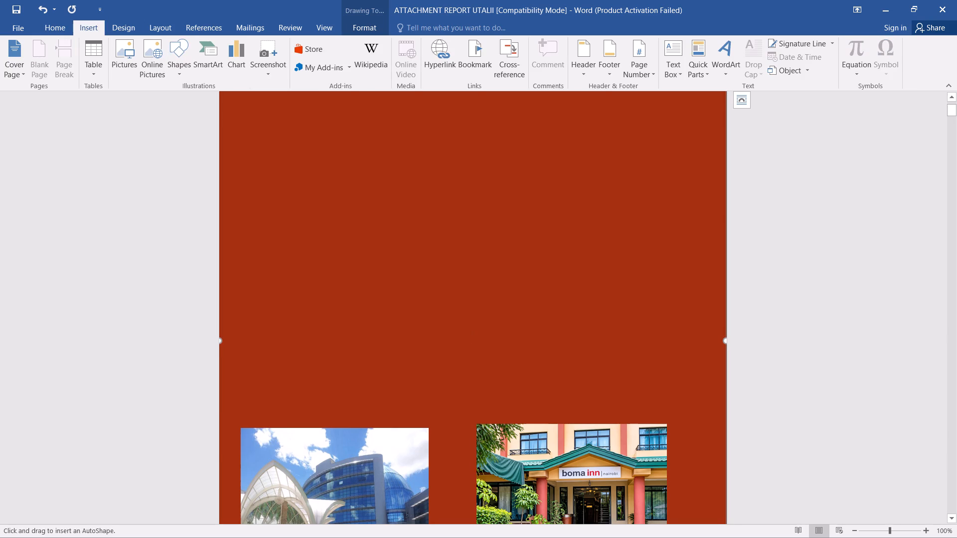
pyautogui.click(470, 341)
pyautogui.moveTo(489, 349); pyautogui.dragTo(381, 258)
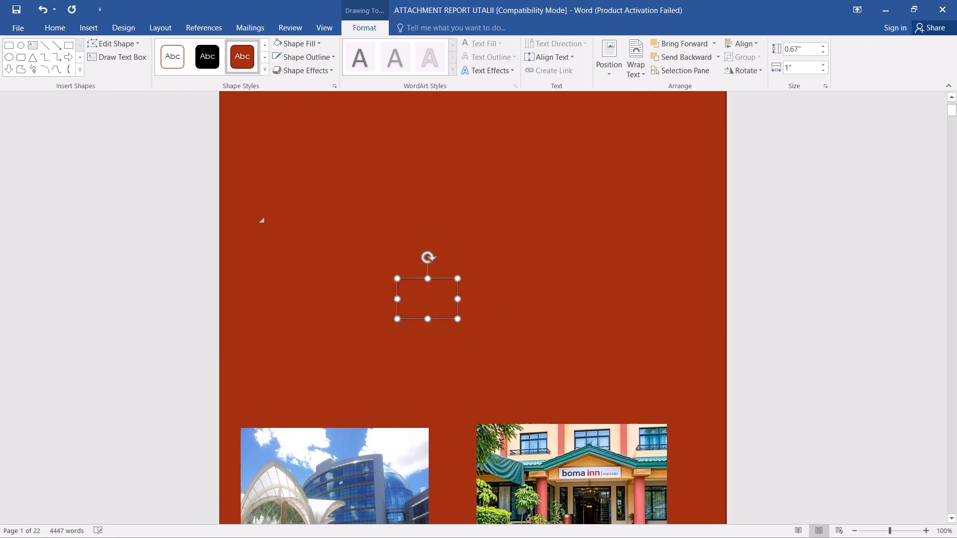
pyautogui.moveTo(381, 258); pyautogui.dragTo(430, 188)
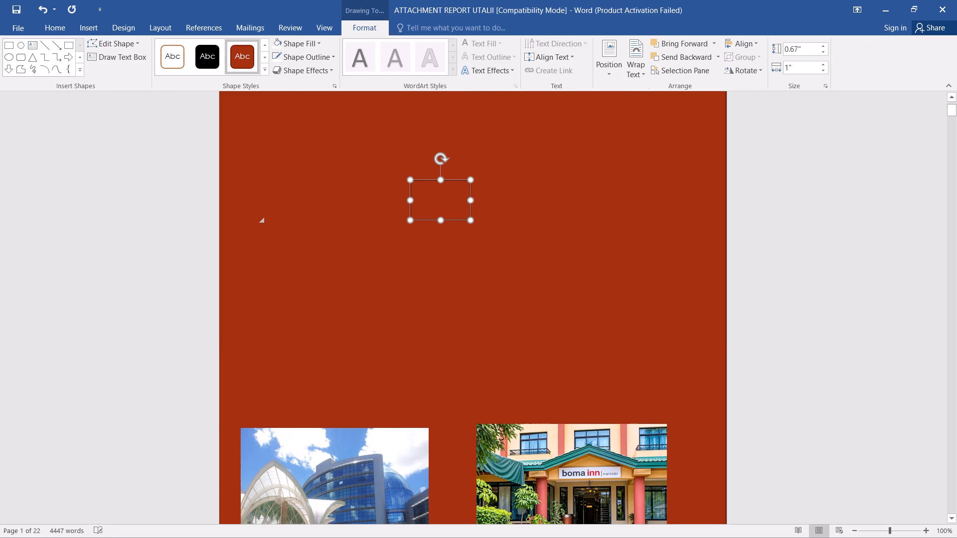
# Stretch the new box sideways to a width of about 4.67" for the cover title area.
pyautogui.moveTo(409, 199); pyautogui.dragTo(406, 201)
pyautogui.moveTo(406, 201); pyautogui.dragTo(353, 195)
pyautogui.moveTo(468, 203); pyautogui.dragTo(633, 214)
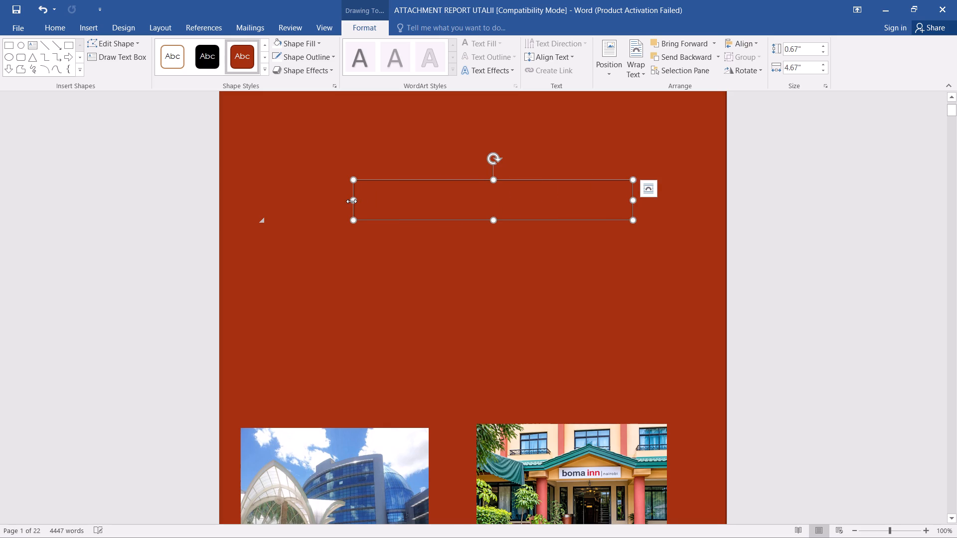
# Enlarge the empty title box on the cover to about 6.78" wide and 1.43" high.
pyautogui.moveTo(351, 201); pyautogui.dragTo(256, 201)
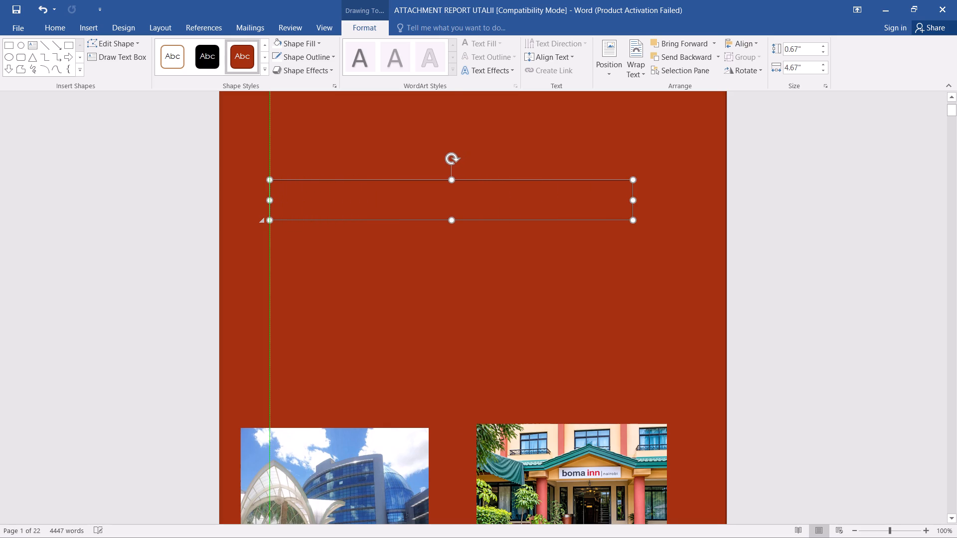
pyautogui.moveTo(256, 201); pyautogui.dragTo(255, 201)
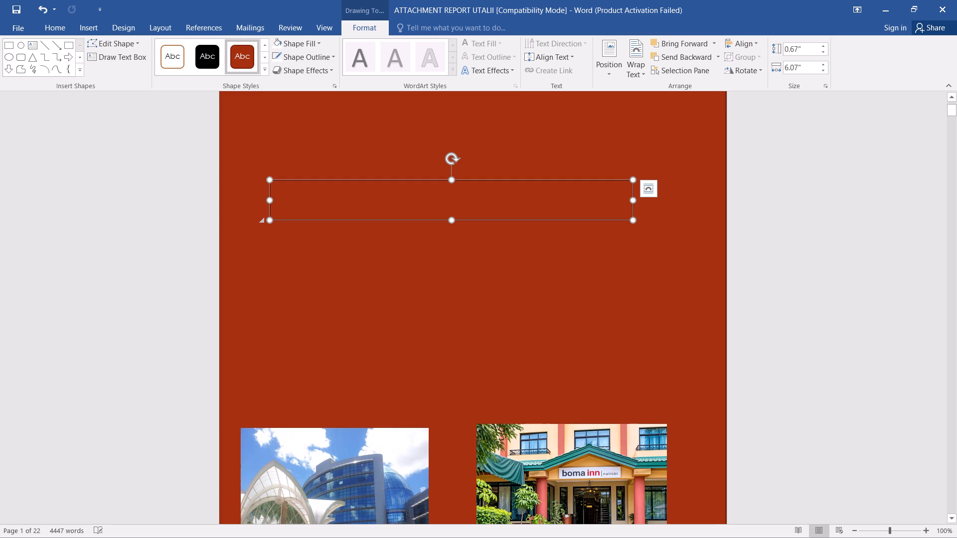
pyautogui.moveTo(633, 201); pyautogui.dragTo(677, 193)
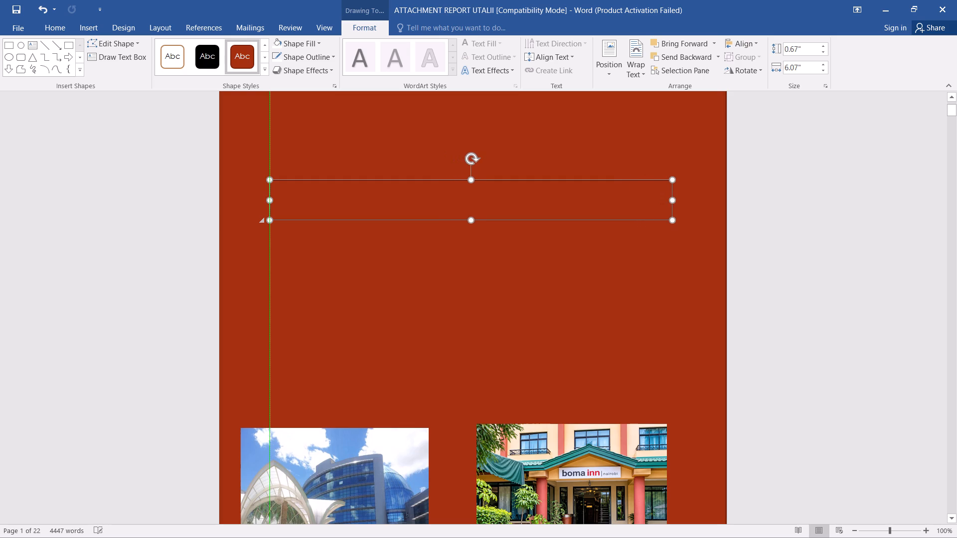
pyautogui.moveTo(677, 193); pyautogui.dragTo(679, 201)
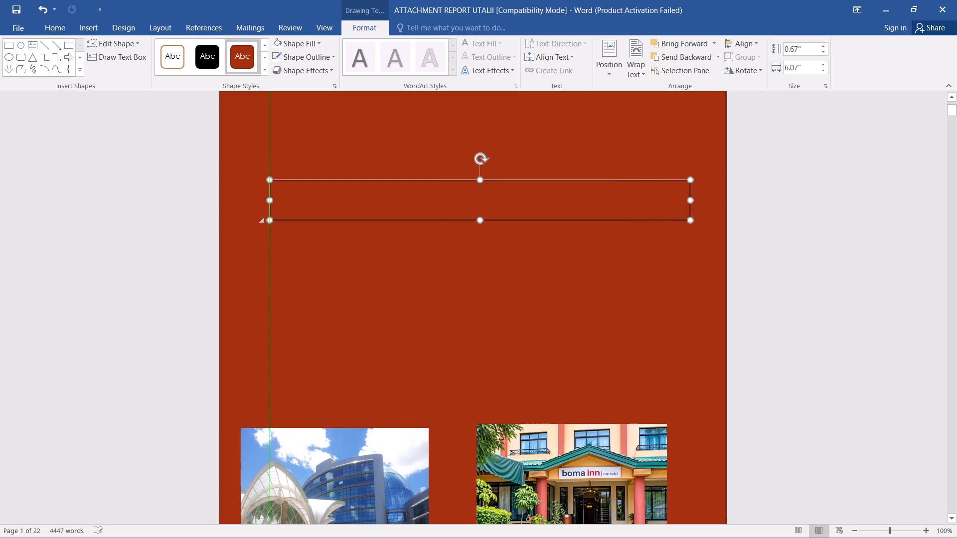
pyautogui.moveTo(679, 201); pyautogui.dragTo(675, 197)
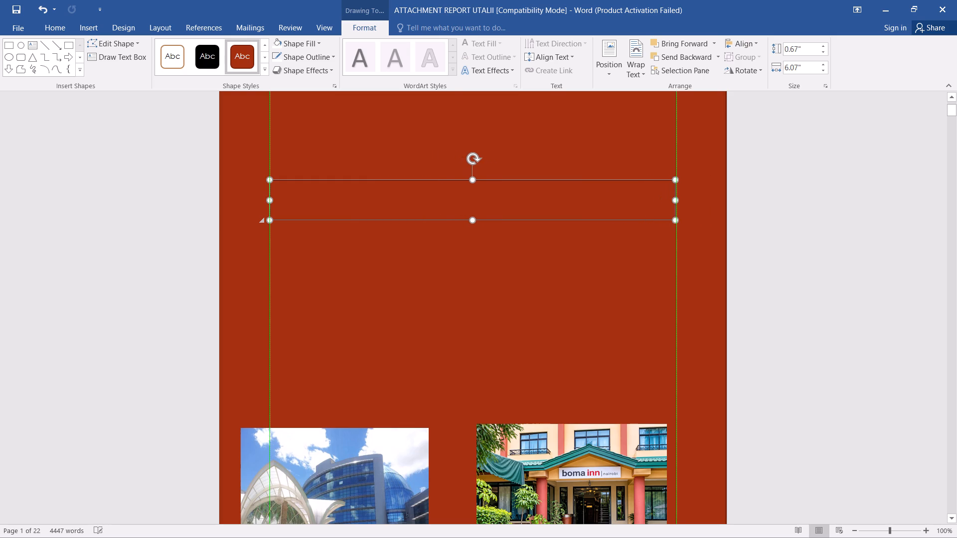
pyautogui.moveTo(675, 197); pyautogui.dragTo(680, 194)
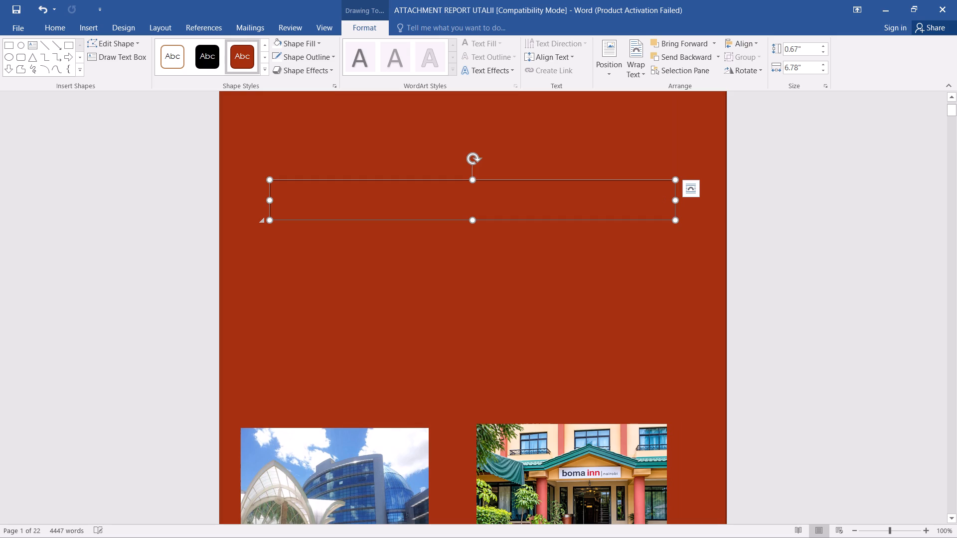
pyautogui.moveTo(472, 179); pyautogui.dragTo(471, 144)
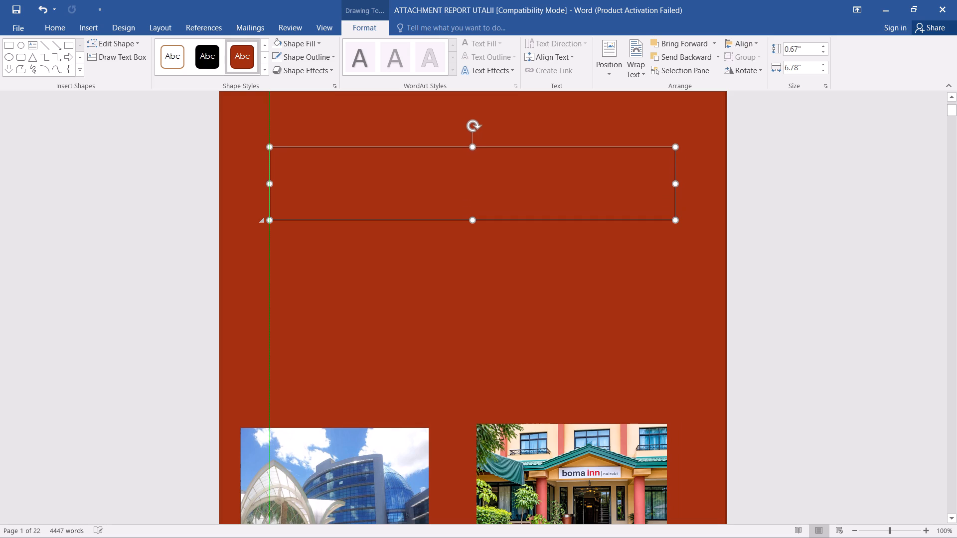
pyautogui.moveTo(471, 144); pyautogui.dragTo(471, 134)
# Enter the text "THE BOMA HOTEL" in the cover's title box.
pyautogui.click(457, 170)
pyautogui.click(452, 184)
pyautogui.click(452, 184)
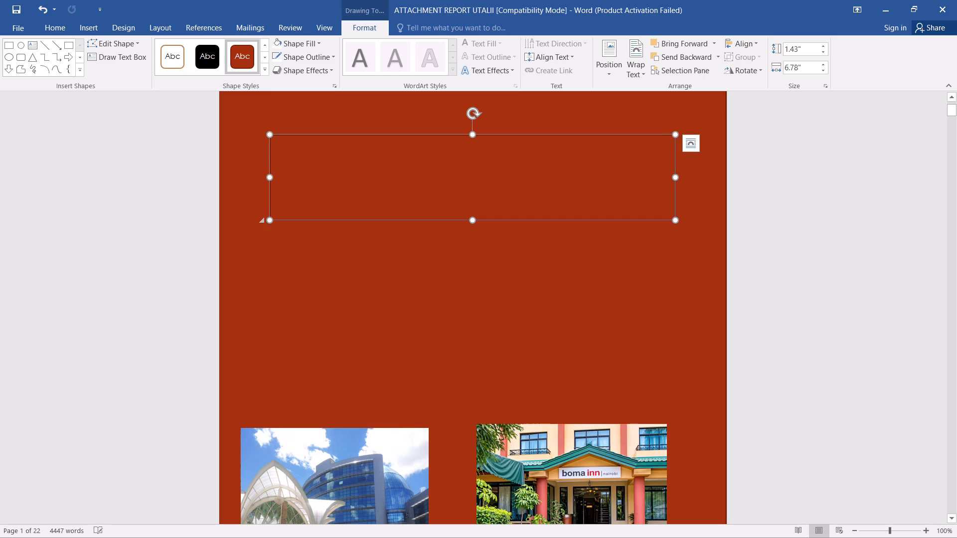
pyautogui.press('t')
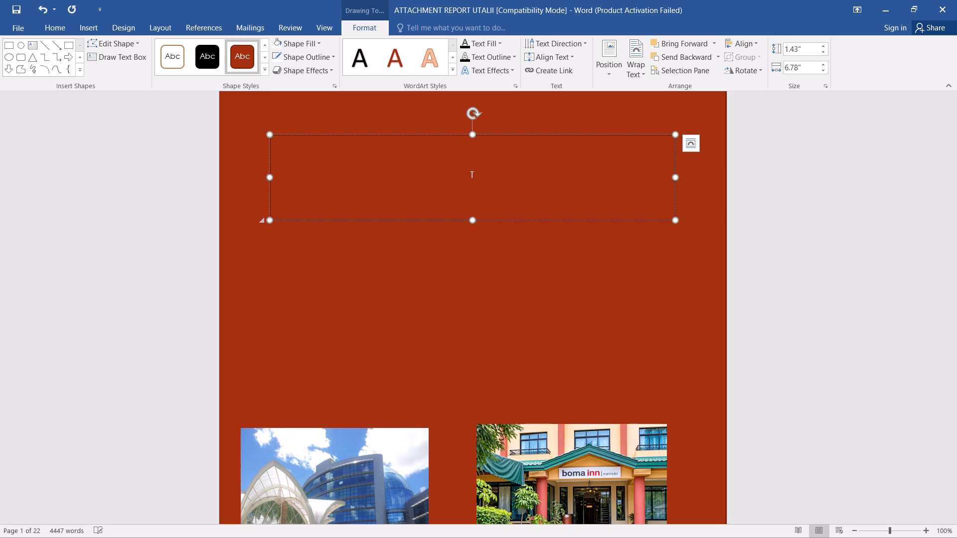
pyautogui.write('HE')
pyautogui.press('space')
pyautogui.write('BOMA HOTEL')
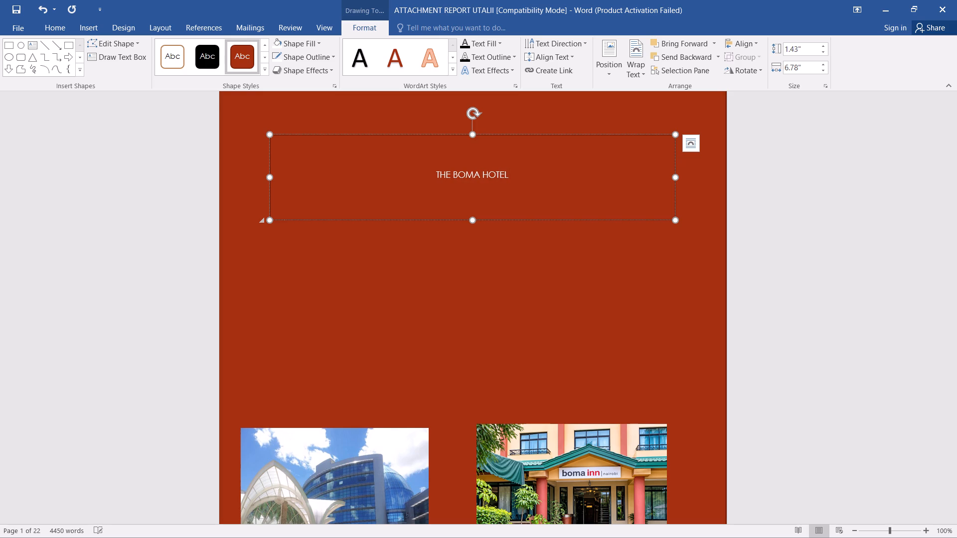
# Make the THE BOMA HOTEL title bold and set its font size to 36.
pyautogui.moveTo(515, 169); pyautogui.dragTo(439, 173)
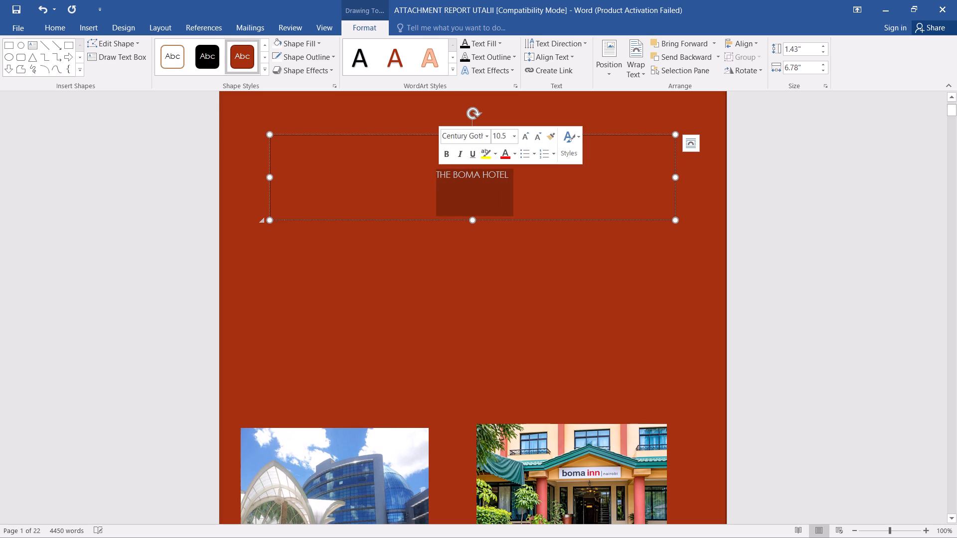
pyautogui.click(48, 24)
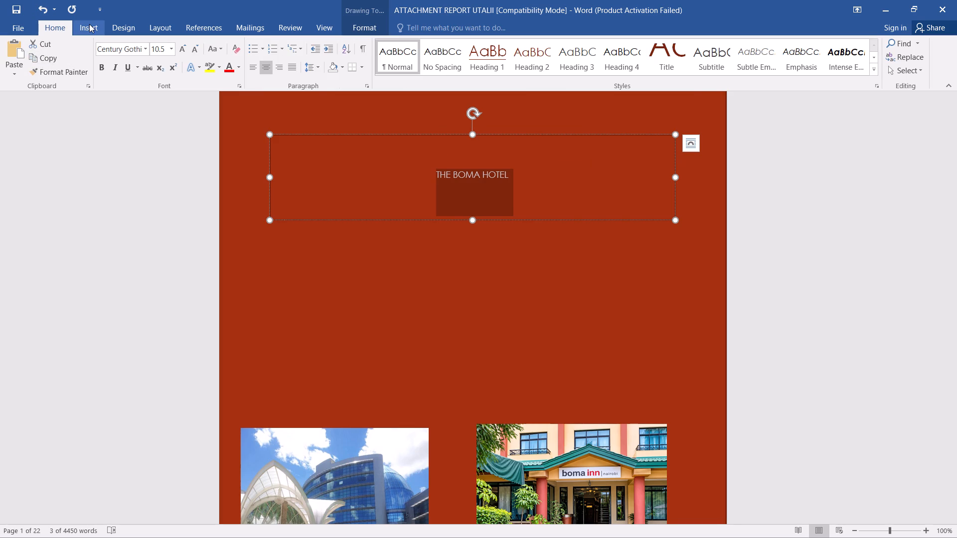
pyautogui.click(98, 65)
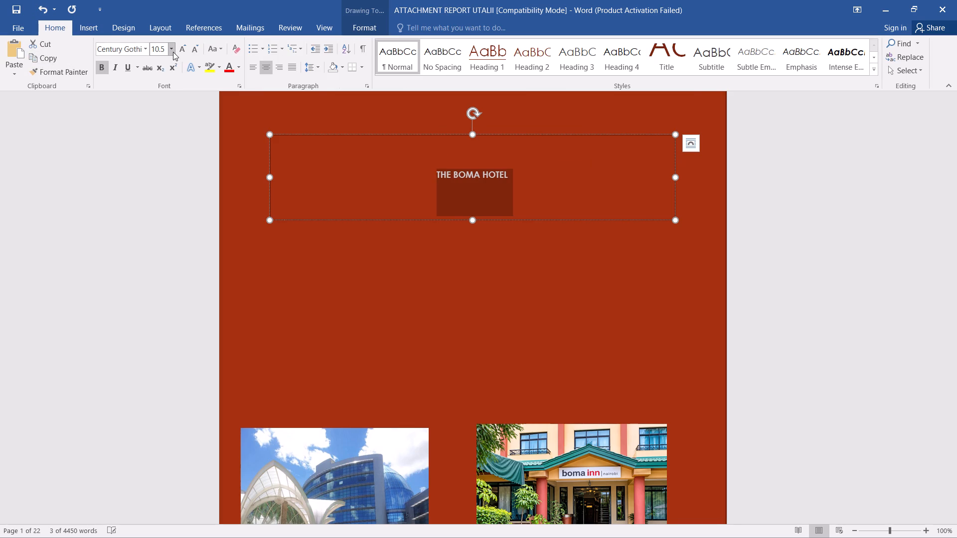
pyautogui.click(173, 51)
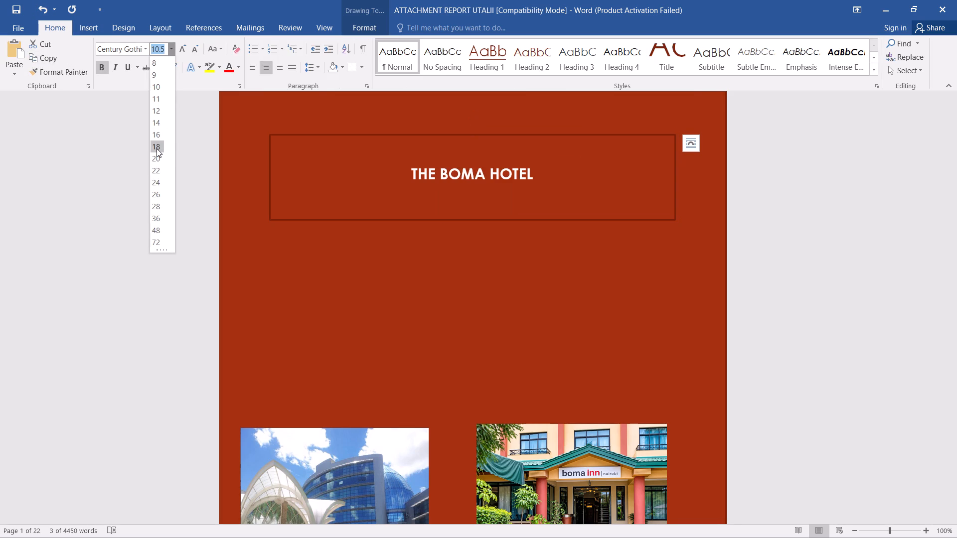
pyautogui.click(160, 218)
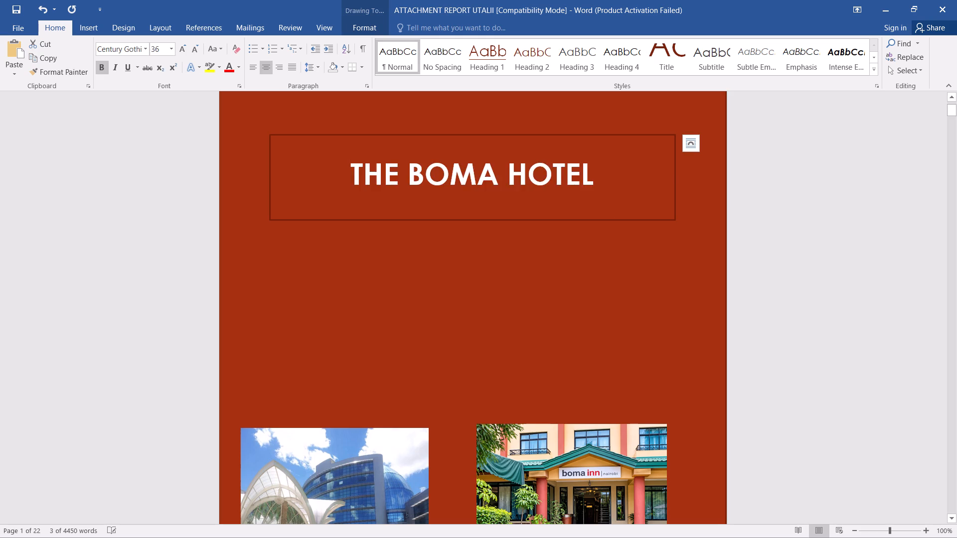
# Shrink the title box from both sides and its bottom edge so it frames THE BOMA HOTEL more closely.
pyautogui.click(335, 188)
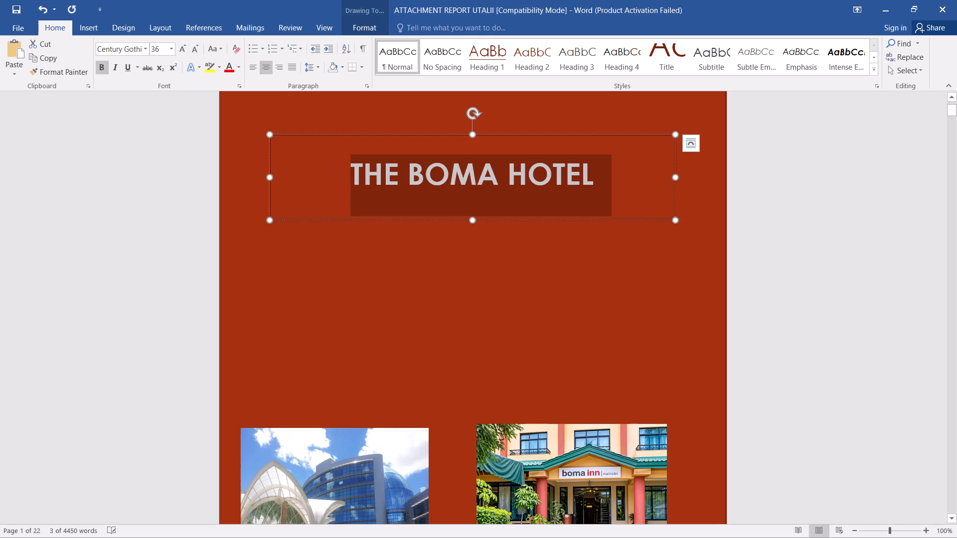
pyautogui.moveTo(269, 178); pyautogui.dragTo(314, 174)
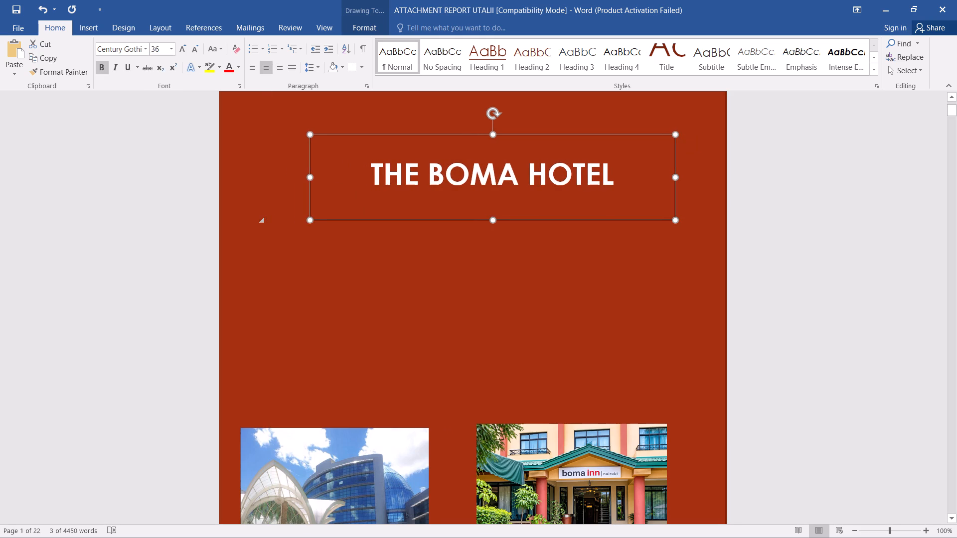
pyautogui.moveTo(314, 174); pyautogui.dragTo(315, 173)
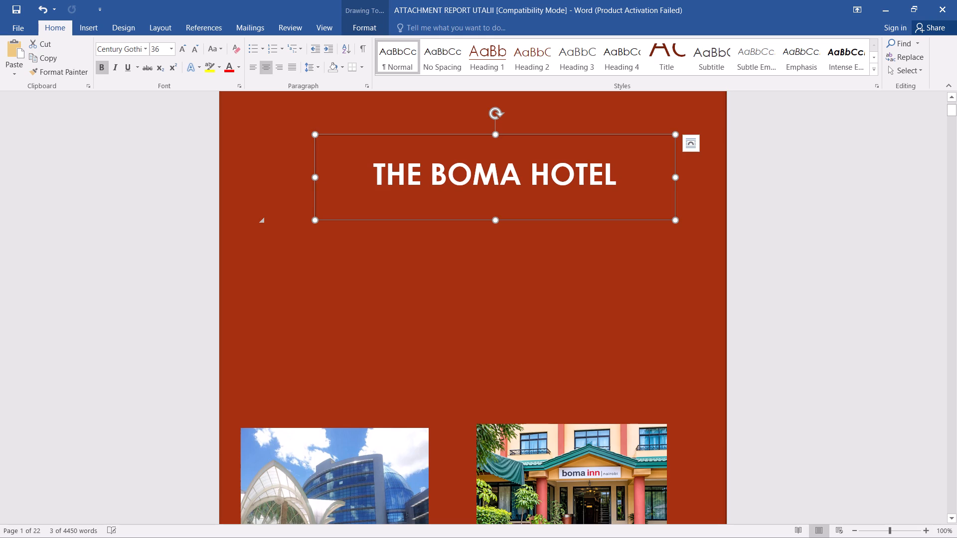
pyautogui.moveTo(674, 177); pyautogui.dragTo(636, 194)
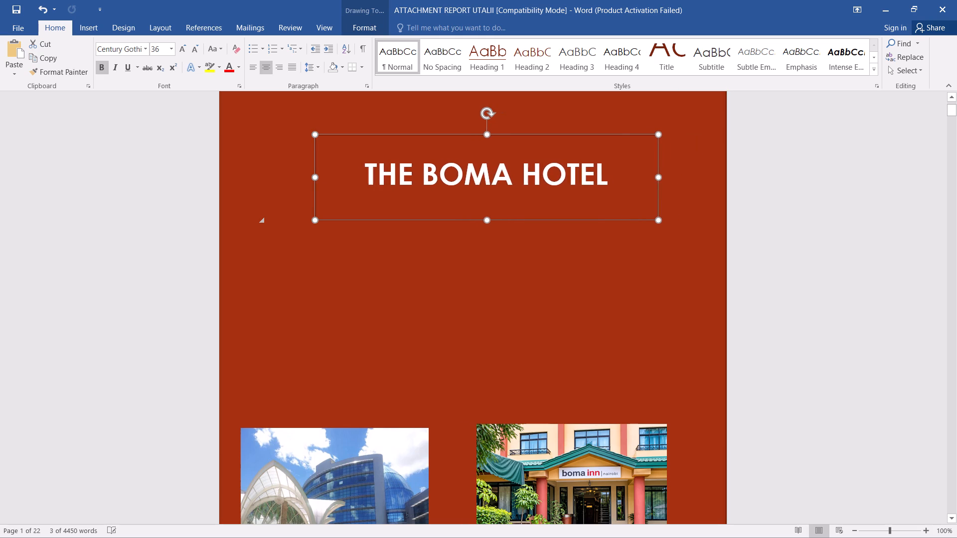
pyautogui.moveTo(636, 194); pyautogui.dragTo(602, 201)
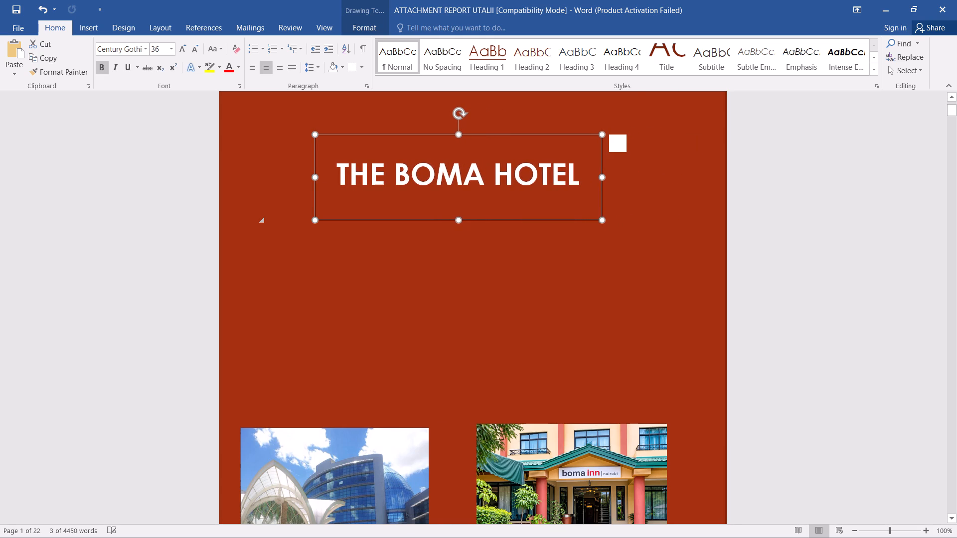
pyautogui.moveTo(458, 220); pyautogui.dragTo(461, 212)
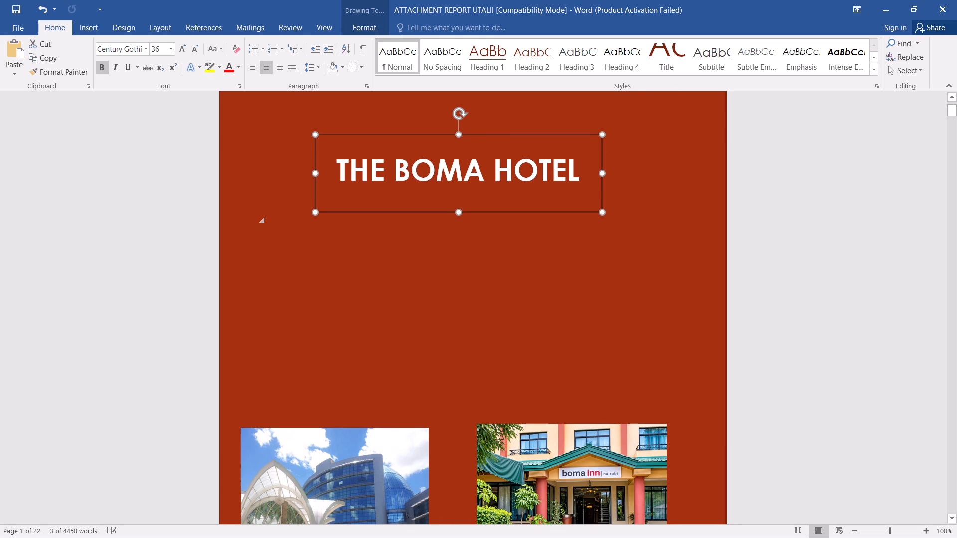
pyautogui.moveTo(461, 212); pyautogui.dragTo(464, 209)
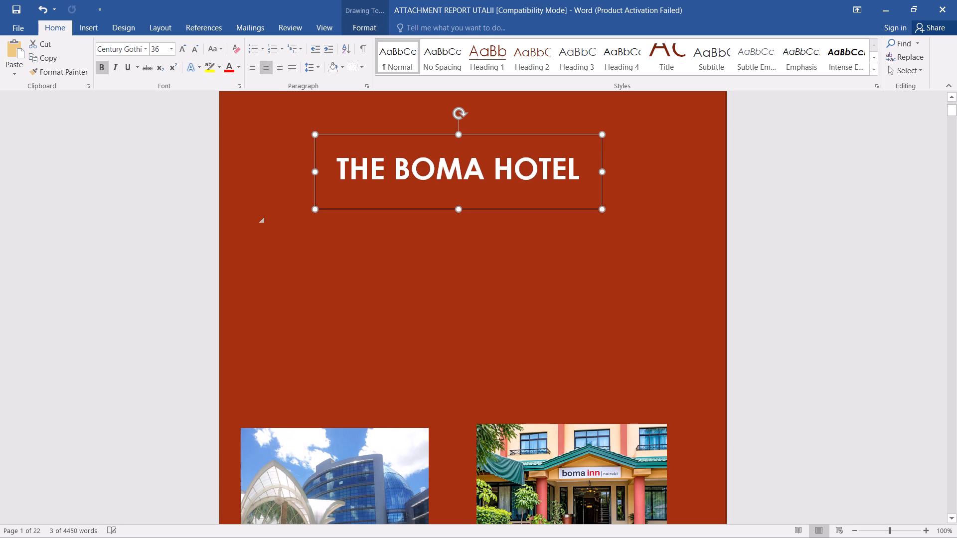
pyautogui.click(454, 147)
pyautogui.click(471, 267)
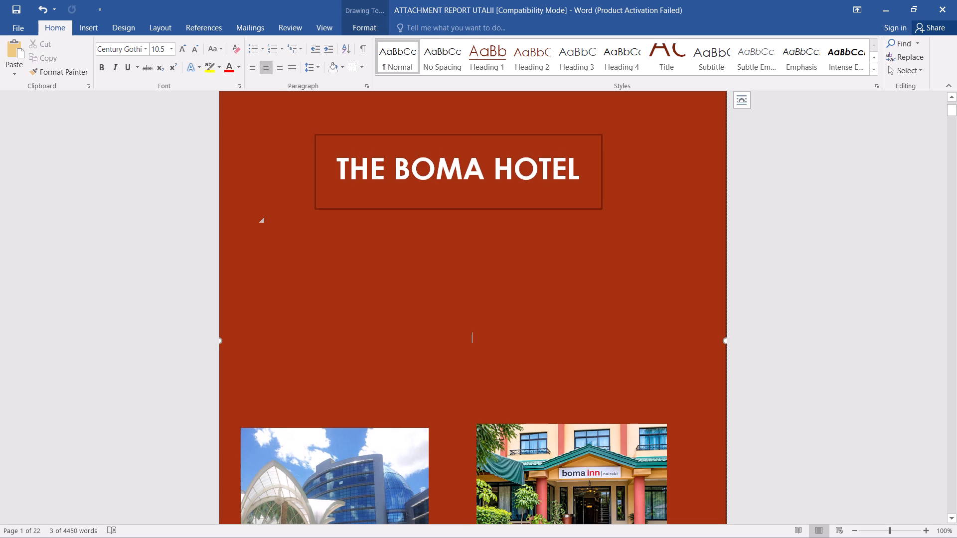
pyautogui.moveTo(416, 145); pyautogui.dragTo(417, 159)
pyautogui.click(440, 144)
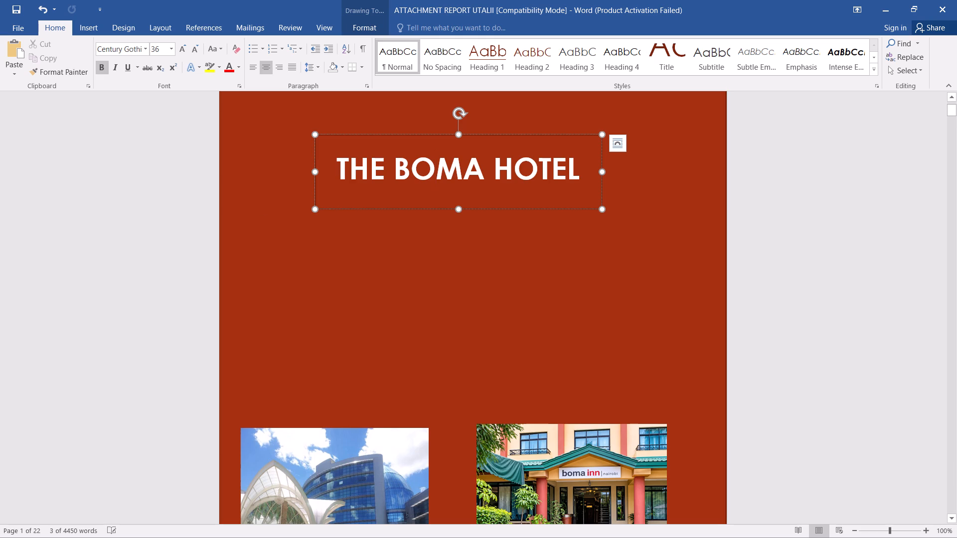
pyautogui.click(909, 354)
# Move the Boma Inn photo and the white rectangle behind it higher up the cover page, well above the BOMA IN caption.
pyautogui.scroll(-4, 681, 331)
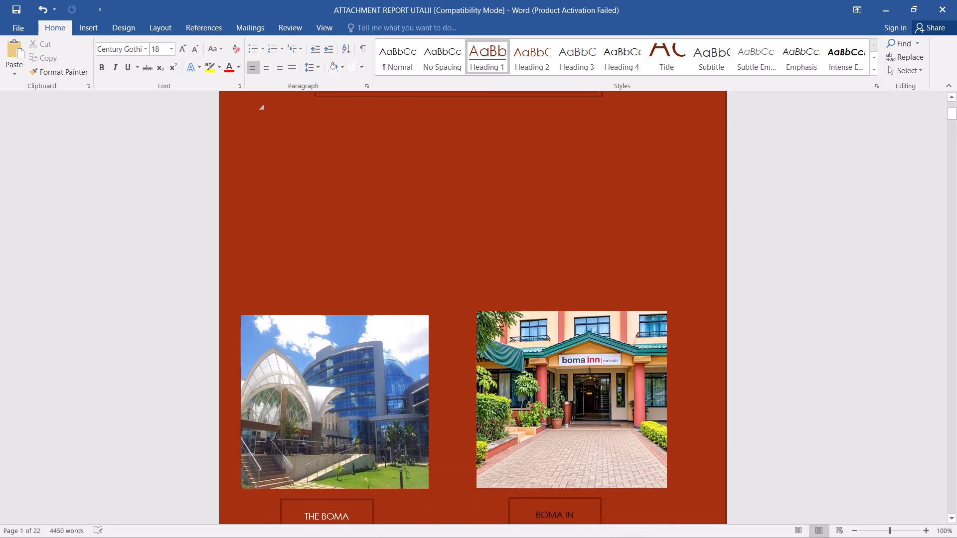
pyautogui.scroll(-3, 681, 333)
pyautogui.click(596, 323)
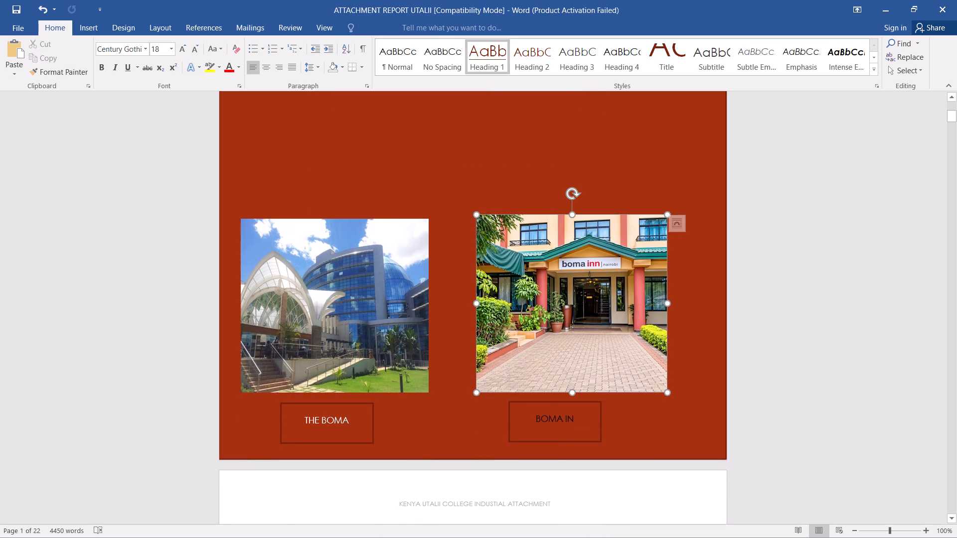
pyautogui.moveTo(587, 307); pyautogui.dragTo(585, 321)
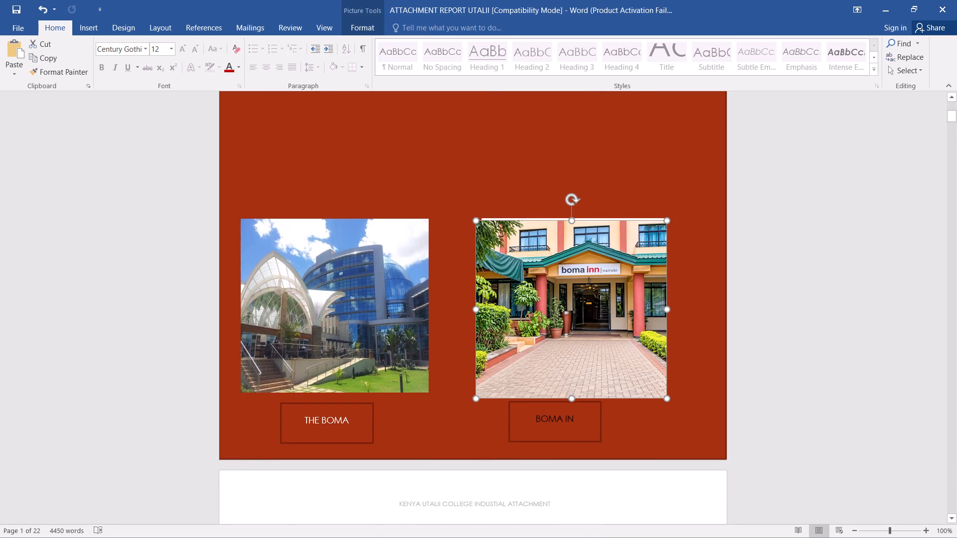
pyautogui.moveTo(585, 321); pyautogui.dragTo(585, 326)
pyautogui.click(579, 221)
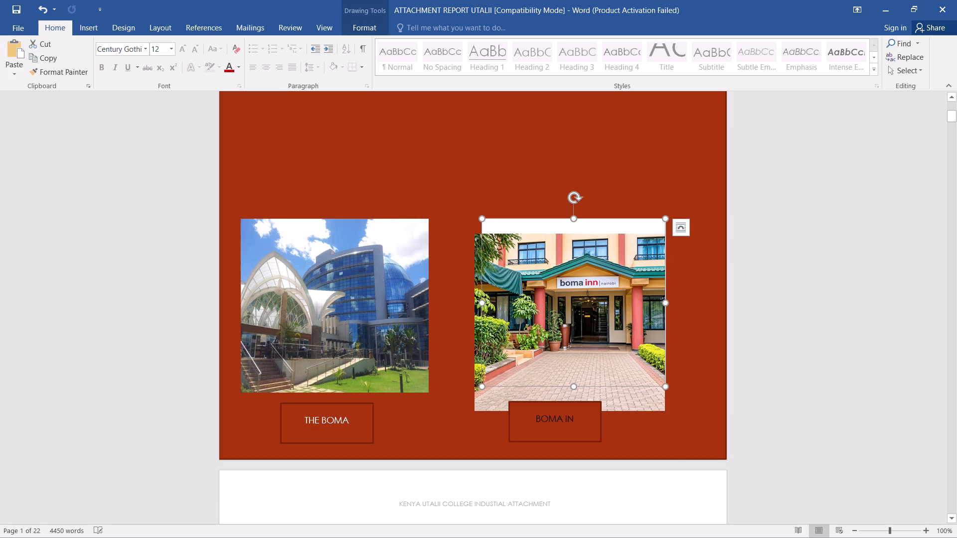
pyautogui.click(568, 224)
pyautogui.moveTo(571, 228); pyautogui.dragTo(570, 228)
pyautogui.moveTo(570, 228); pyautogui.dragTo(569, 118)
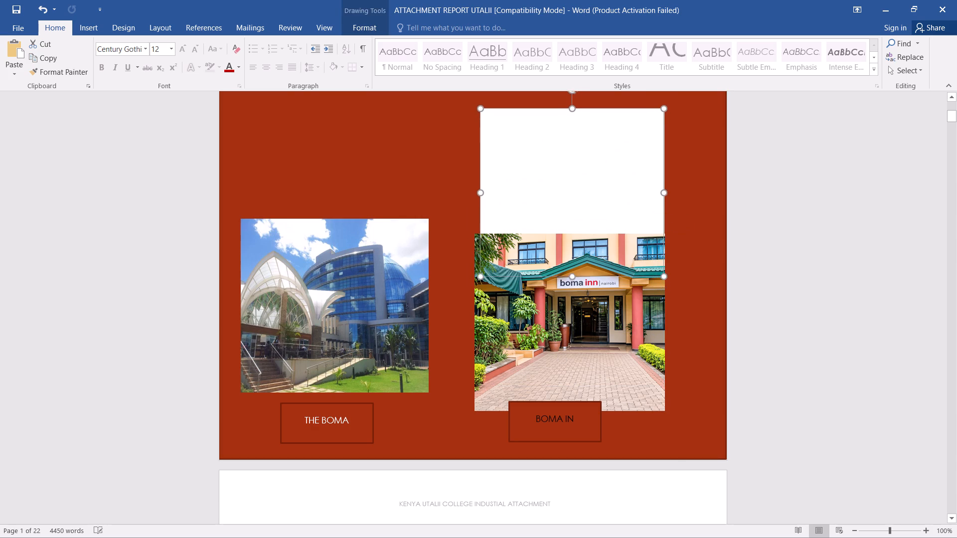
pyautogui.moveTo(569, 118); pyautogui.dragTo(572, 99)
pyautogui.click(584, 289)
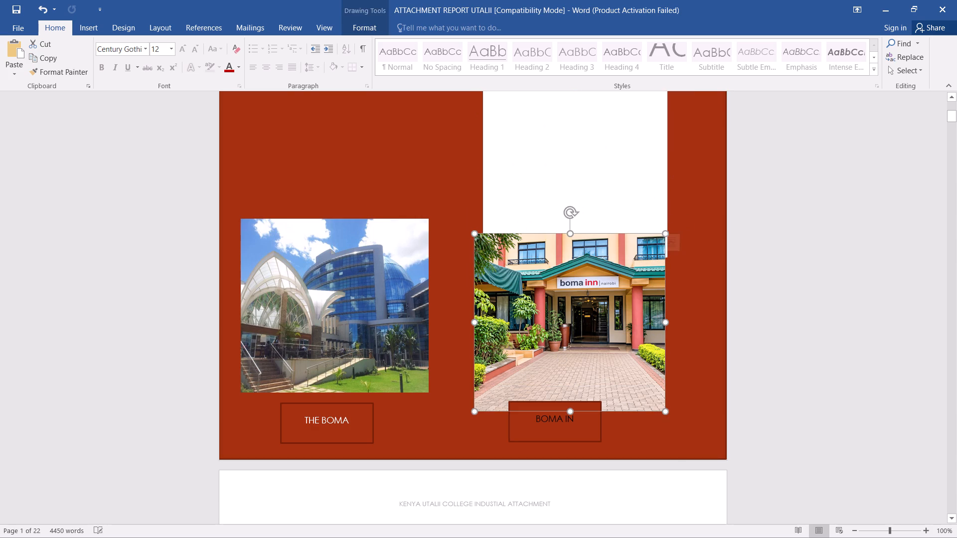
pyautogui.moveTo(579, 307); pyautogui.dragTo(589, 177)
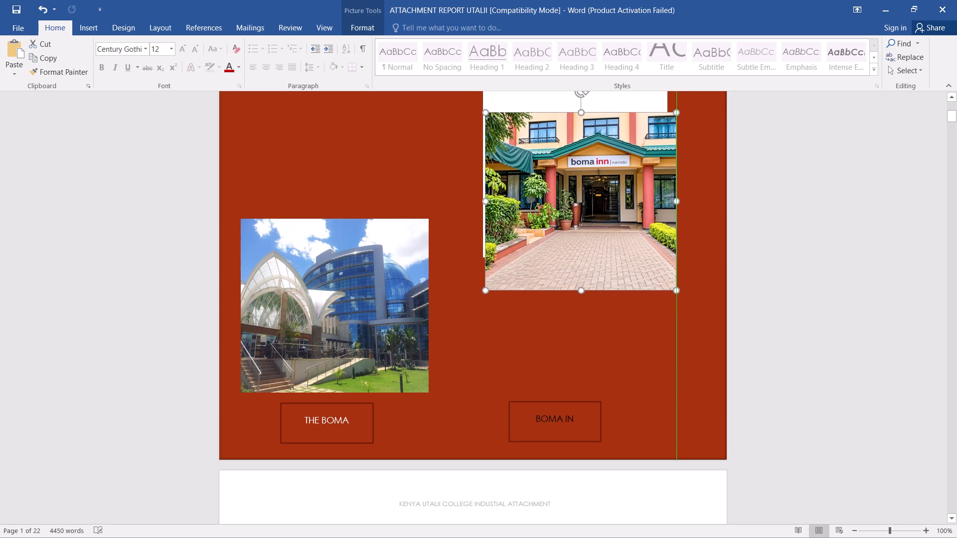
pyautogui.moveTo(589, 177); pyautogui.dragTo(586, 156)
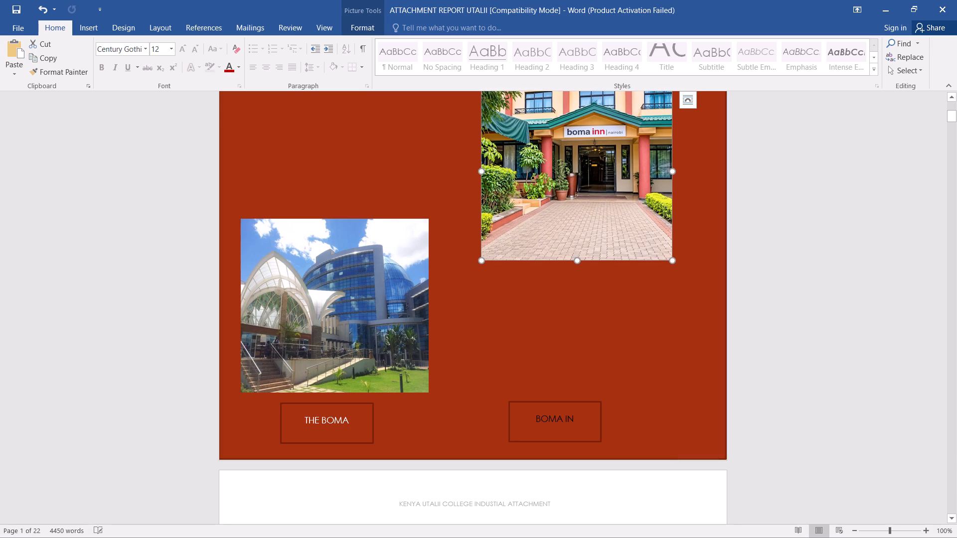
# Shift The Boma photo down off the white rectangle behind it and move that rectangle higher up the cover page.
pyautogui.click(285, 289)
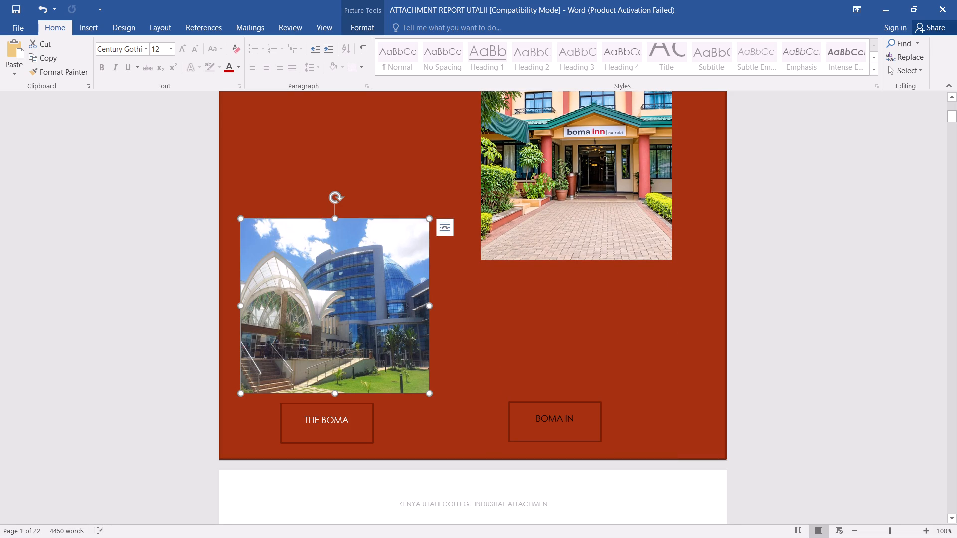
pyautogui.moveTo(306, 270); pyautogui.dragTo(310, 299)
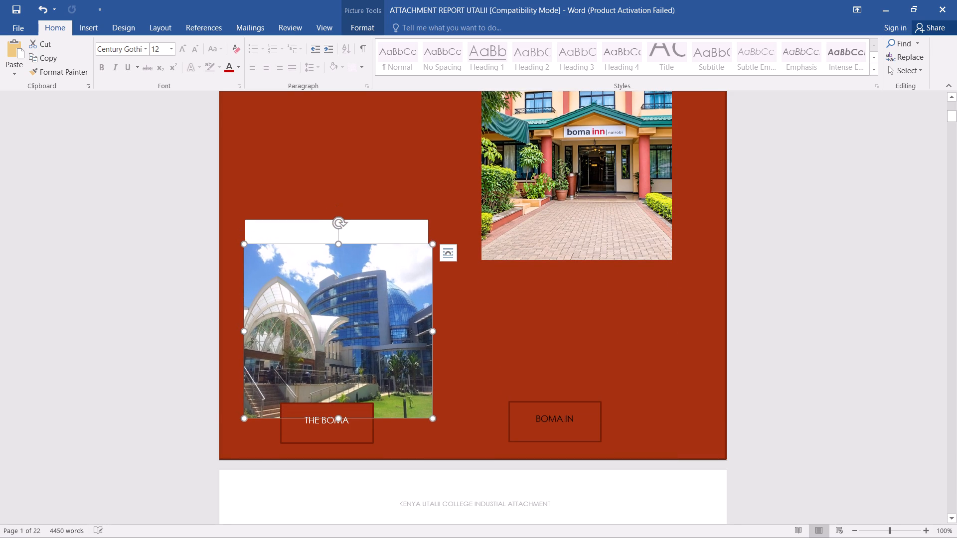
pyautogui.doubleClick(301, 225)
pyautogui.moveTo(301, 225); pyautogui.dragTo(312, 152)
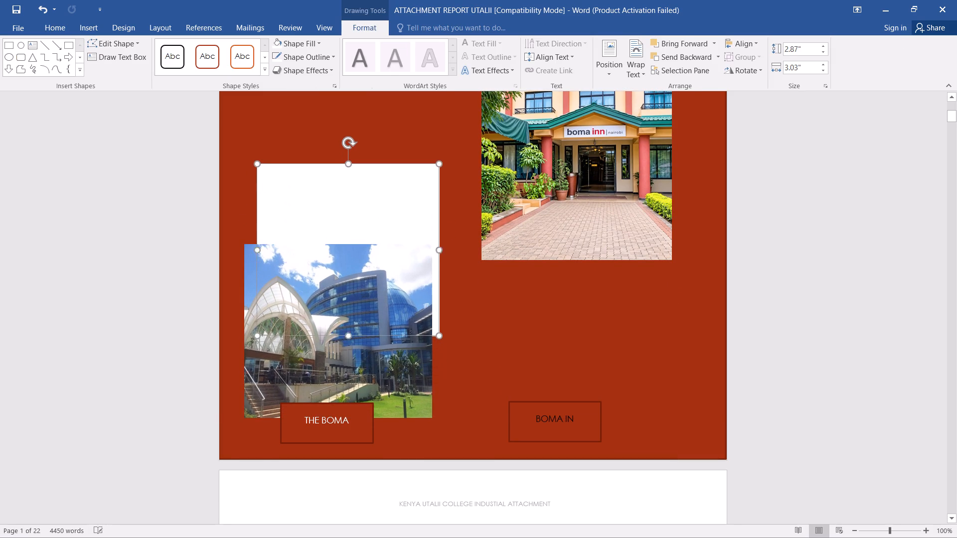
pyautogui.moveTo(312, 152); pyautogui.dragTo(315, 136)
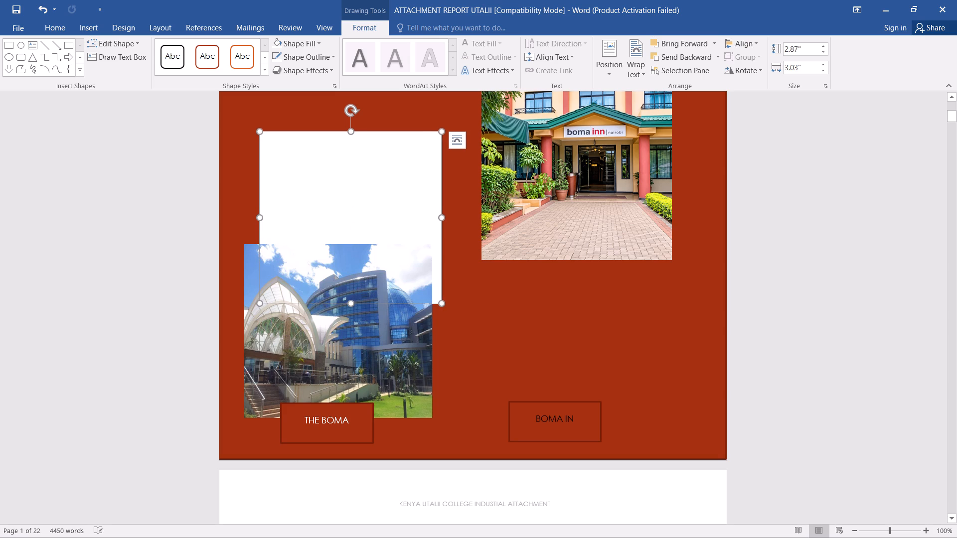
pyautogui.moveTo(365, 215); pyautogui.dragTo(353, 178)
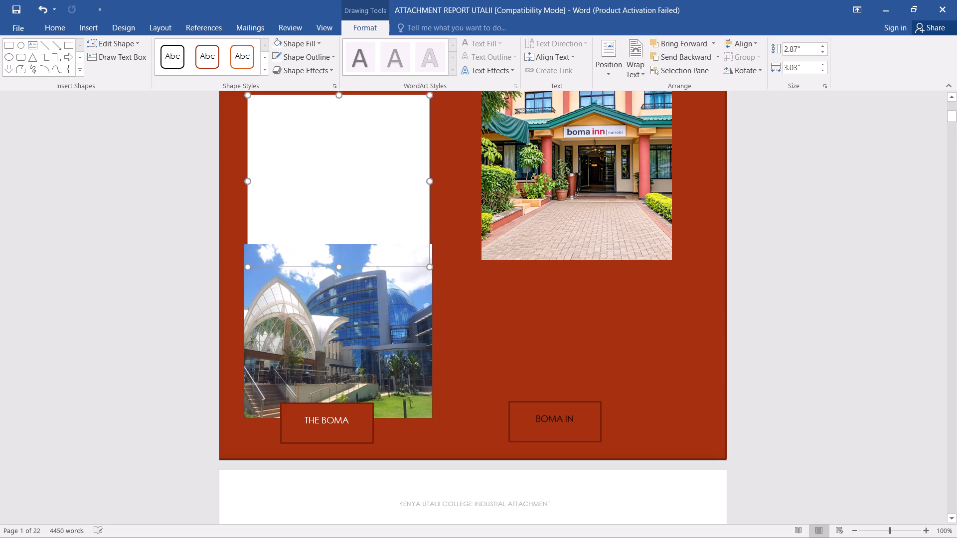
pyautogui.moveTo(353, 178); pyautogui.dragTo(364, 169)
# Reposition The Boma photo just above THE BOMA caption, overlapping only the lower part of the white rectangle.
pyautogui.click(366, 303)
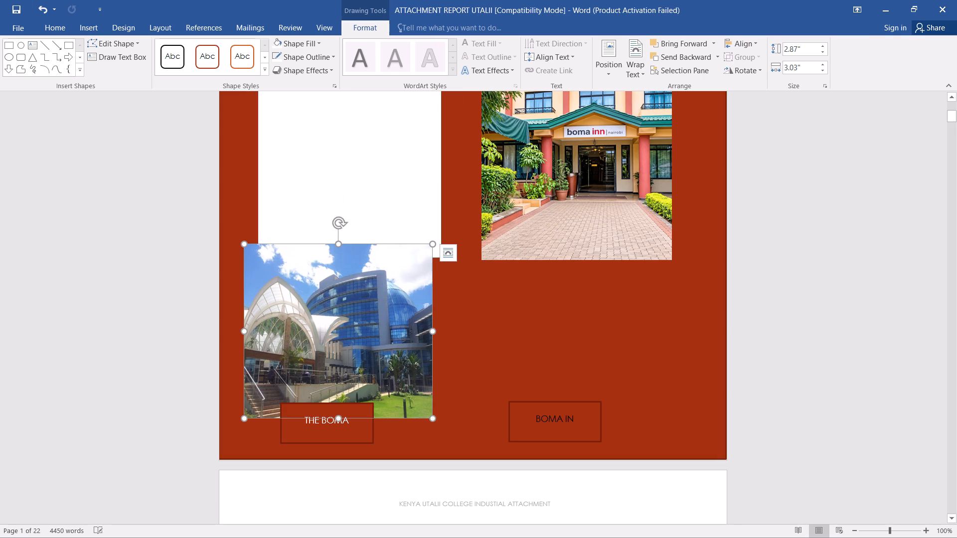
pyautogui.moveTo(362, 306); pyautogui.dragTo(387, 167)
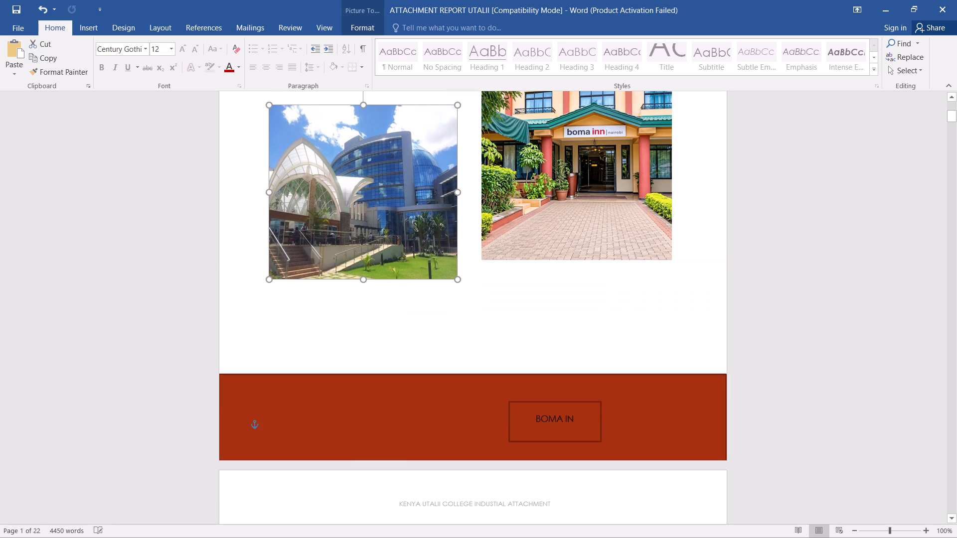
pyautogui.moveTo(387, 167); pyautogui.dragTo(382, 274)
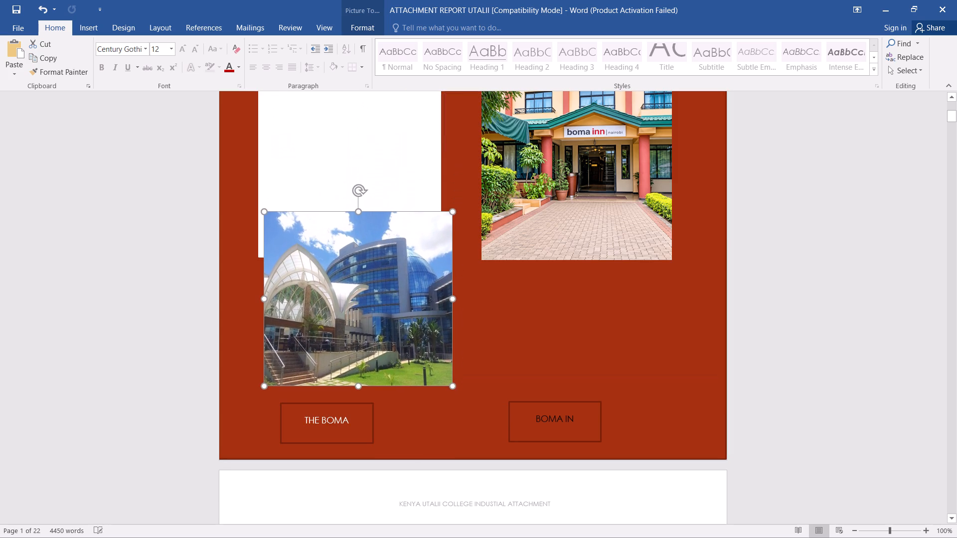
pyautogui.moveTo(382, 274); pyautogui.dragTo(366, 270)
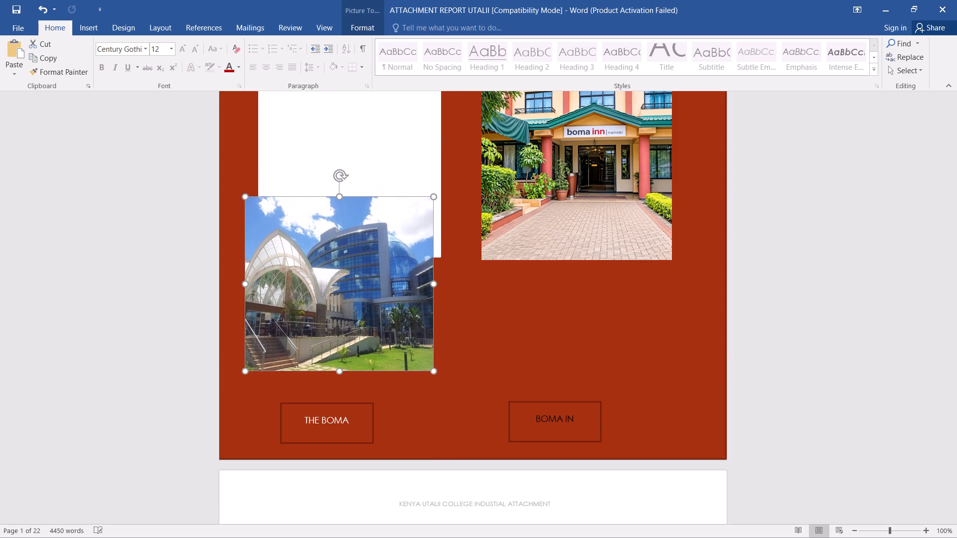
pyautogui.moveTo(366, 270); pyautogui.dragTo(367, 279)
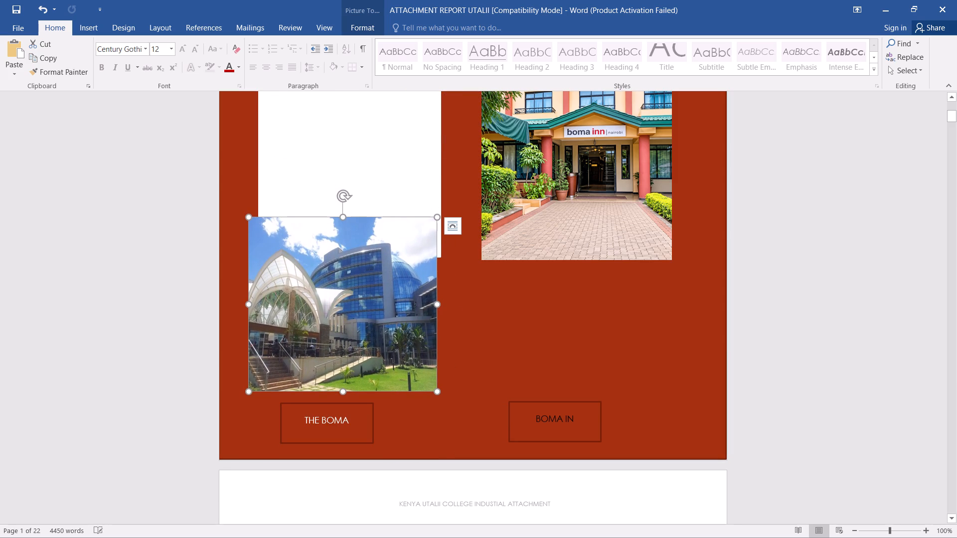
# Move the Boma Inn photo slightly lower to uncover the top of the white rectangle behind it.
pyautogui.scroll(-2, 502, 297)
pyautogui.scroll(7, 506, 289)
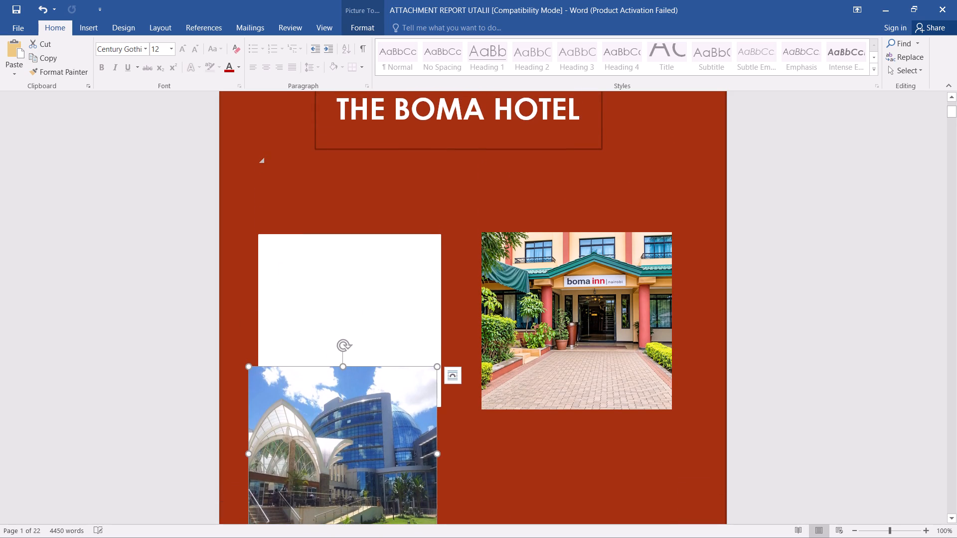
pyautogui.click(504, 285)
pyautogui.moveTo(522, 288); pyautogui.dragTo(525, 329)
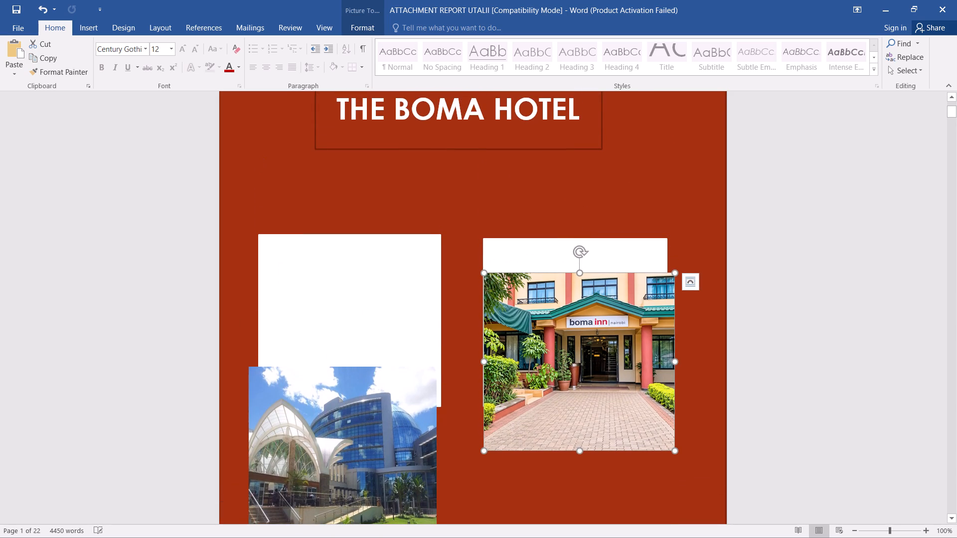
# Resize The Boma photo to a wider, shorter landscape shape and place it with a gap above THE BOMA caption.
pyautogui.click(369, 423)
pyautogui.scroll(-3, 369, 423)
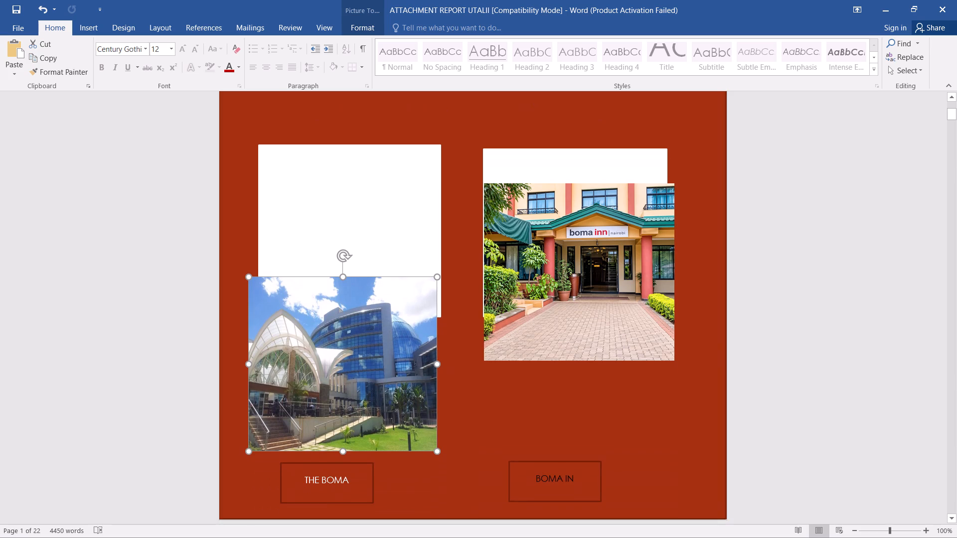
pyautogui.moveTo(343, 452); pyautogui.dragTo(356, 410)
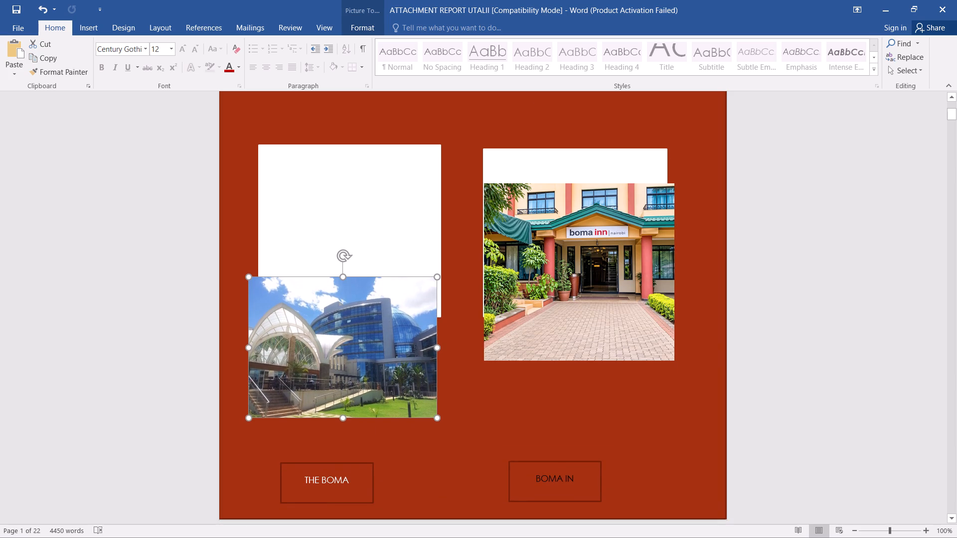
pyautogui.moveTo(356, 410); pyautogui.dragTo(358, 404)
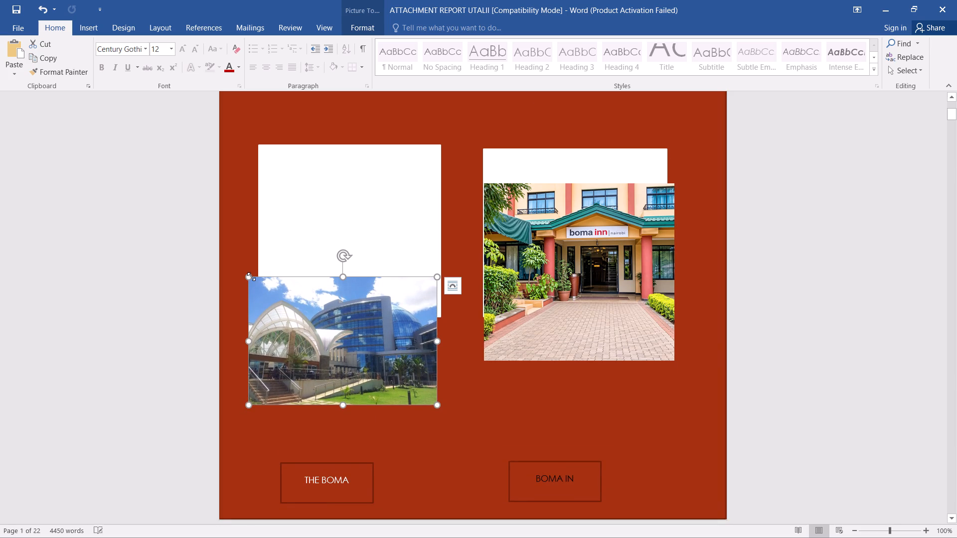
pyautogui.moveTo(251, 276); pyautogui.dragTo(271, 255)
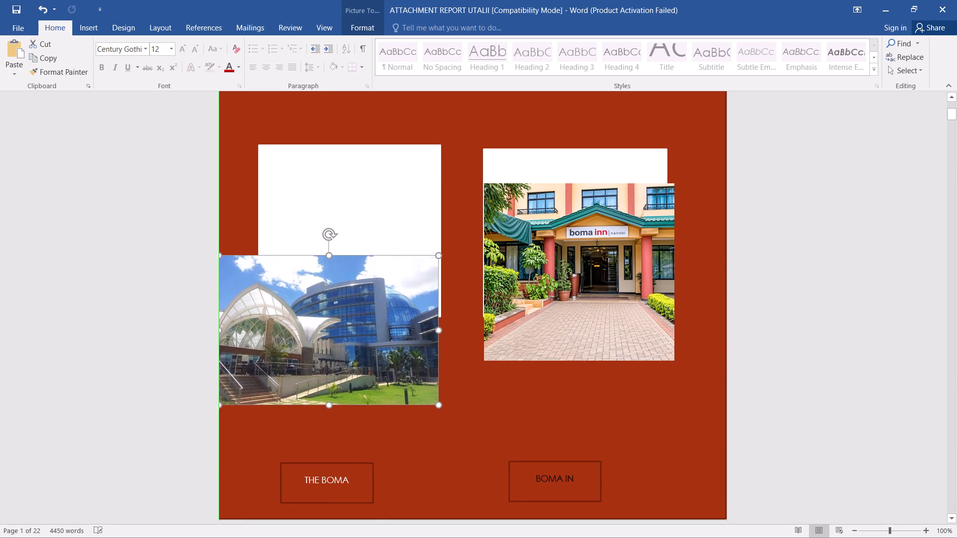
pyautogui.moveTo(271, 255); pyautogui.dragTo(308, 275)
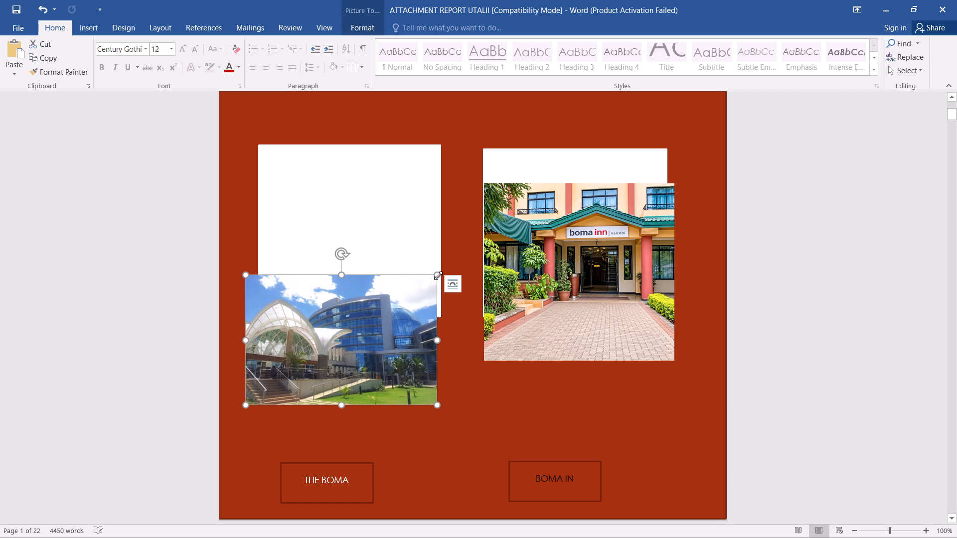
pyautogui.moveTo(438, 274); pyautogui.dragTo(442, 250)
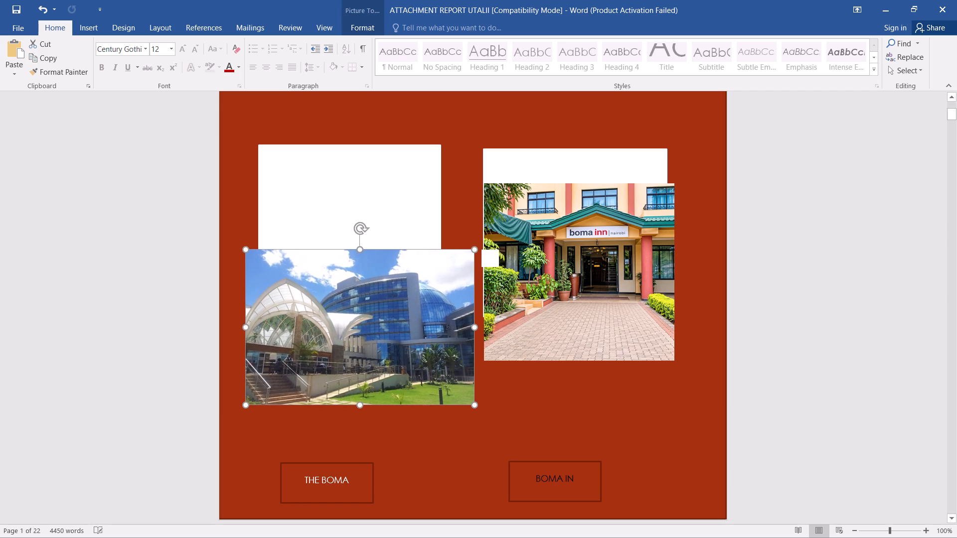
pyautogui.moveTo(411, 307); pyautogui.dragTo(409, 306)
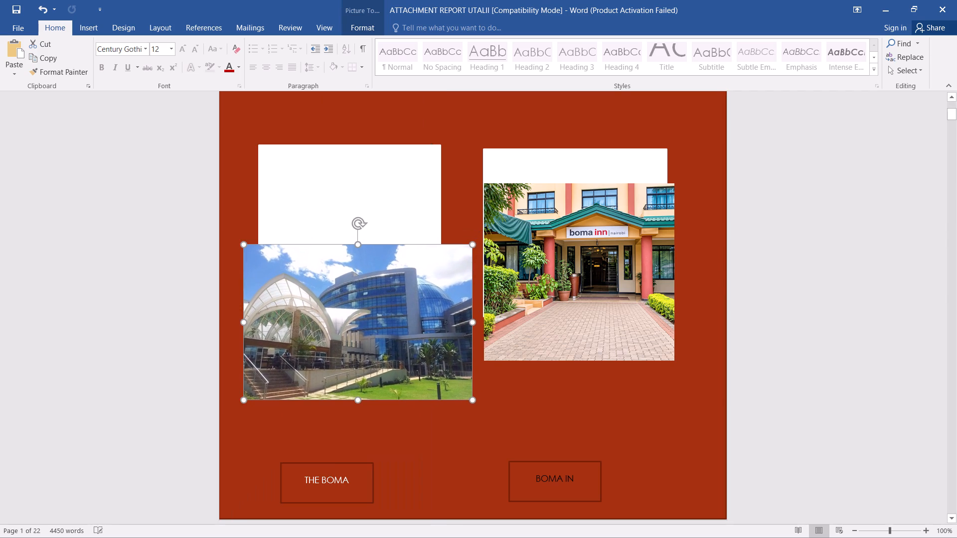
pyautogui.moveTo(409, 306); pyautogui.dragTo(409, 312)
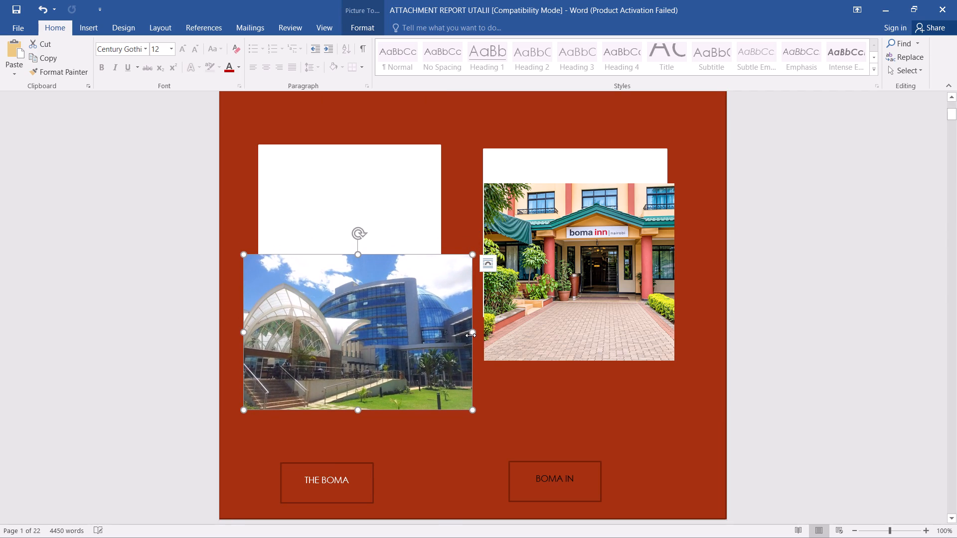
pyautogui.moveTo(471, 335); pyautogui.dragTo(465, 335)
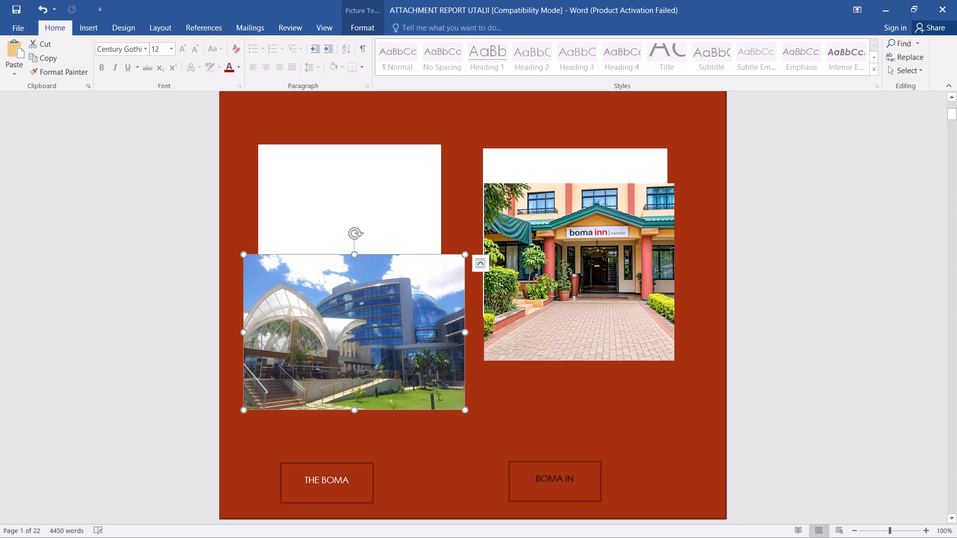
# Delete the two white rectangles behind The Boma and Boma Inn photos.
pyautogui.click(419, 232)
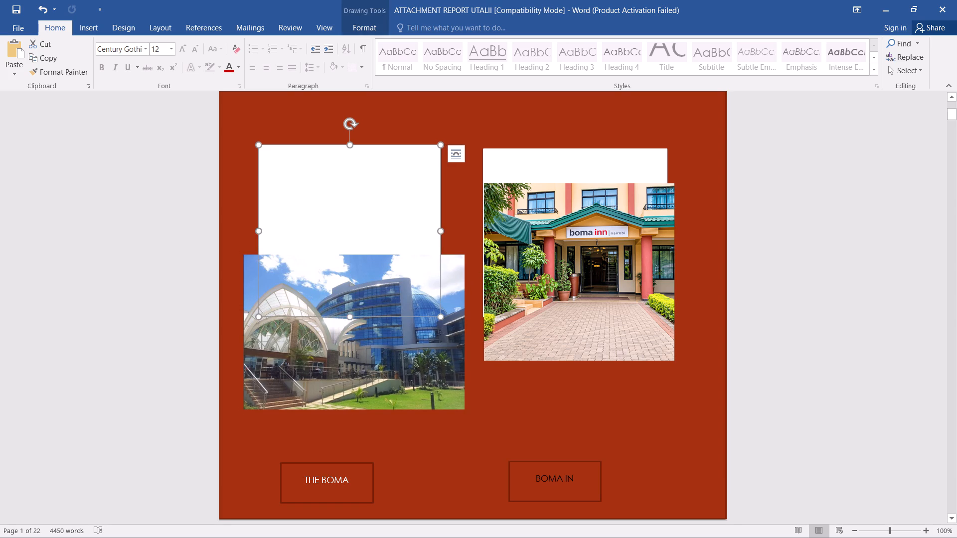
pyautogui.press('Delete')
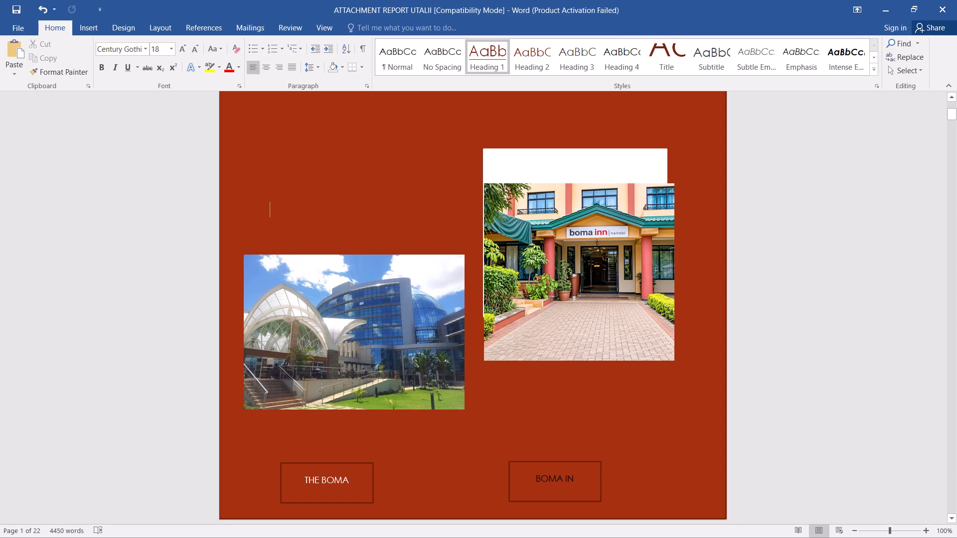
pyautogui.click(511, 273)
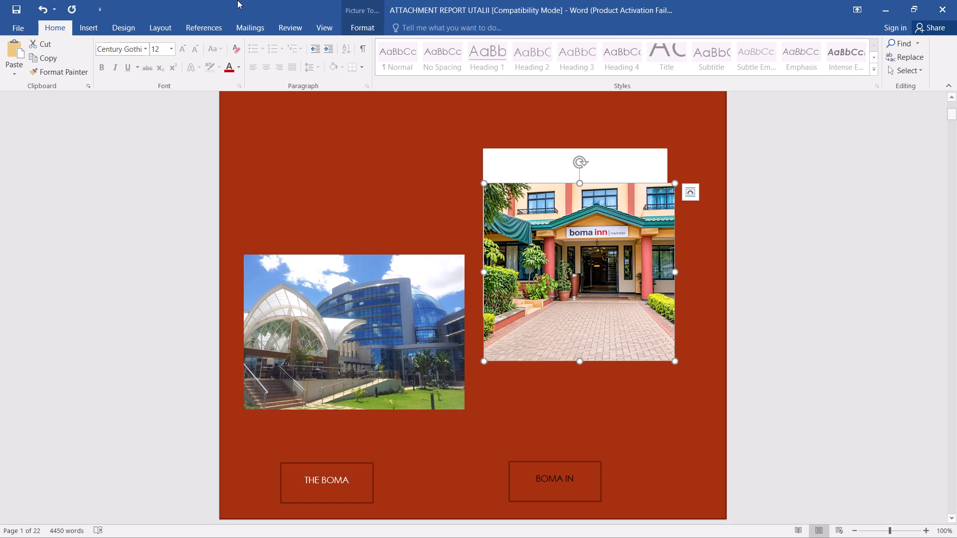
pyautogui.click(496, 160)
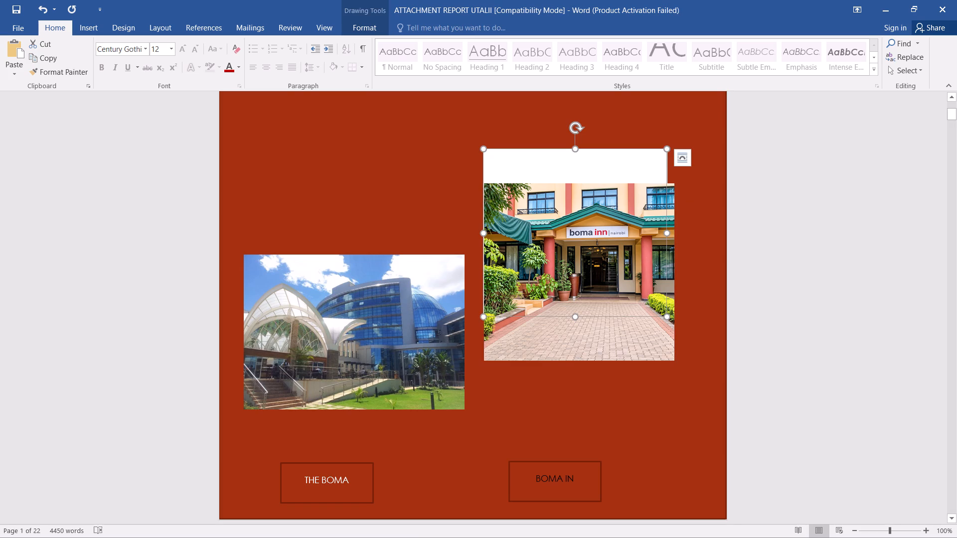
pyautogui.press('Delete')
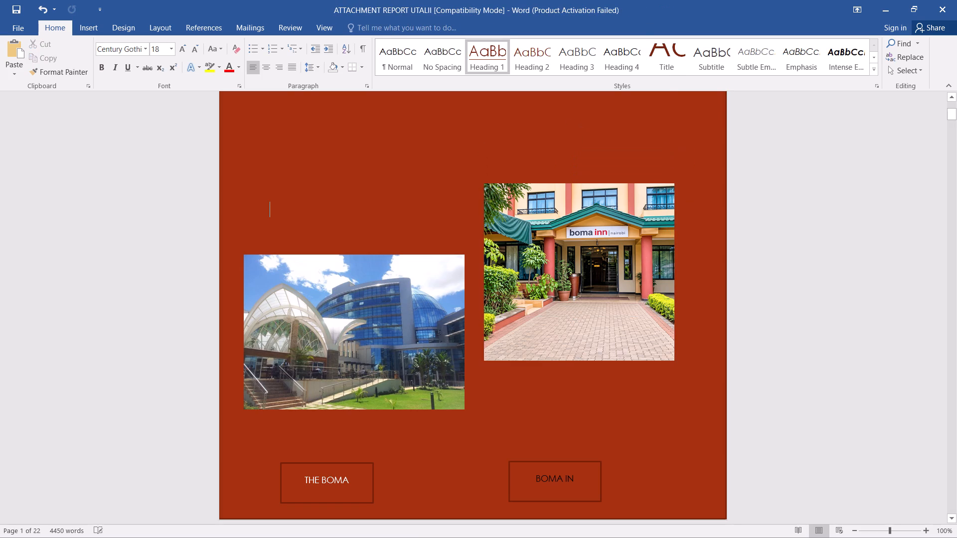
# Move the Boma Inn photo down so its top edge is roughly level with The Boma photo.
pyautogui.moveTo(549, 216); pyautogui.dragTo(552, 233)
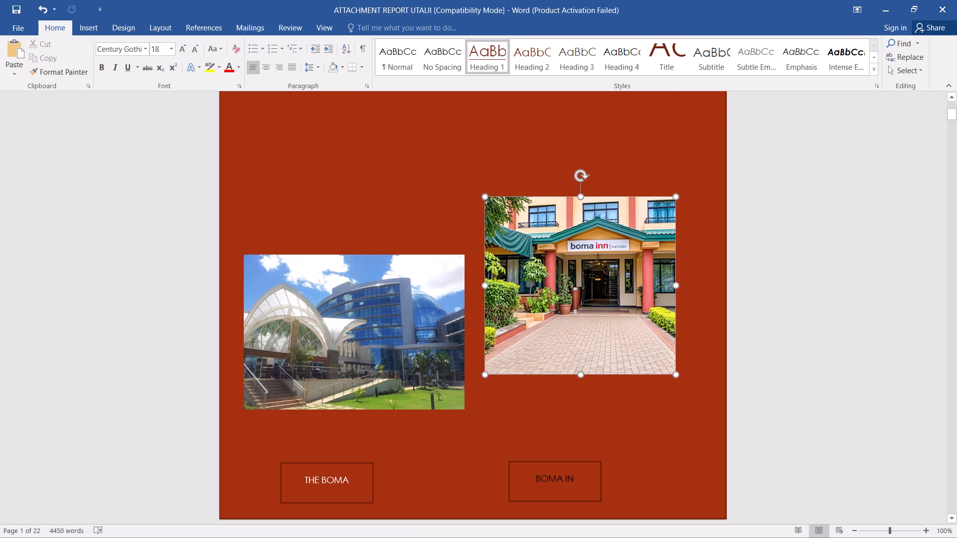
pyautogui.moveTo(552, 233); pyautogui.dragTo(546, 280)
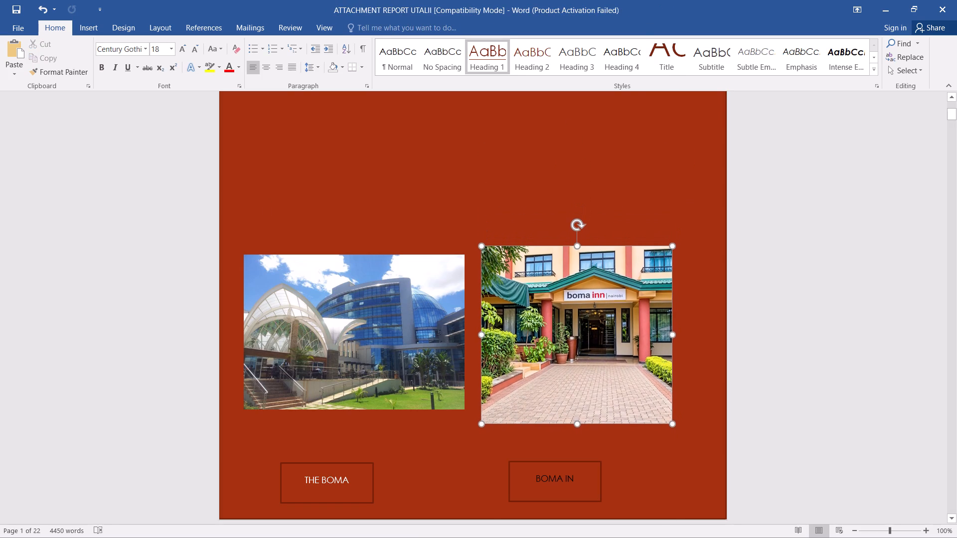
pyautogui.moveTo(546, 280); pyautogui.dragTo(544, 284)
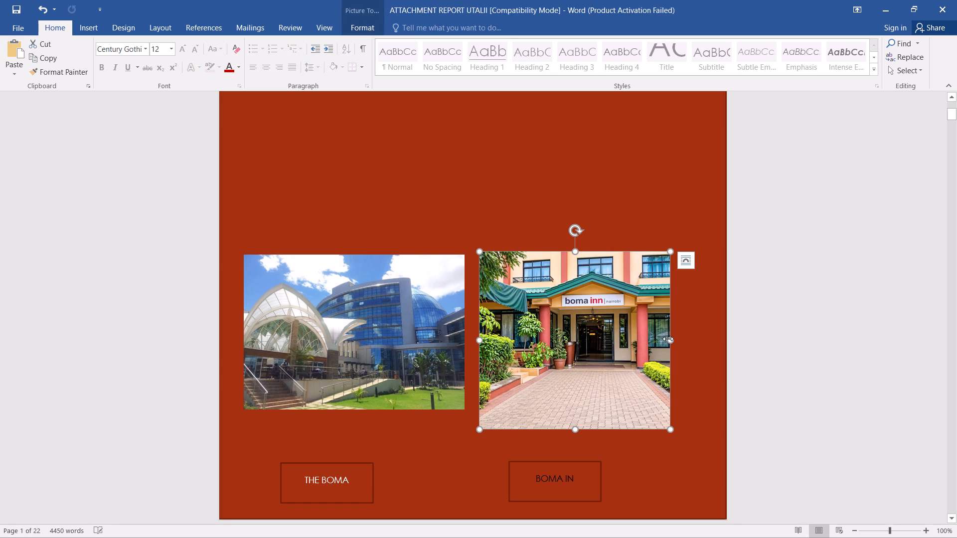
# Widen and shorten the Boma Inn photo to match The Boma photo's size, with their top and bottom edges level.
pyautogui.moveTo(669, 340); pyautogui.dragTo(688, 334)
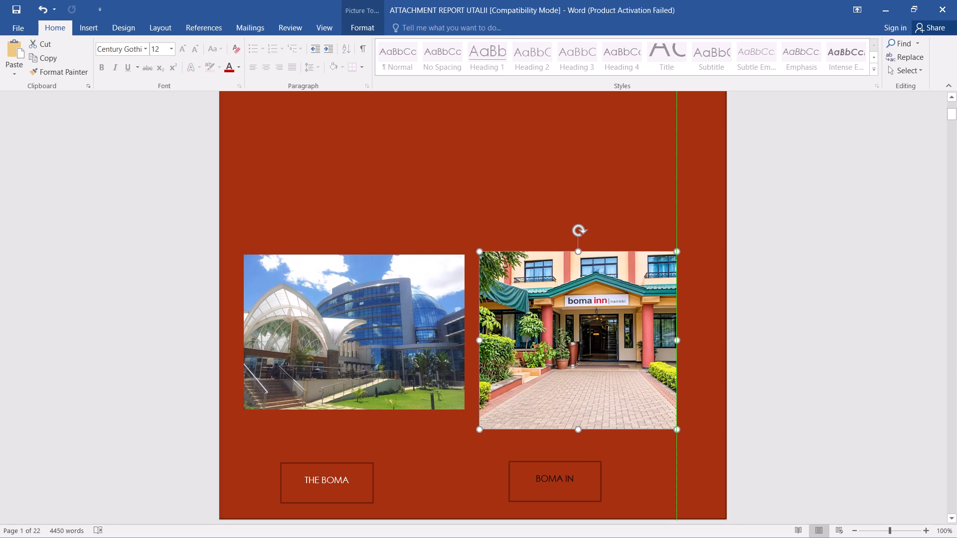
pyautogui.moveTo(688, 334); pyautogui.dragTo(700, 328)
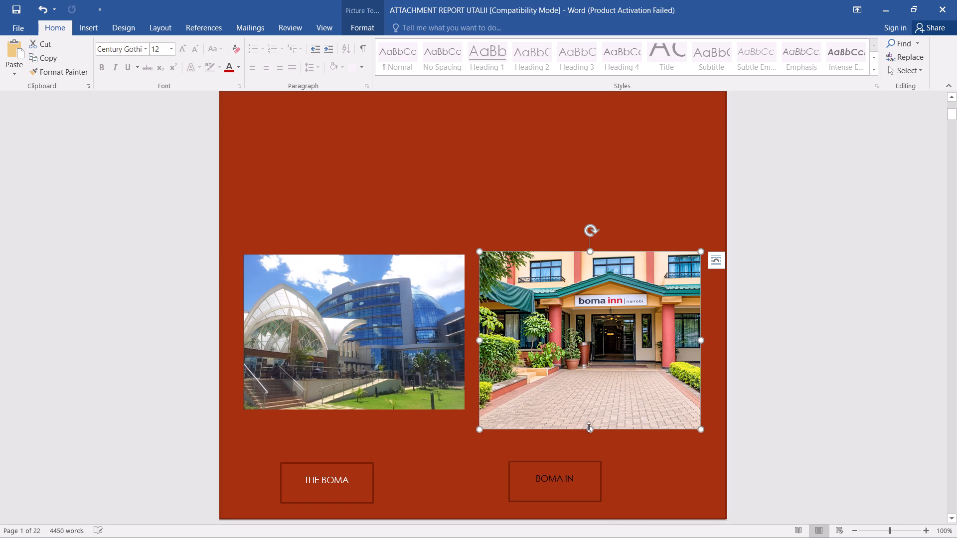
pyautogui.moveTo(591, 429); pyautogui.dragTo(589, 415)
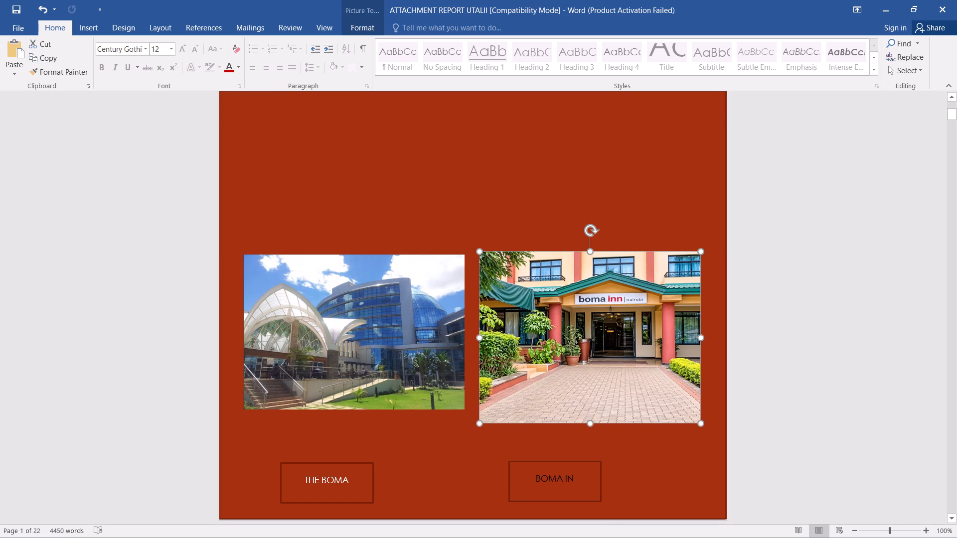
pyautogui.moveTo(589, 415); pyautogui.dragTo(588, 409)
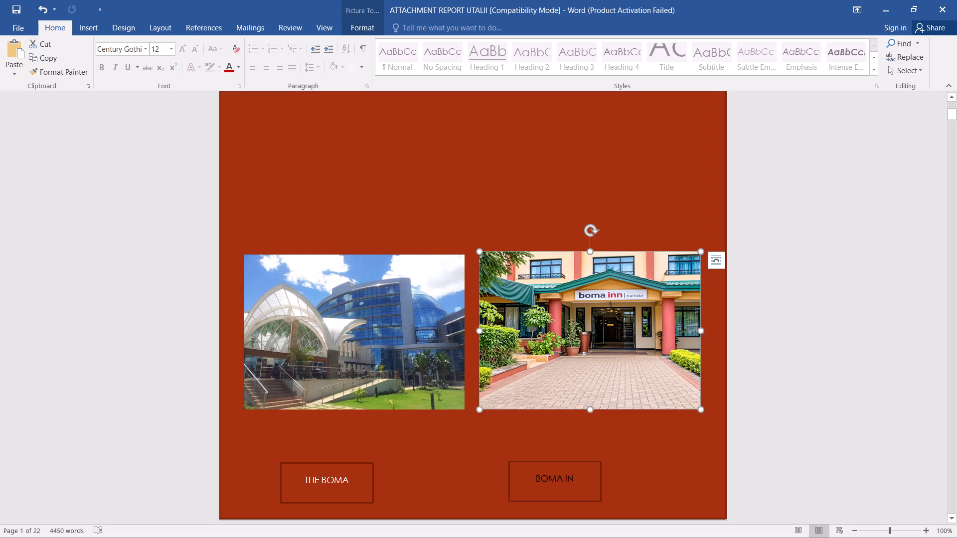
pyautogui.moveTo(478, 253); pyautogui.dragTo(478, 259)
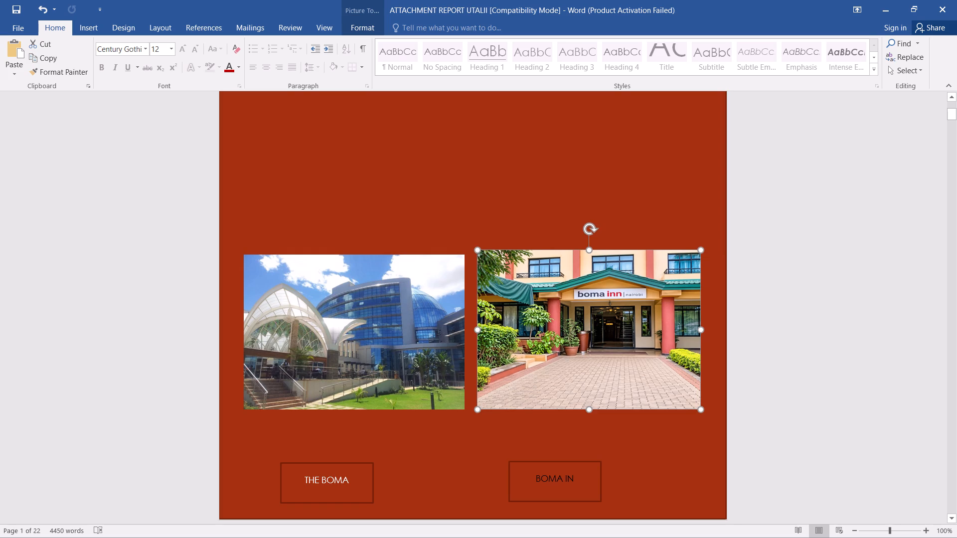
pyautogui.moveTo(478, 259); pyautogui.dragTo(482, 264)
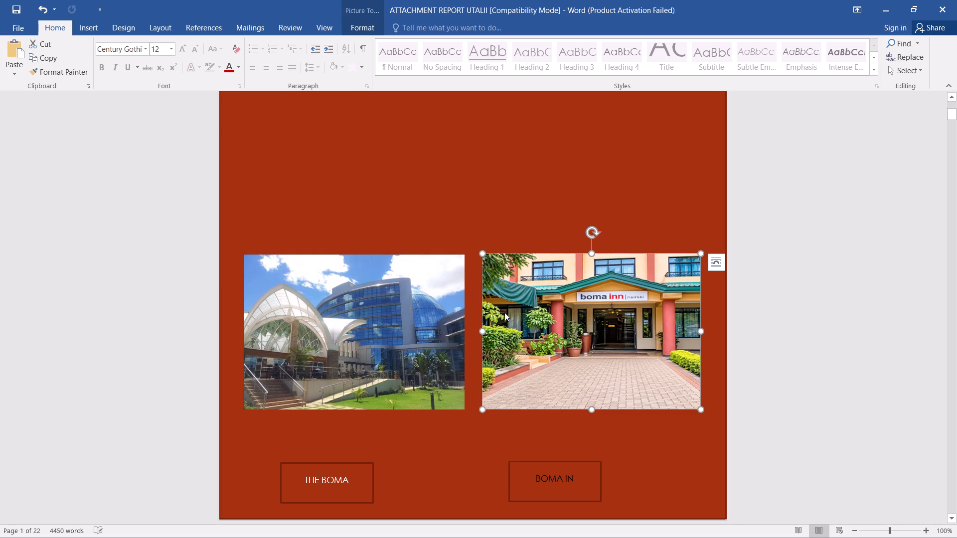
# Widen the Boma Inn photo slightly toward The Boma photo, keeping its outer edge in place.
pyautogui.click(485, 331)
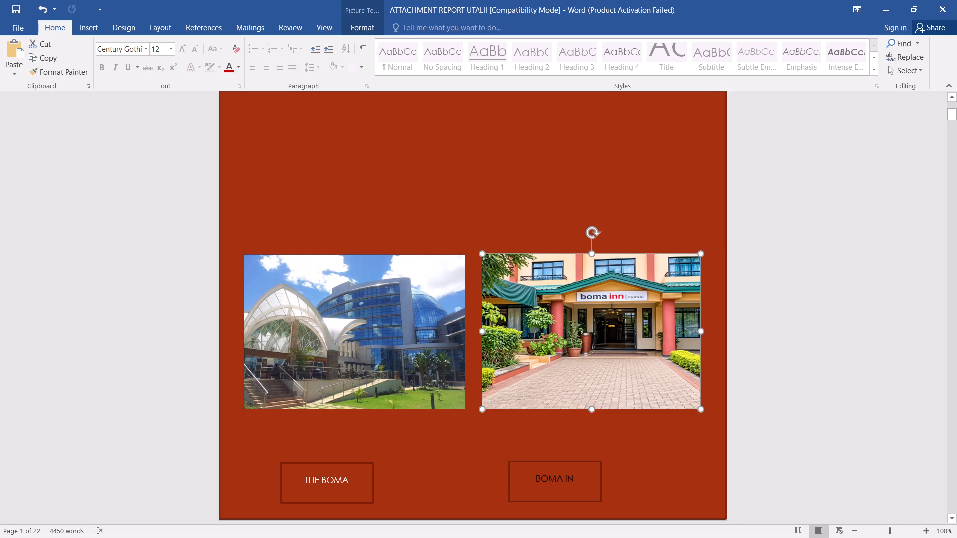
pyautogui.click(485, 332)
pyautogui.moveTo(485, 333); pyautogui.dragTo(483, 333)
pyautogui.moveTo(483, 333); pyautogui.dragTo(479, 335)
pyautogui.click(782, 327)
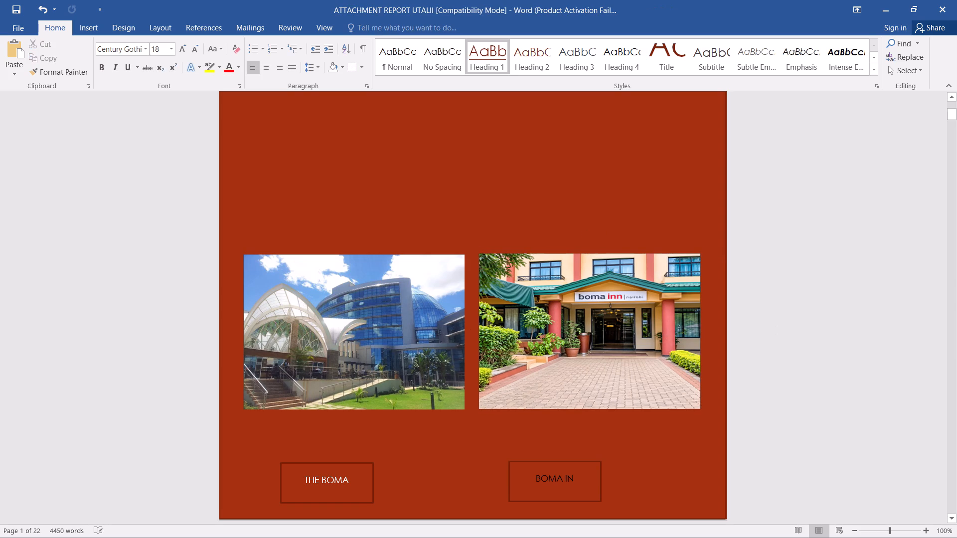
# Enlarge the BOMA IN caption box, raising its top edge to just below the Boma Inn photo and widening it slightly.
pyautogui.scroll(-4, 601, 265)
pyautogui.click(544, 355)
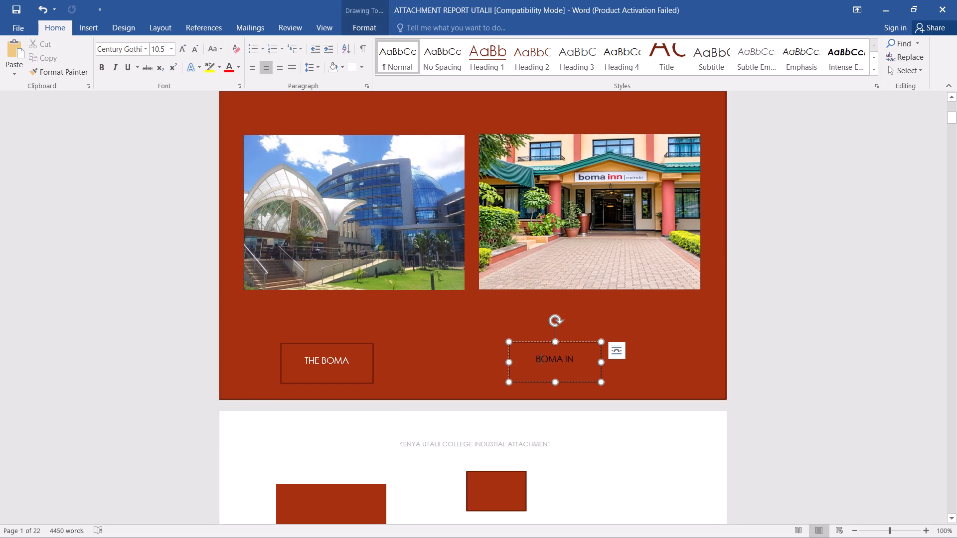
pyautogui.click(551, 354)
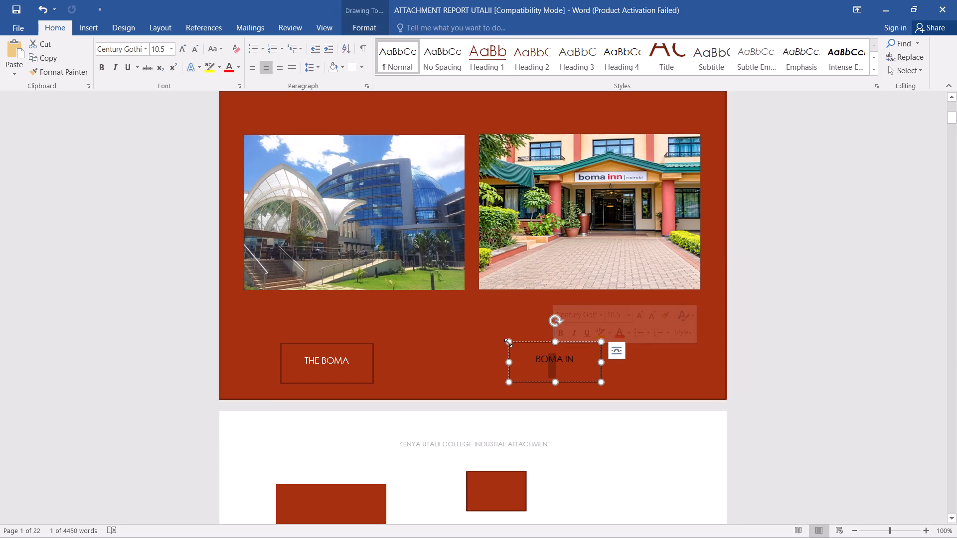
pyautogui.moveTo(508, 342); pyautogui.dragTo(518, 308)
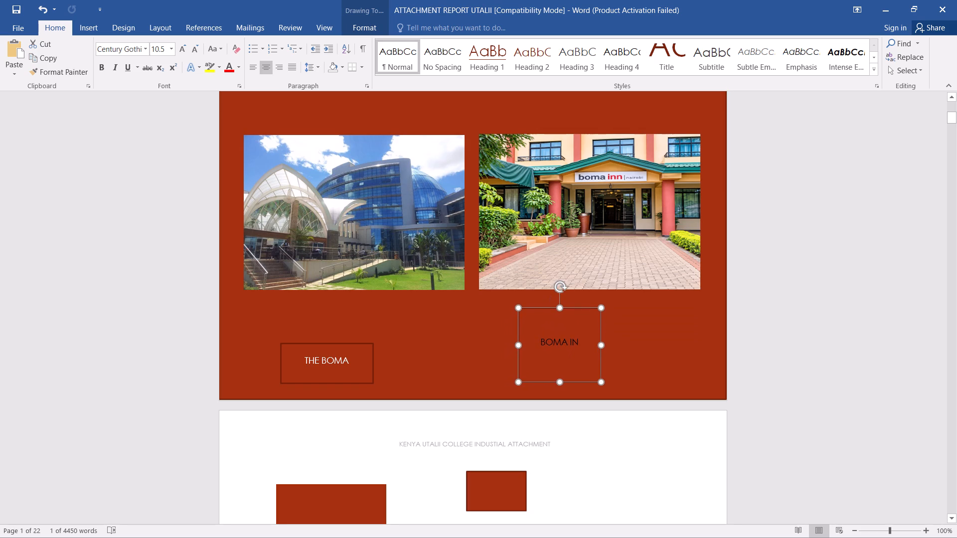
pyautogui.moveTo(518, 308); pyautogui.dragTo(513, 308)
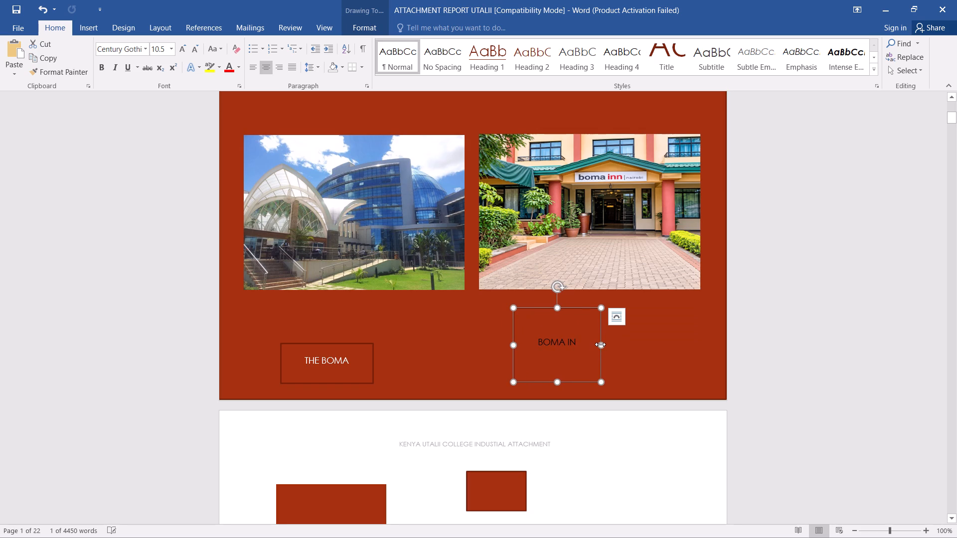
pyautogui.moveTo(600, 344); pyautogui.dragTo(616, 340)
# Enlarge THE BOMA caption box to roughly match the BOMA IN box, with its top edge just below The Boma photo.
pyautogui.click(339, 365)
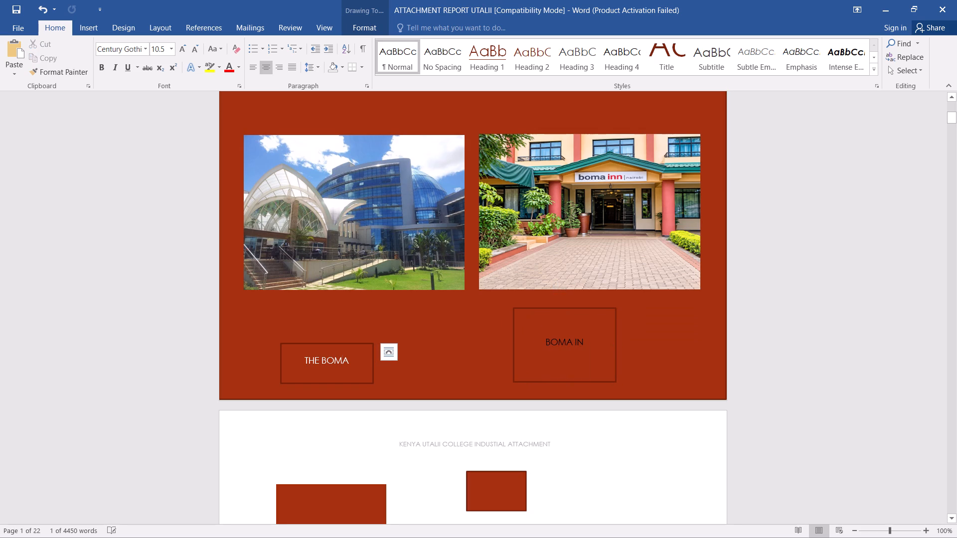
pyautogui.click(331, 342)
pyautogui.moveTo(329, 343); pyautogui.dragTo(333, 330)
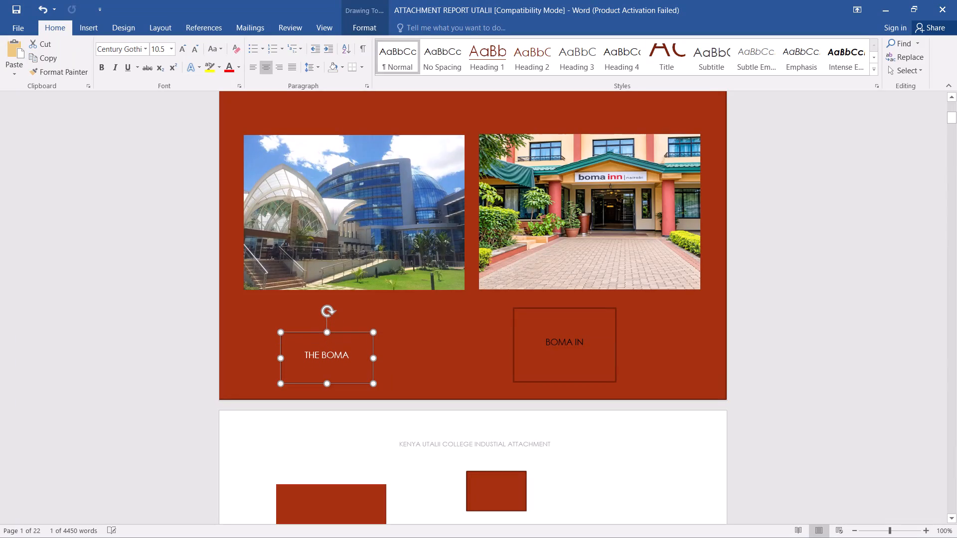
pyautogui.moveTo(333, 330); pyautogui.dragTo(339, 306)
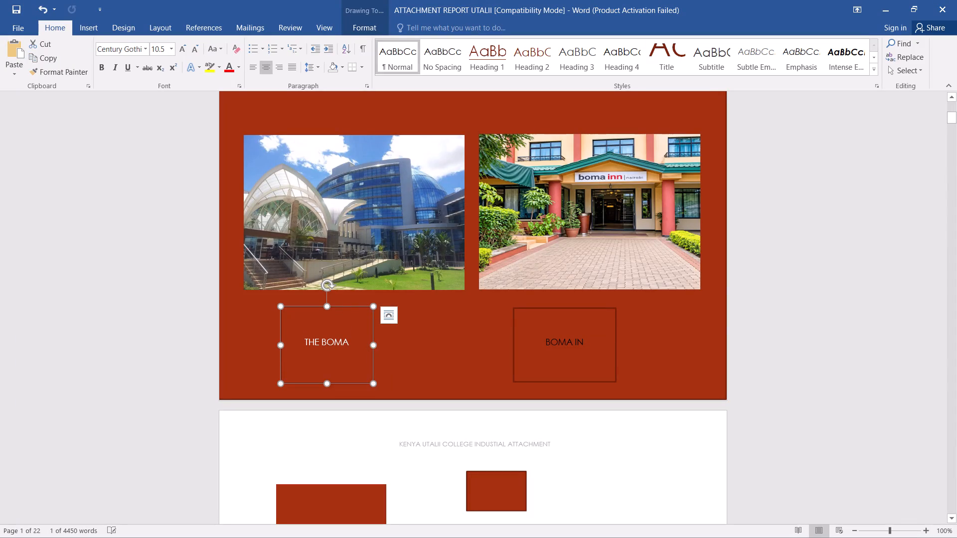
pyautogui.moveTo(372, 347); pyautogui.dragTo(384, 347)
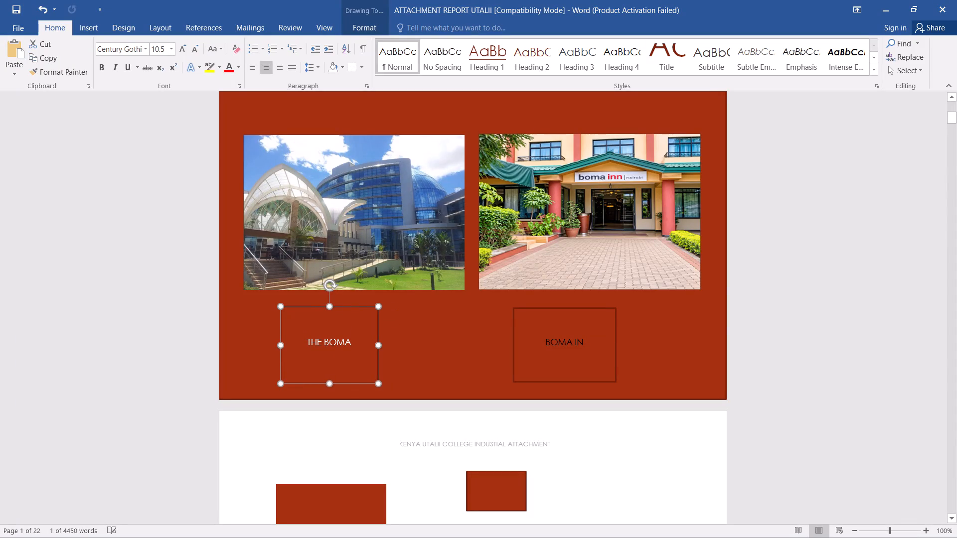
pyautogui.moveTo(384, 347); pyautogui.dragTo(390, 348)
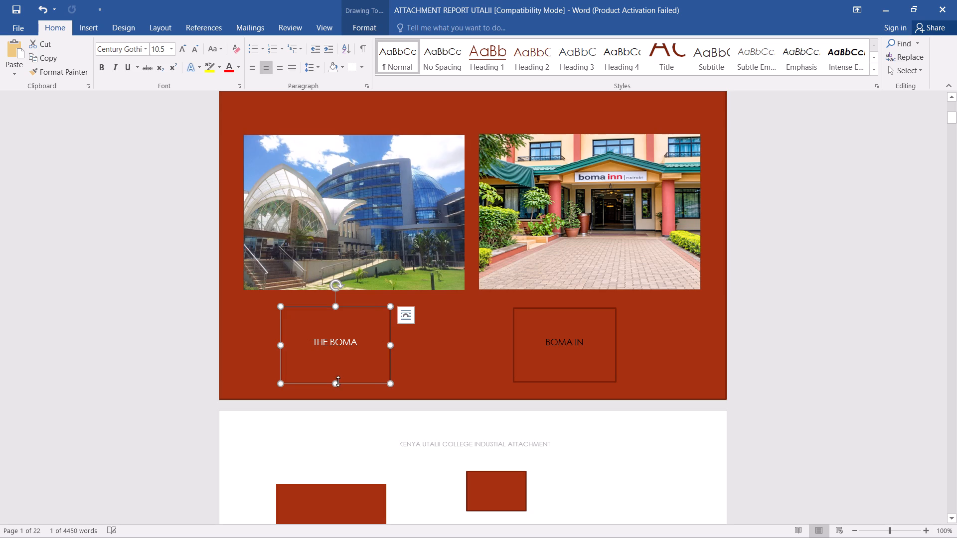
pyautogui.moveTo(335, 381); pyautogui.dragTo(340, 374)
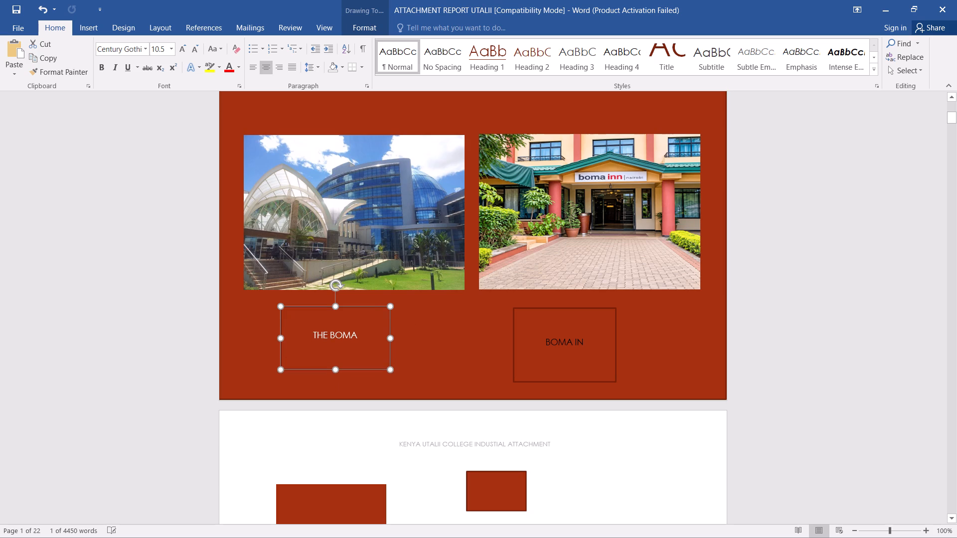
pyautogui.moveTo(340, 374); pyautogui.dragTo(340, 378)
pyautogui.click(465, 358)
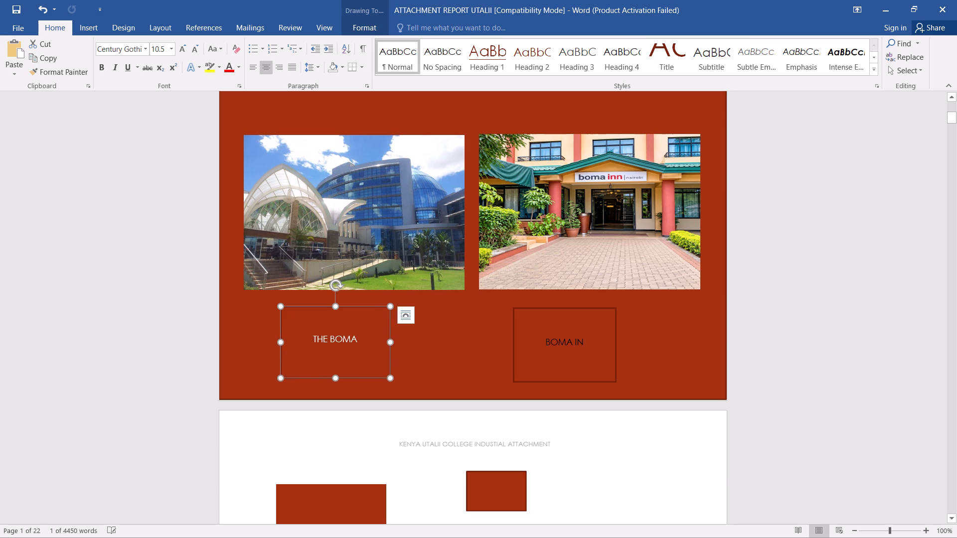
pyautogui.click(805, 365)
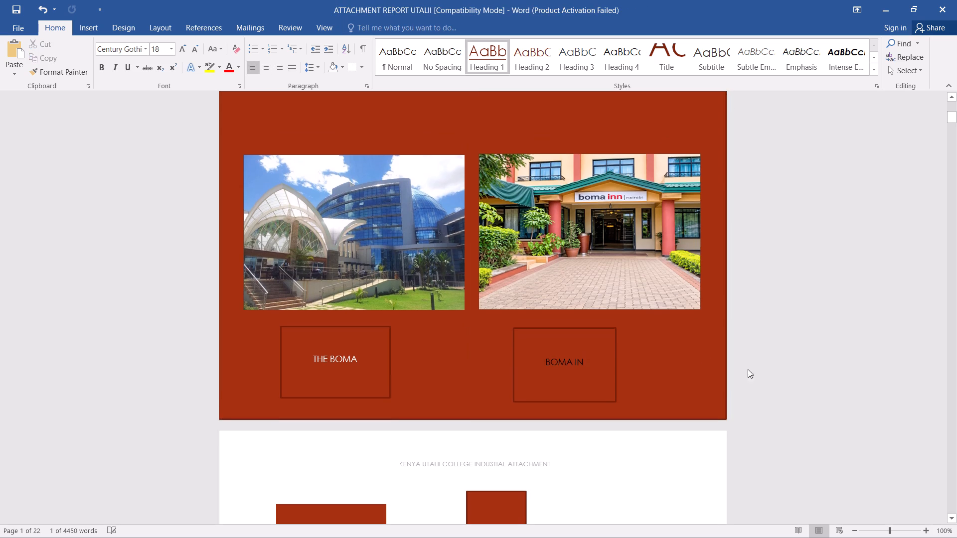
# Review the cover layout from THE BOMA HOTEL title to the captions, and the top of page 2.
pyautogui.scroll(-3, 648, 203)
pyautogui.scroll(4, 648, 203)
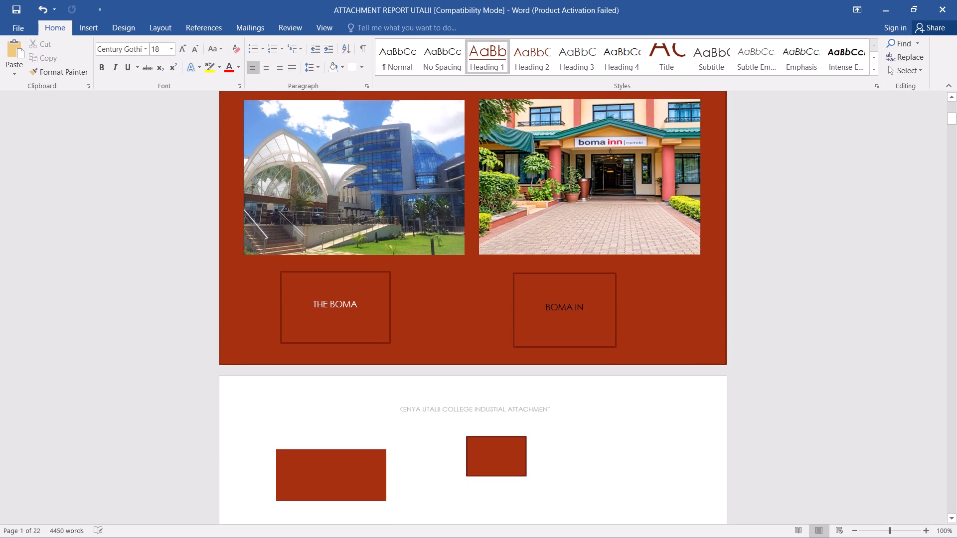
pyautogui.scroll(9, 645, 199)
pyautogui.scroll(-2, 645, 199)
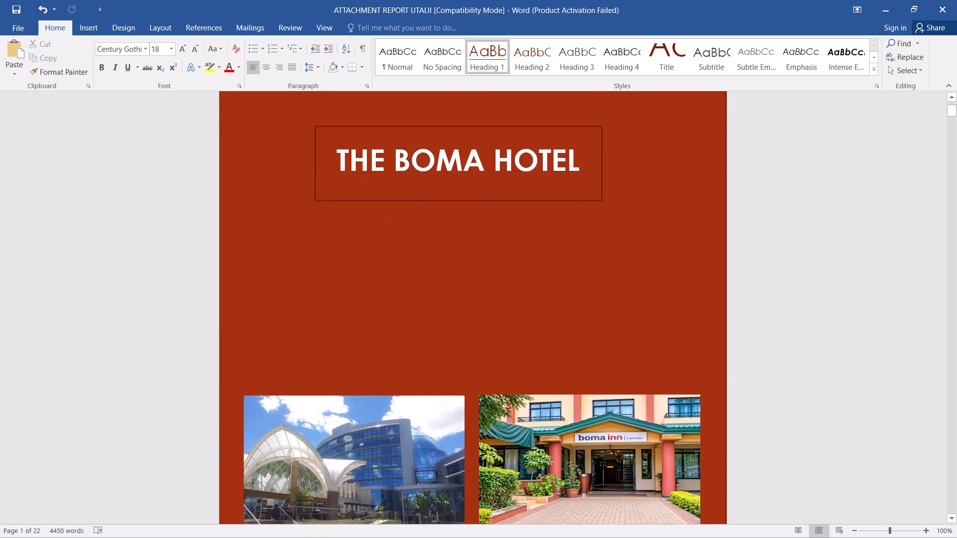
pyautogui.scroll(-16, 645, 199)
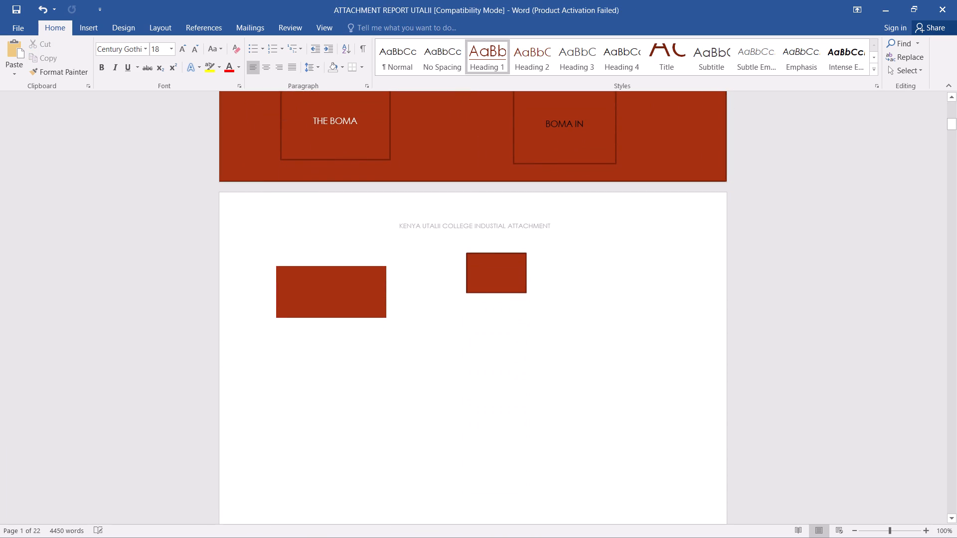
# Delete the two leftover red rectangles at the top of page 2.
pyautogui.click(289, 282)
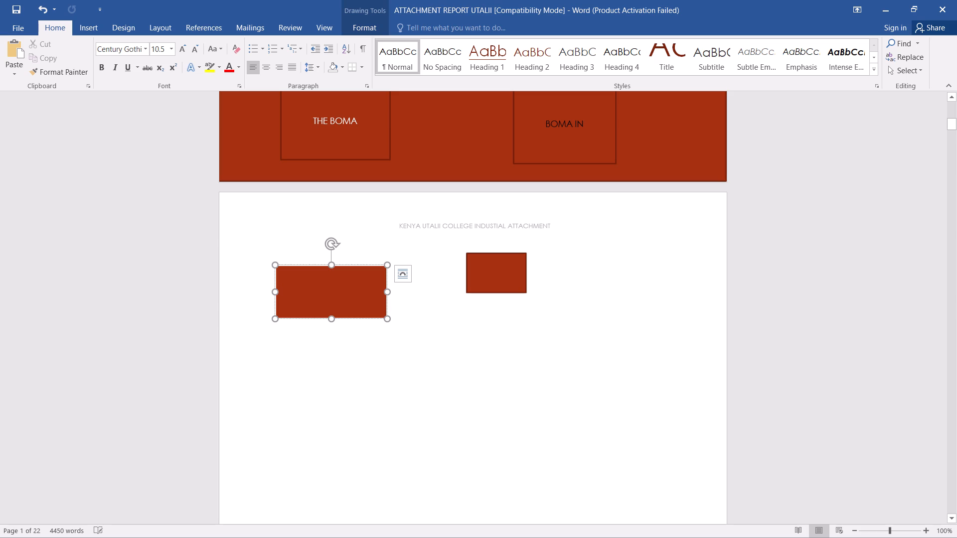
pyautogui.press('Delete')
pyautogui.press('Delete')
pyautogui.click(301, 292)
pyautogui.press('Delete')
pyautogui.press('BackSpace')
pyautogui.press('BackSpace')
pyautogui.click(322, 286)
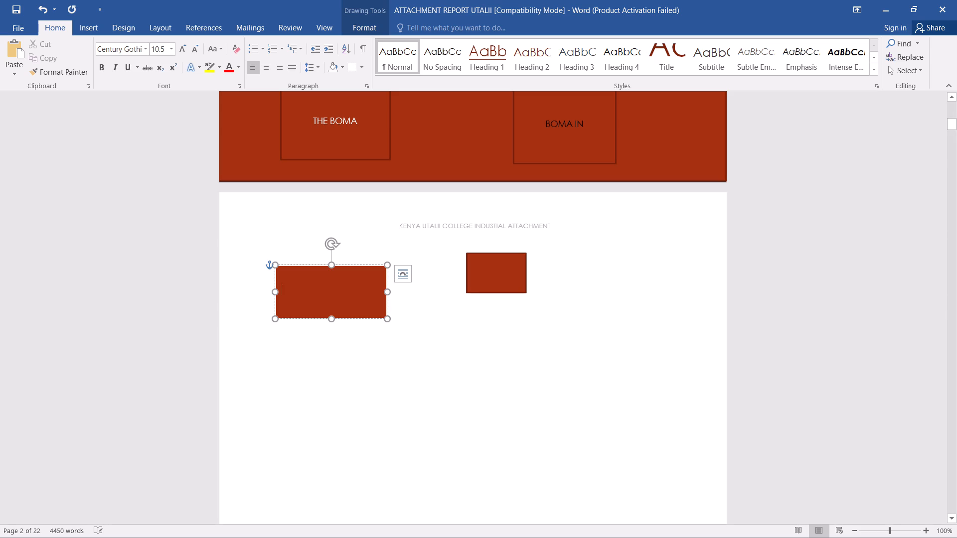
pyautogui.click(275, 266)
pyautogui.press('BackSpace')
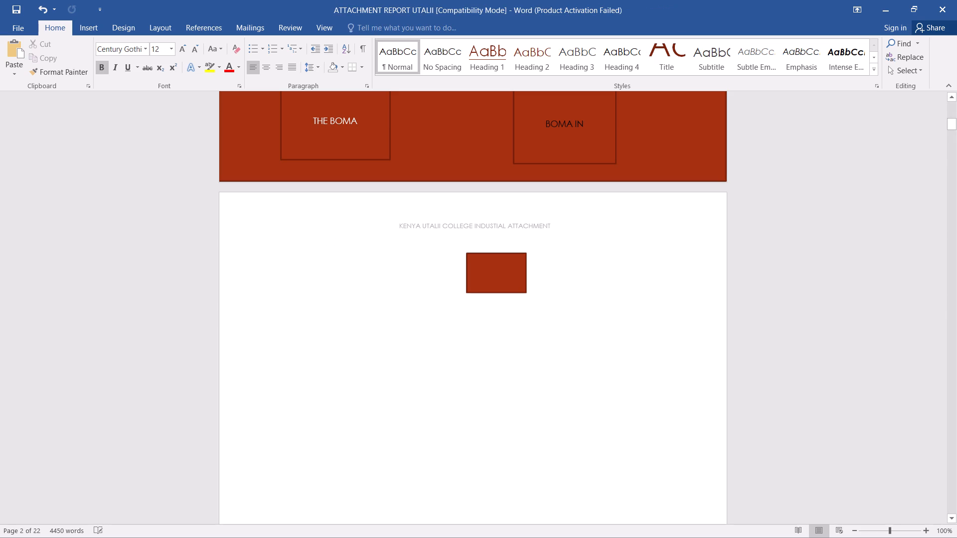
pyautogui.click(487, 263)
pyautogui.click(463, 252)
pyautogui.press('BackSpace')
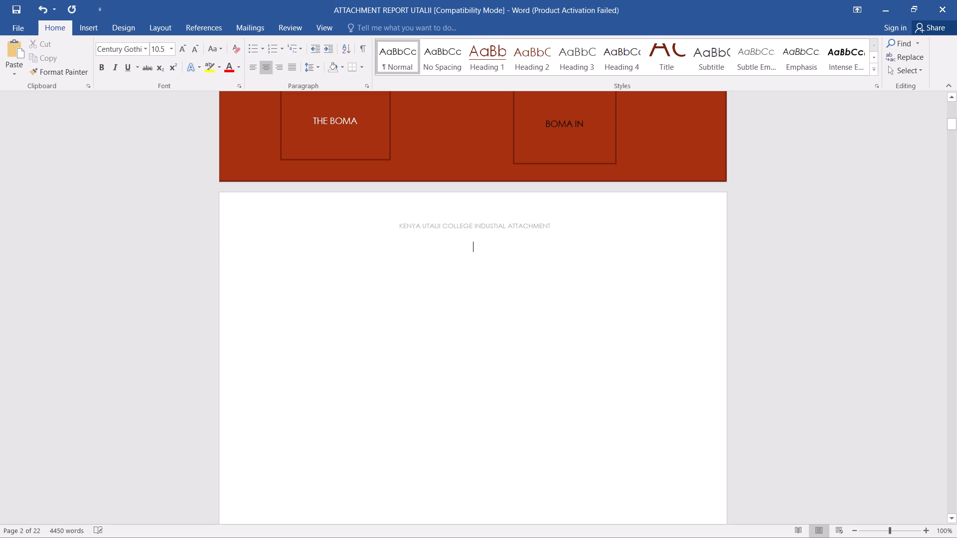
# Remove the blank page after the cover so the INDUSTRIAL ATTACHMENT REPORT title content moves up to page 2.
pyautogui.click(401, 266)
pyautogui.press('BackSpace')
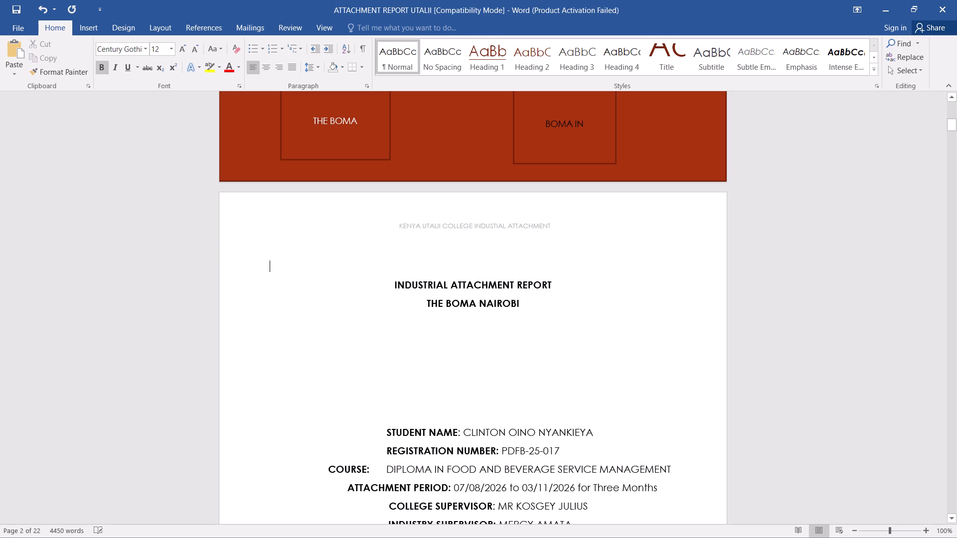
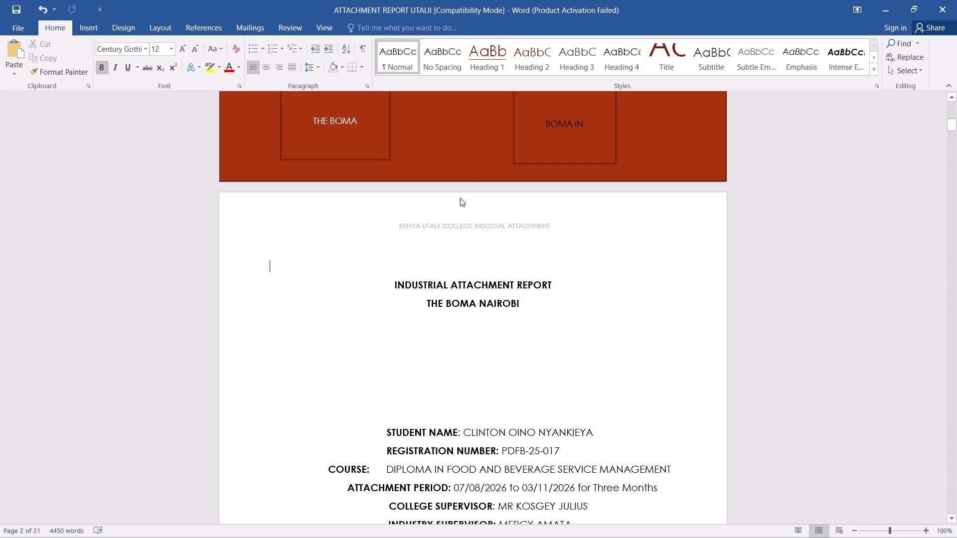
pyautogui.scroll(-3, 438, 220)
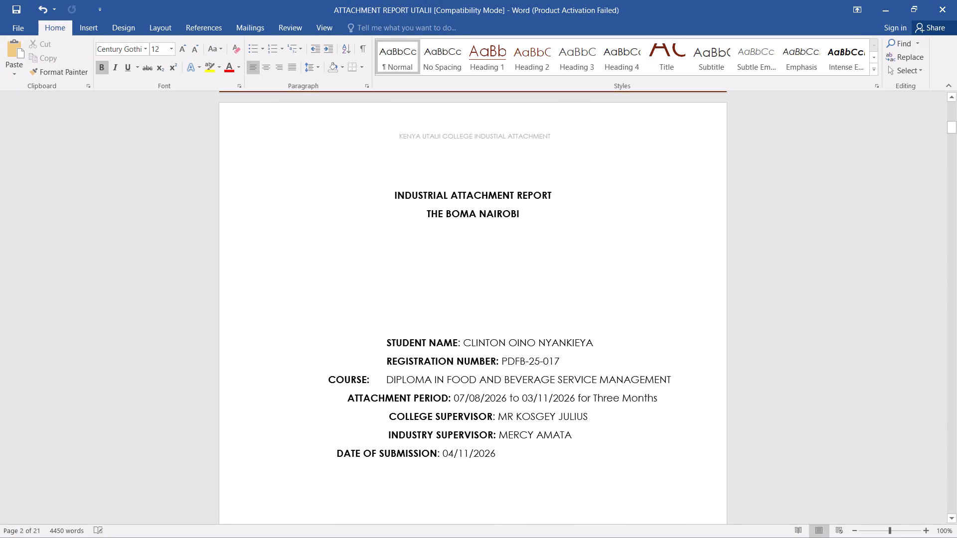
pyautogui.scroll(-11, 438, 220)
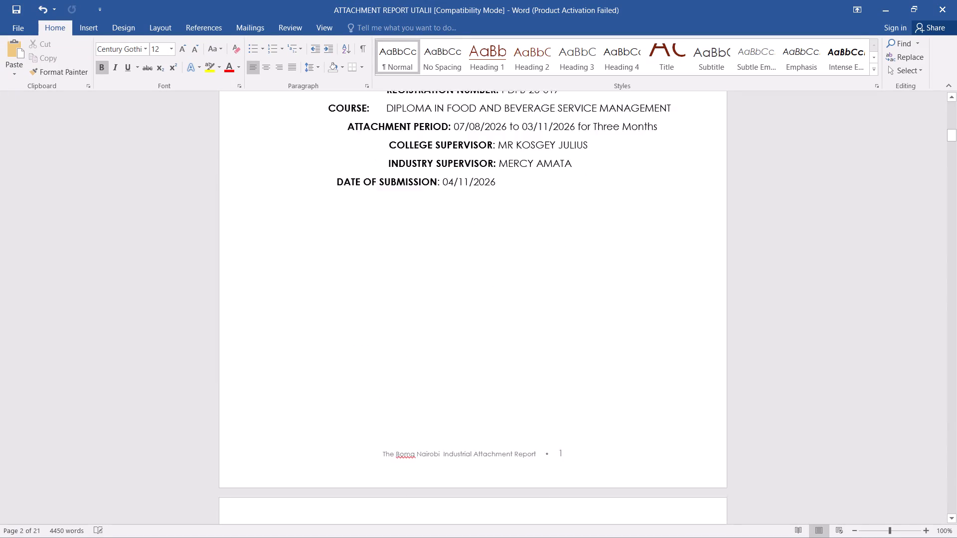
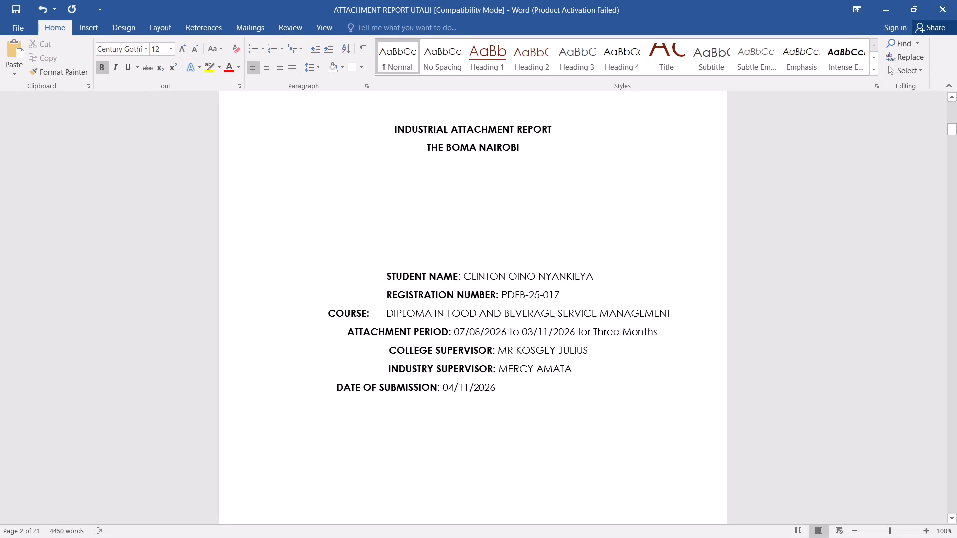
# Insert an oval shape on the red cover page, between the THE BOMA HOTEL title box and the two photos.
pyautogui.scroll(11, 568, 209)
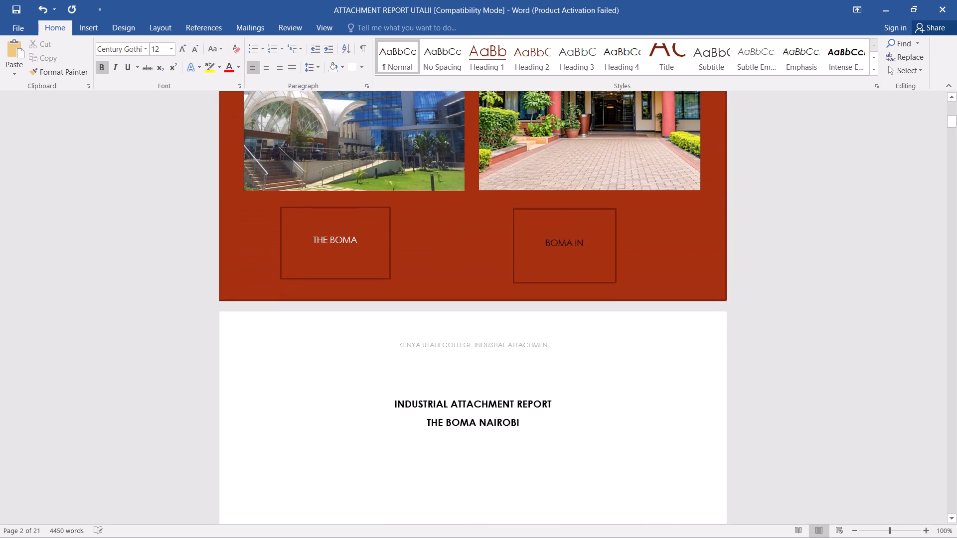
pyautogui.scroll(7, 568, 209)
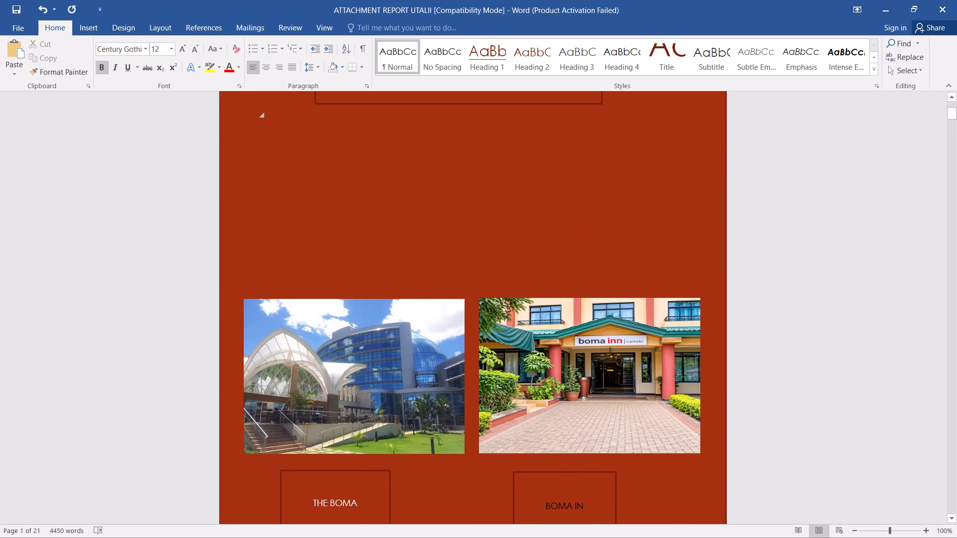
pyautogui.scroll(1, 569, 209)
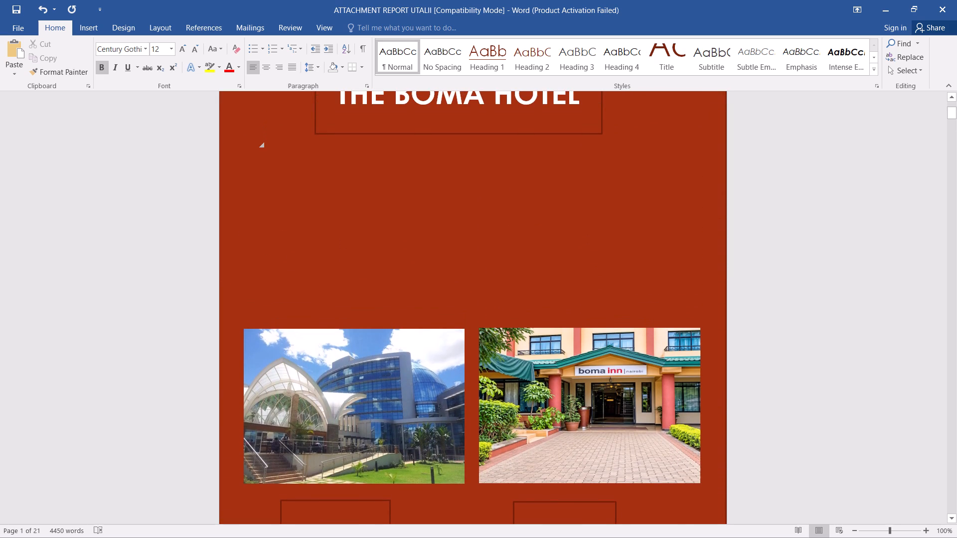
pyautogui.click(472, 200)
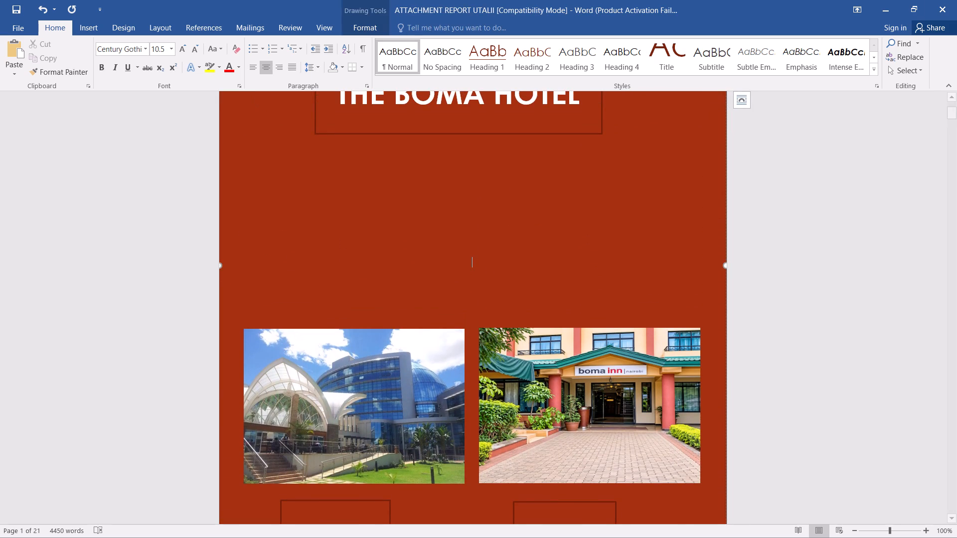
pyautogui.click(80, 27)
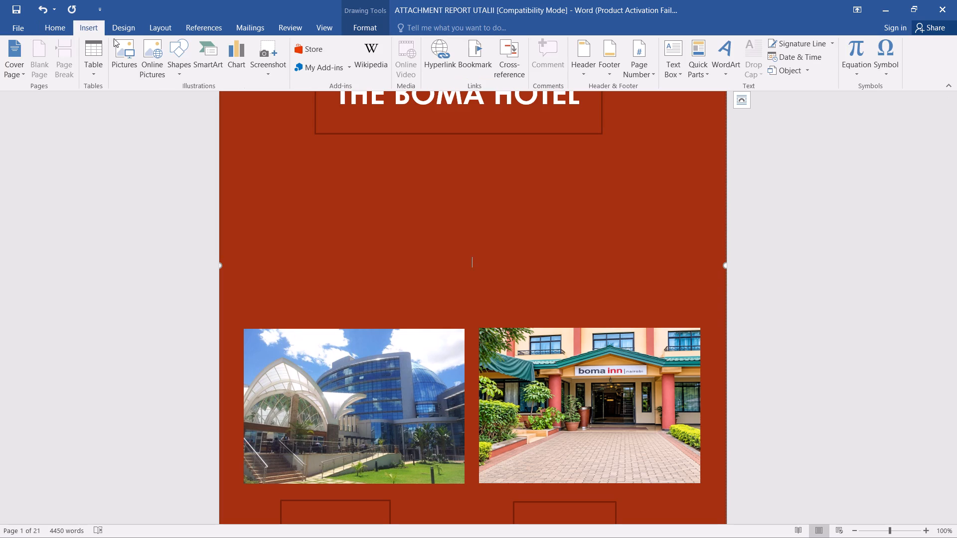
pyautogui.click(182, 67)
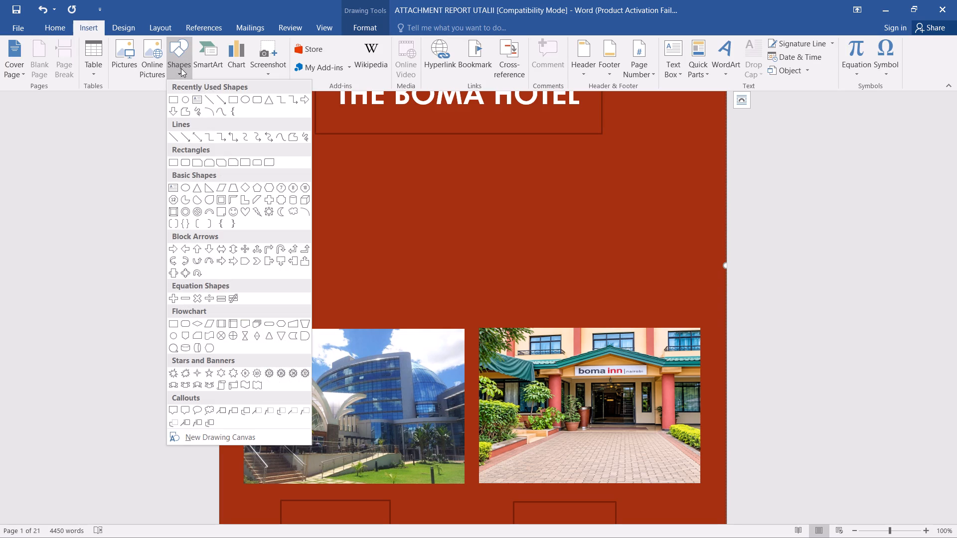
pyautogui.click(188, 100)
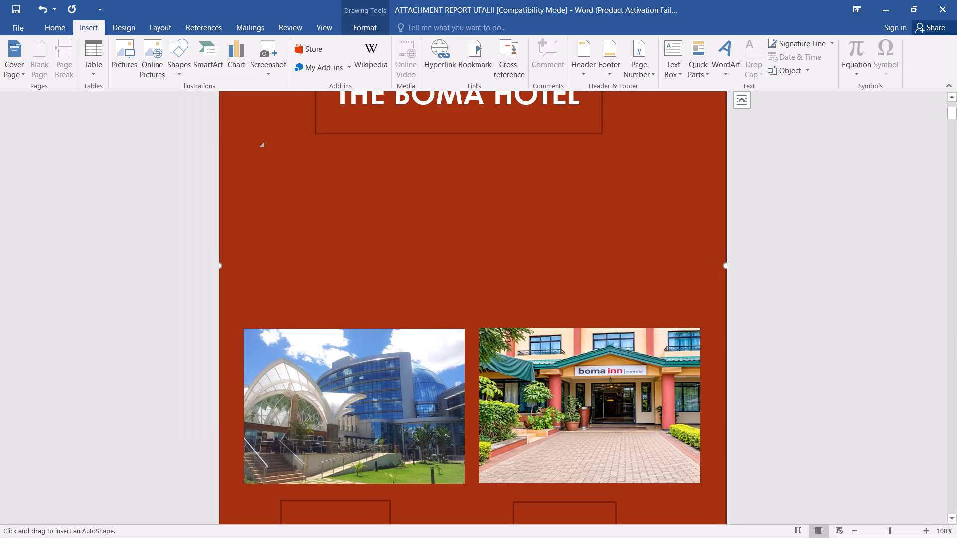
pyautogui.click(481, 211)
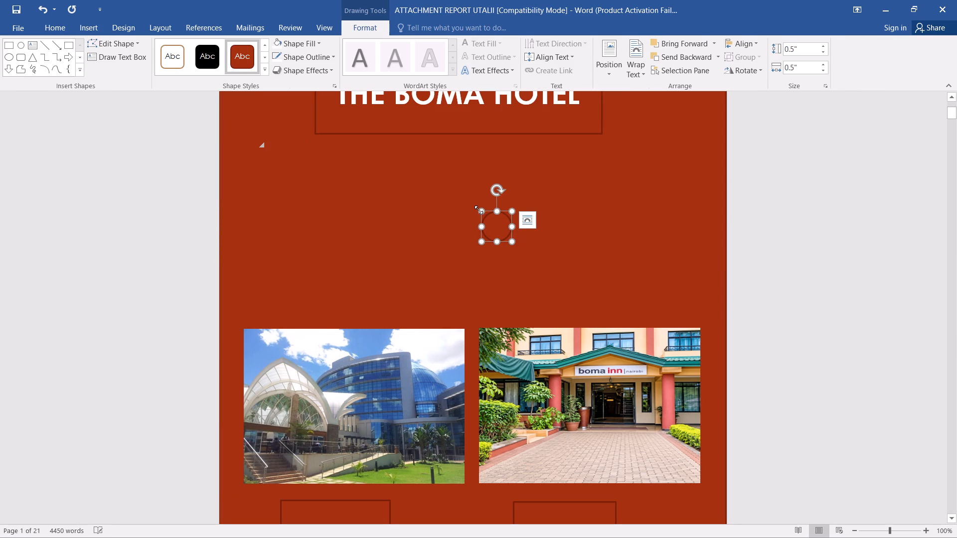
# Enlarge the oval to about 1.88" high and 3.54" wide, filling the space between the title box and the photos.
pyautogui.moveTo(481, 211); pyautogui.dragTo(405, 204)
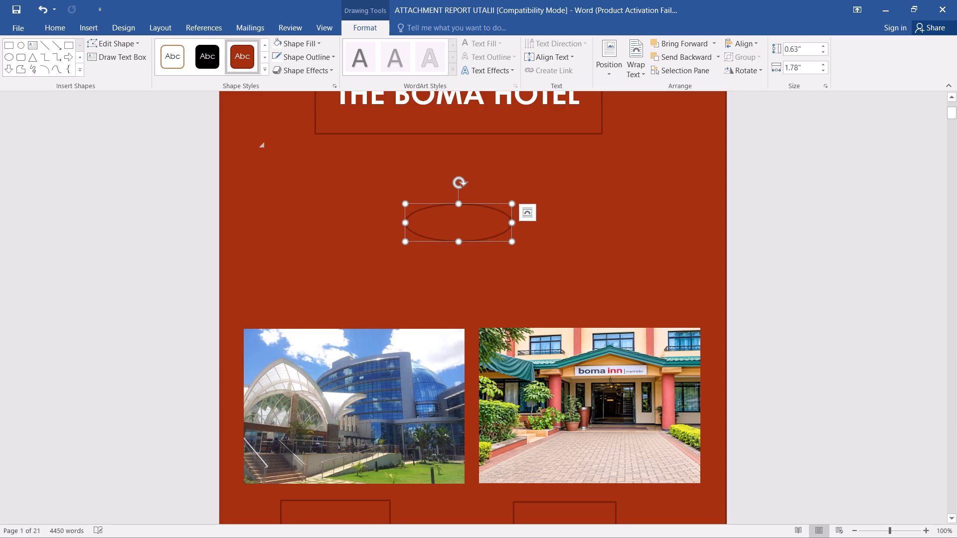
pyautogui.moveTo(461, 240); pyautogui.dragTo(454, 281)
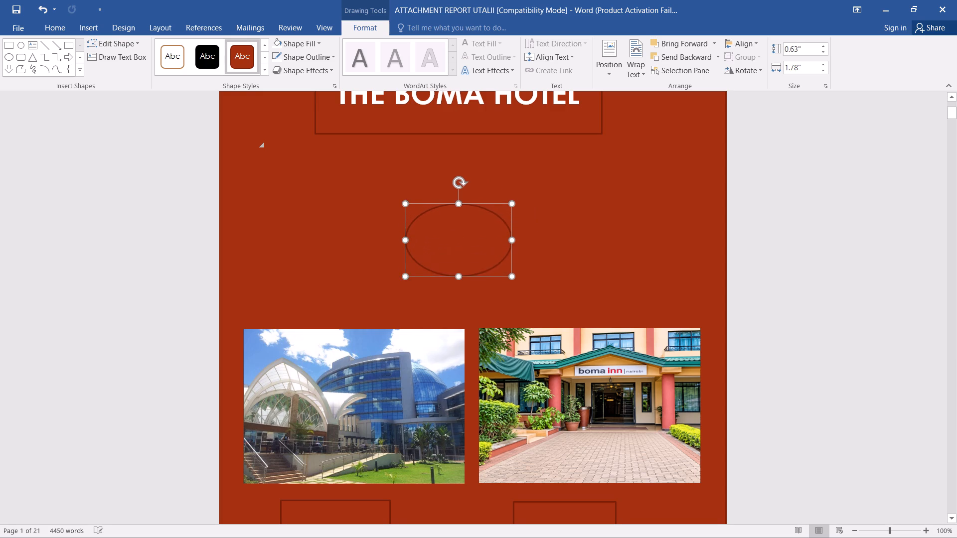
pyautogui.moveTo(454, 281); pyautogui.dragTo(457, 283)
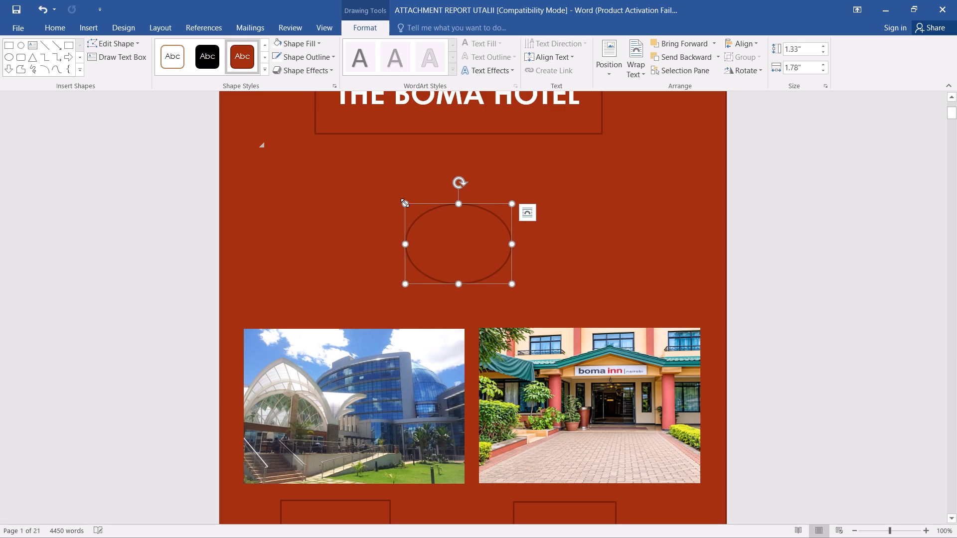
pyautogui.moveTo(405, 203); pyautogui.dragTo(405, 171)
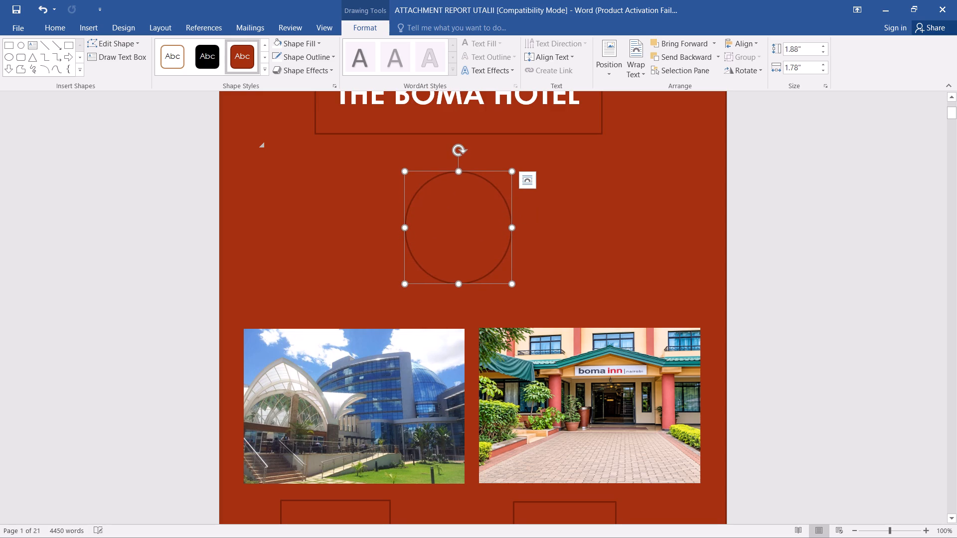
pyautogui.moveTo(512, 227); pyautogui.dragTo(545, 227)
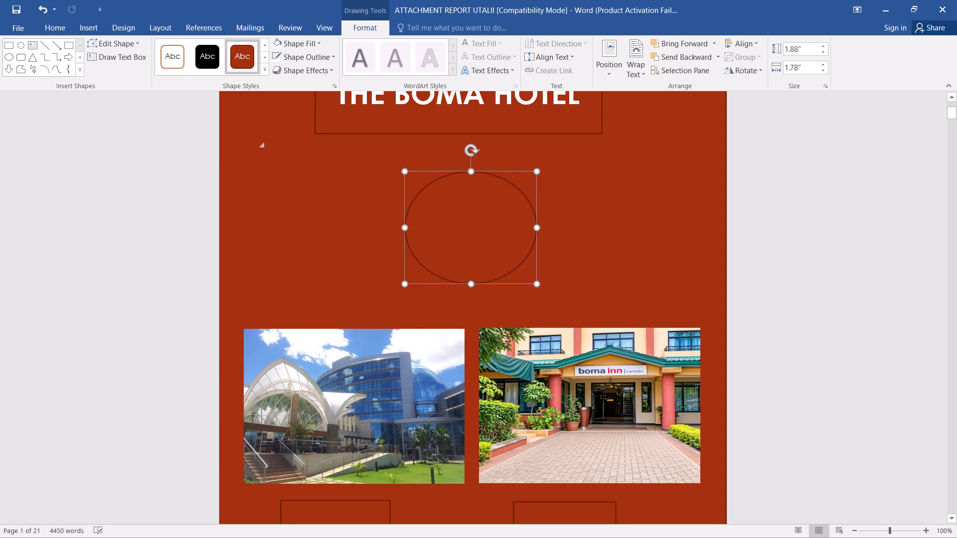
pyautogui.moveTo(545, 227); pyautogui.dragTo(552, 228)
pyautogui.moveTo(408, 228); pyautogui.dragTo(386, 227)
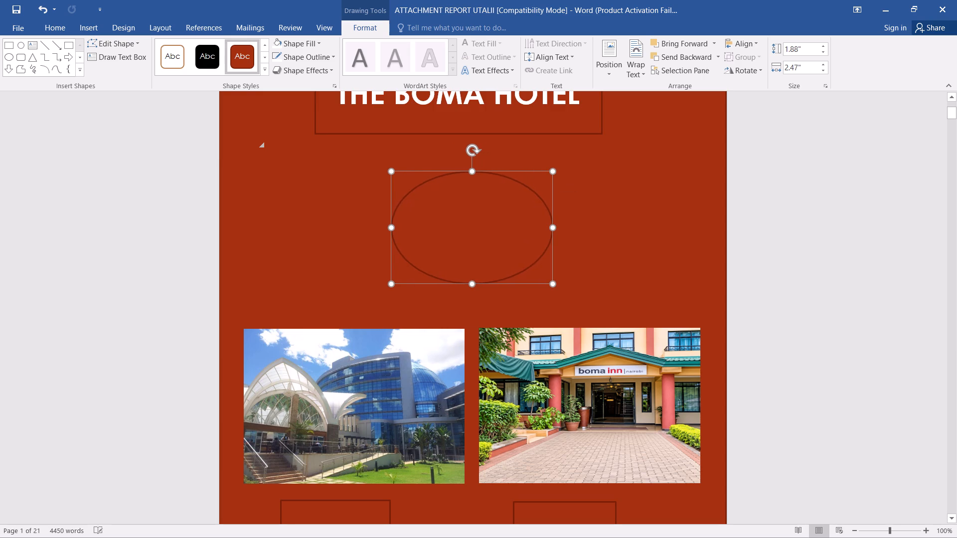
pyautogui.moveTo(386, 227); pyautogui.dragTo(340, 224)
# Enter the text "HOSPITALITY WITH A CONSCIENCE" inside the oval.
pyautogui.click(416, 230)
pyautogui.click(420, 229)
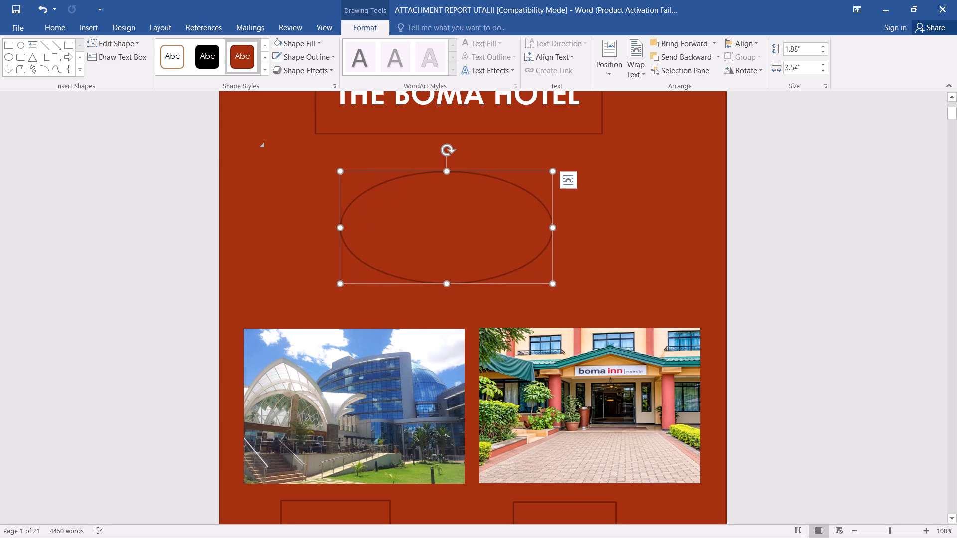
pyautogui.press('t')
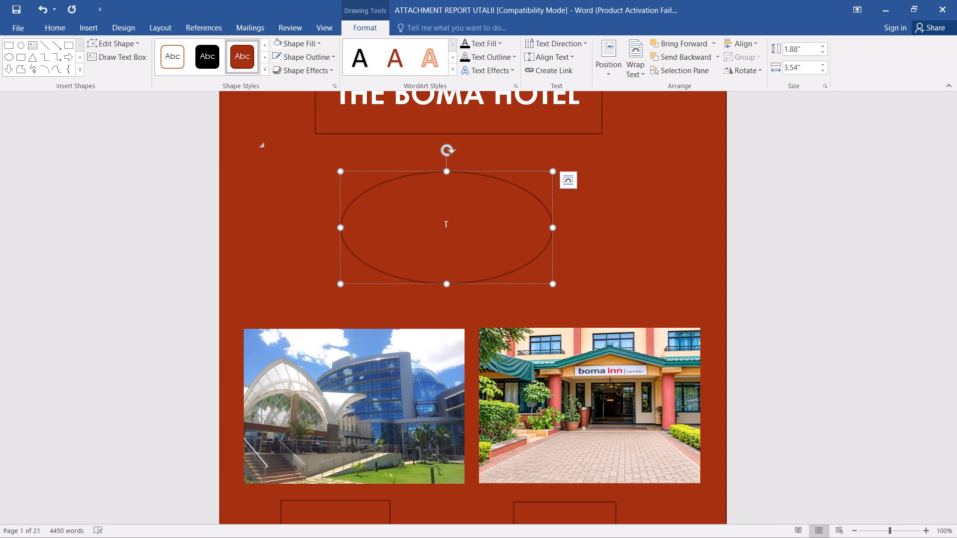
pyautogui.press('BackSpace')
pyautogui.write('HOSPI')
pyautogui.write('TALI')
pyautogui.write('TY')
pyautogui.press('space')
pyautogui.write('WITH')
pyautogui.press('space')
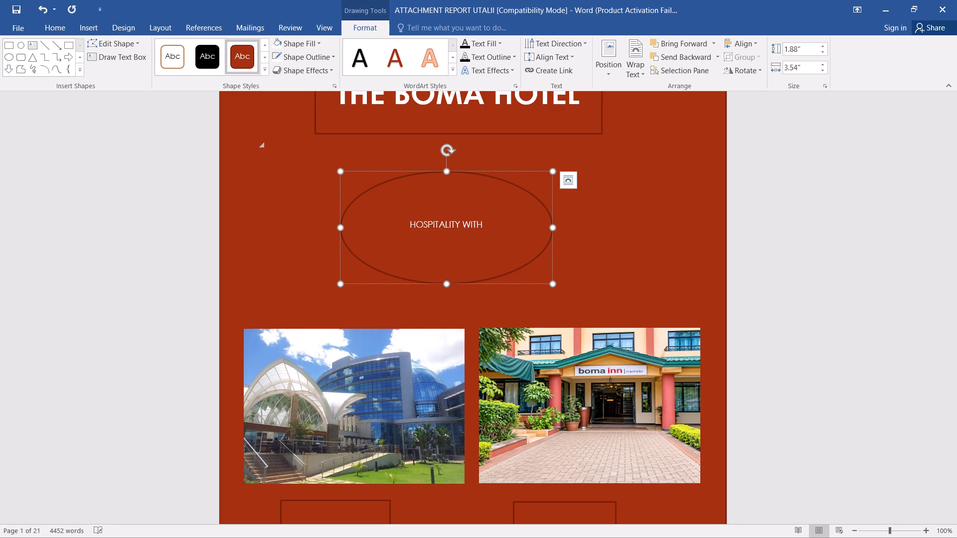
pyautogui.write('A')
pyautogui.press('space')
pyautogui.write('CON')
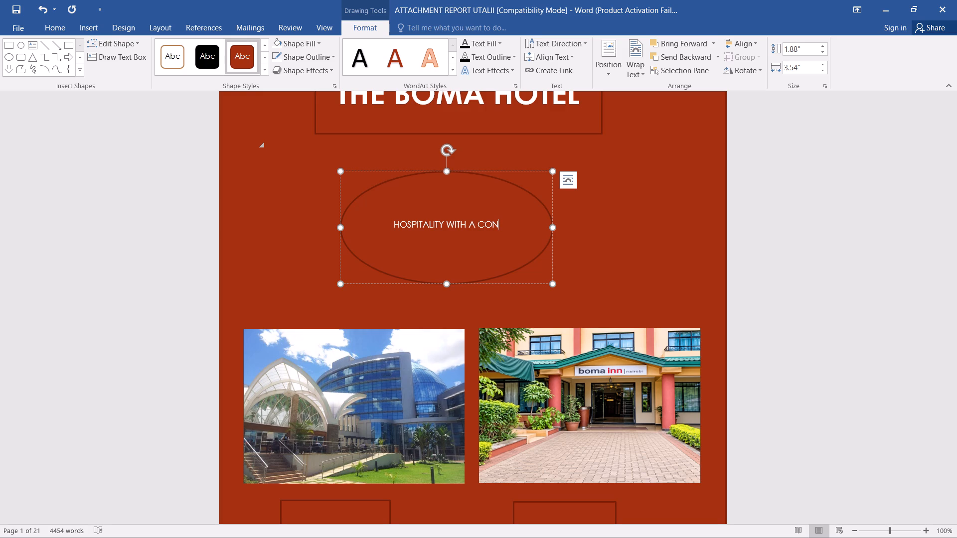
pyautogui.press('s')
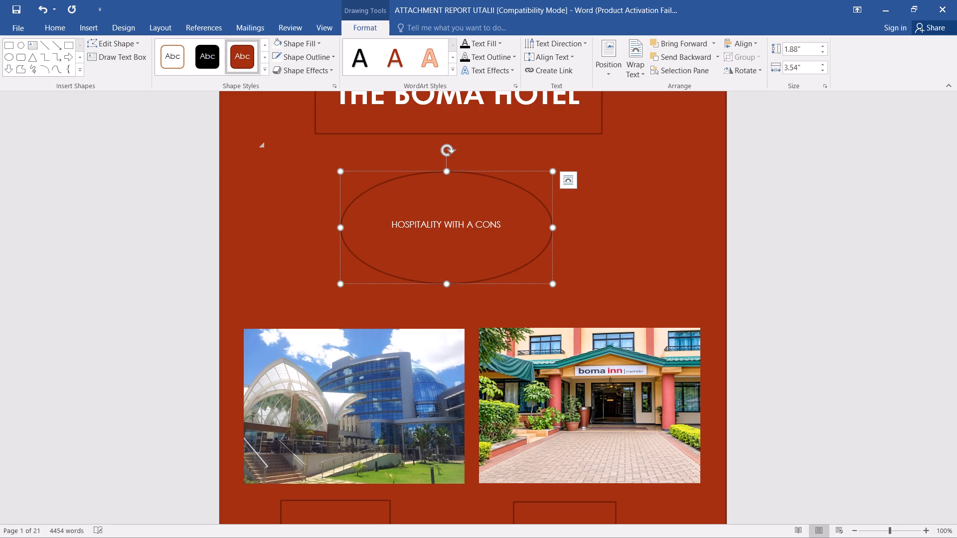
pyautogui.write('CIE')
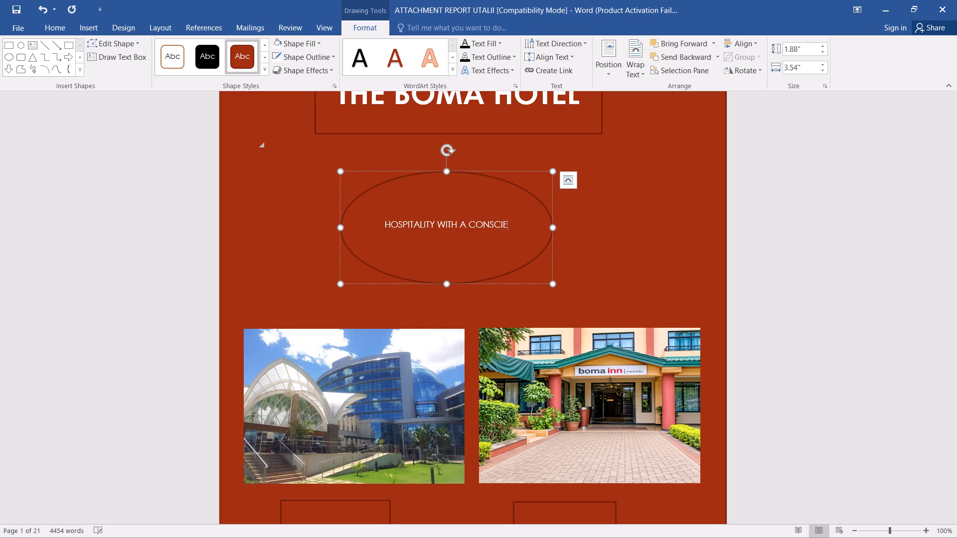
pyautogui.write('NCE')
pyautogui.press('space')
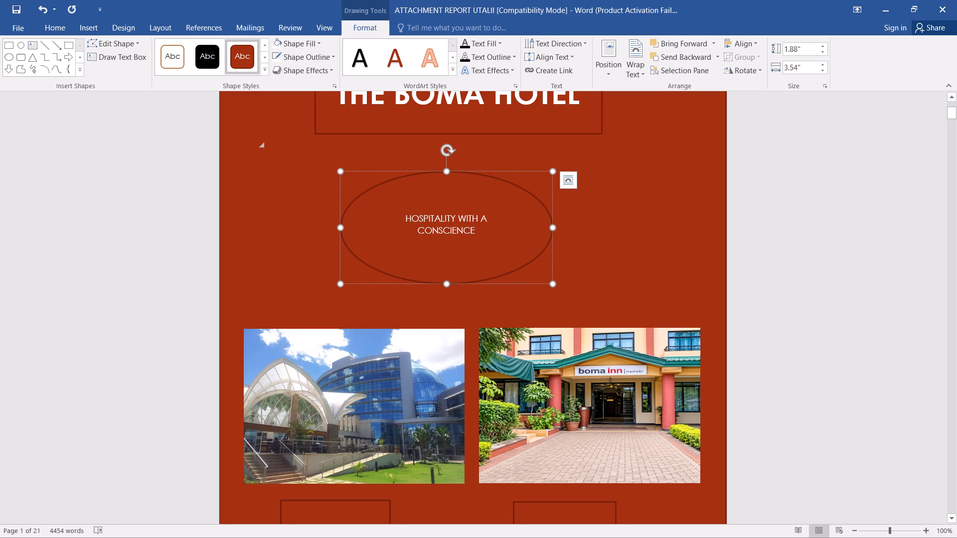
# Format the slogan in the oval as bold with font size 18.
pyautogui.moveTo(405, 219); pyautogui.dragTo(419, 214)
pyautogui.moveTo(419, 214); pyautogui.dragTo(484, 232)
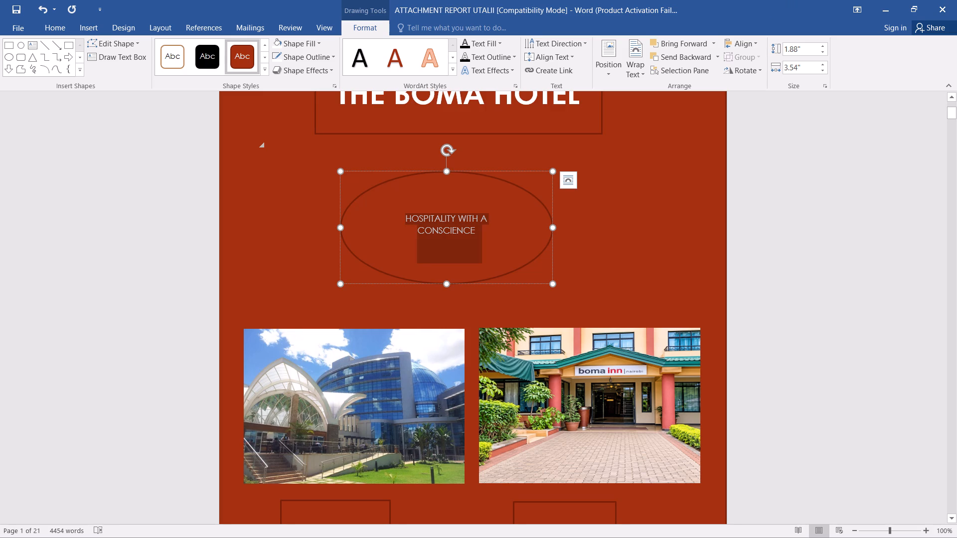
pyautogui.moveTo(484, 232); pyautogui.dragTo(484, 233)
pyautogui.click(488, 216)
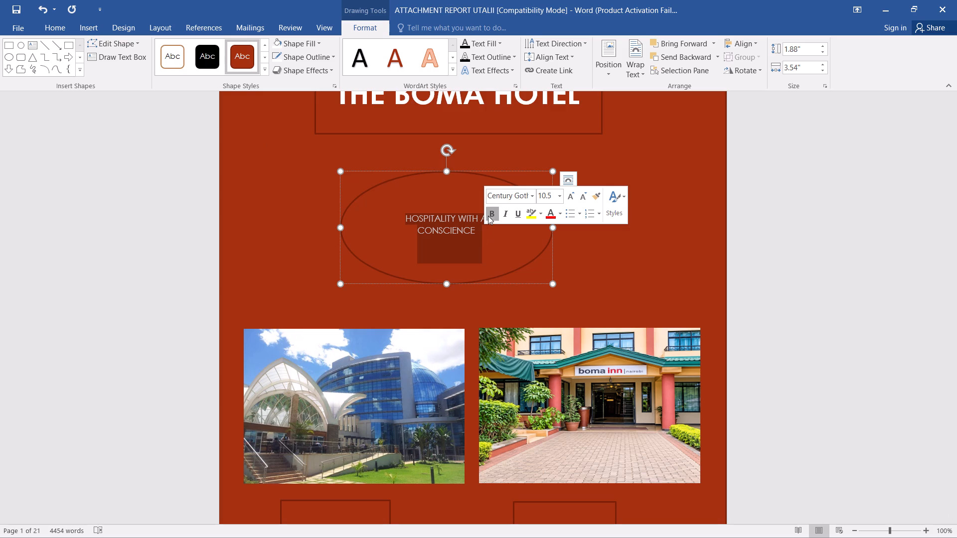
pyautogui.click(562, 199)
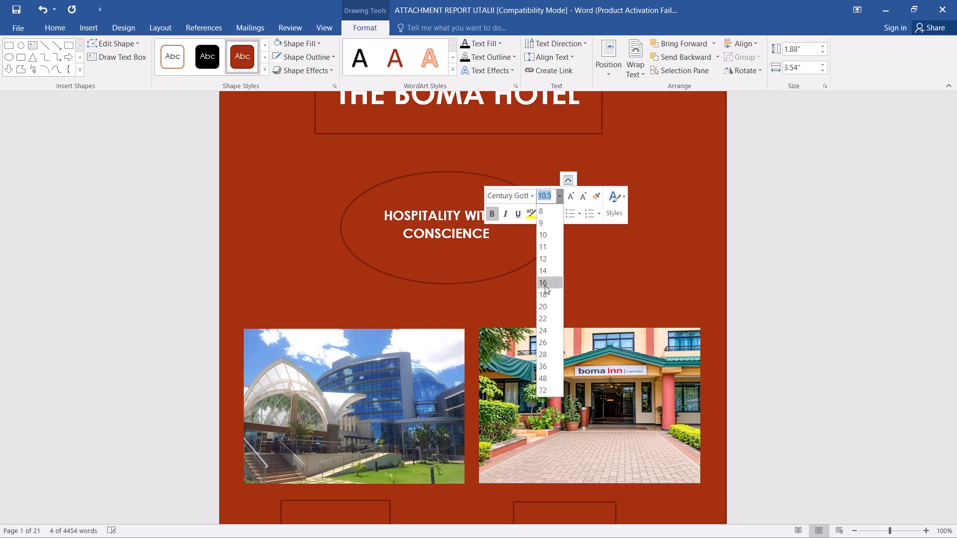
pyautogui.click(545, 291)
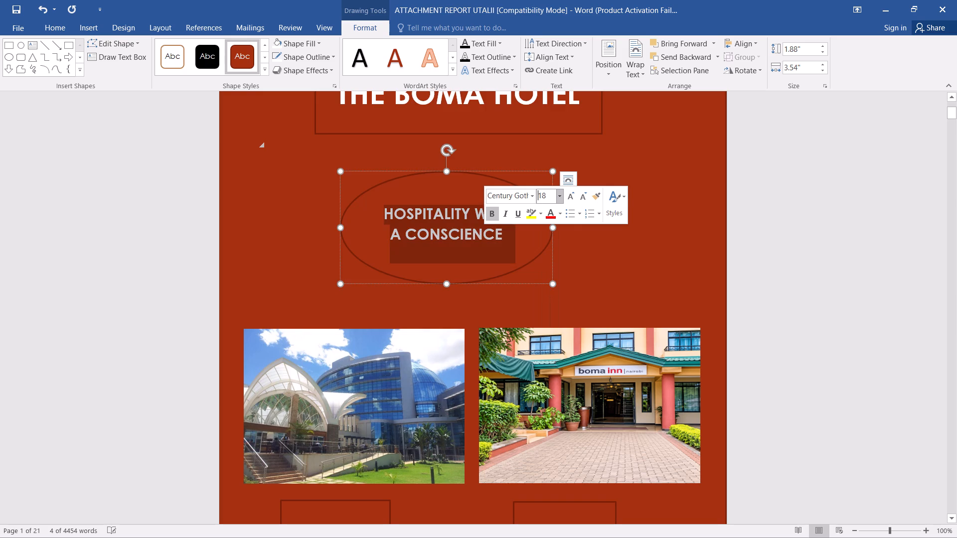
pyautogui.click(597, 270)
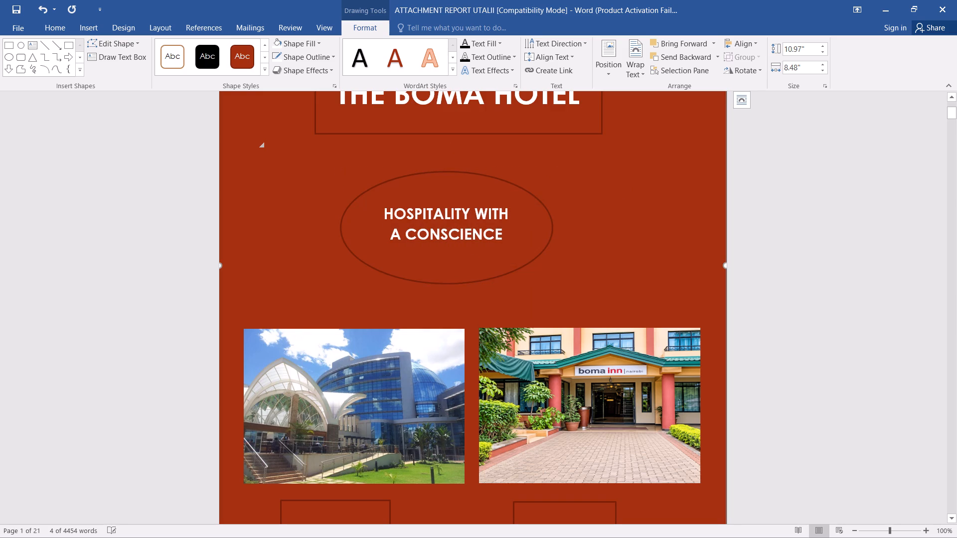
pyautogui.scroll(3, 618, 254)
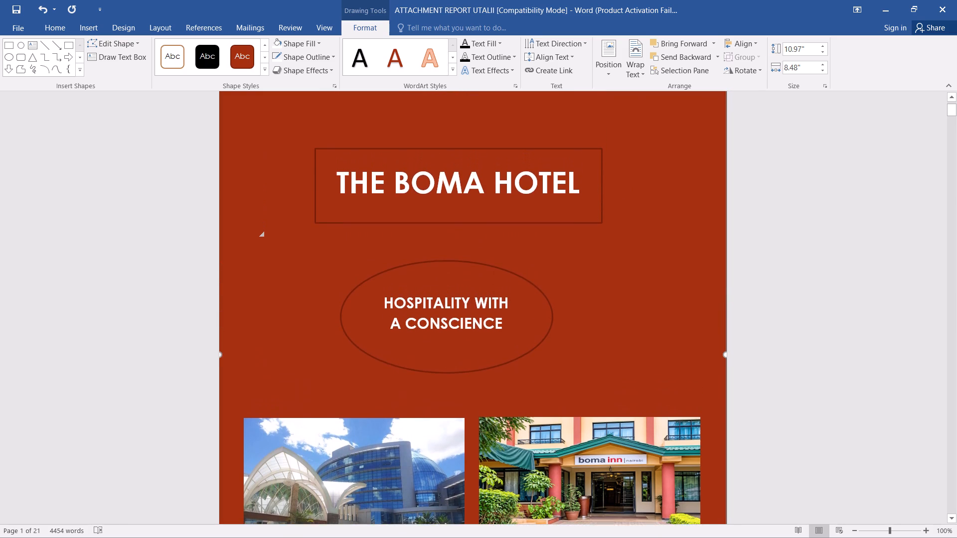
# Remove four blank lines between the THE BOMA NAIROBI heading and the student name line on the title page.
pyautogui.scroll(-19, 618, 254)
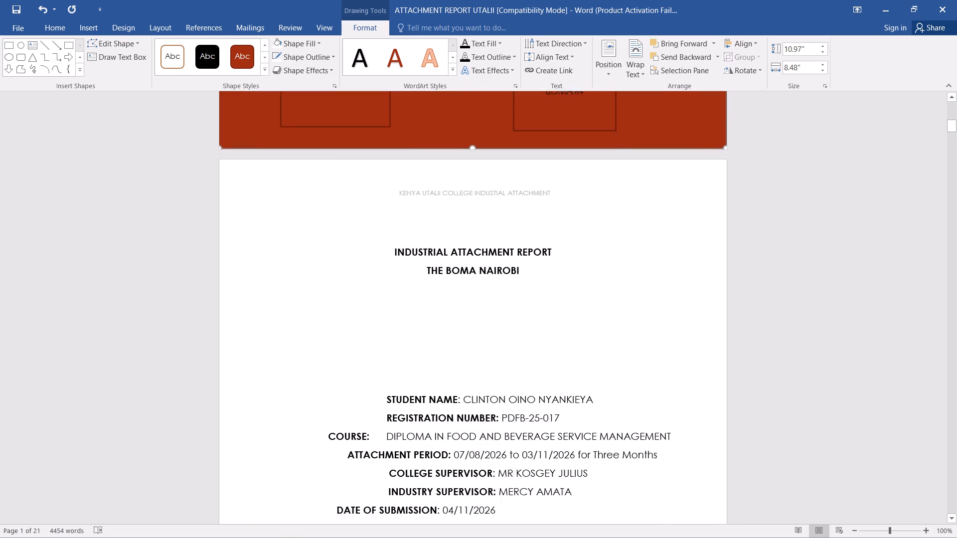
pyautogui.scroll(-2, 617, 254)
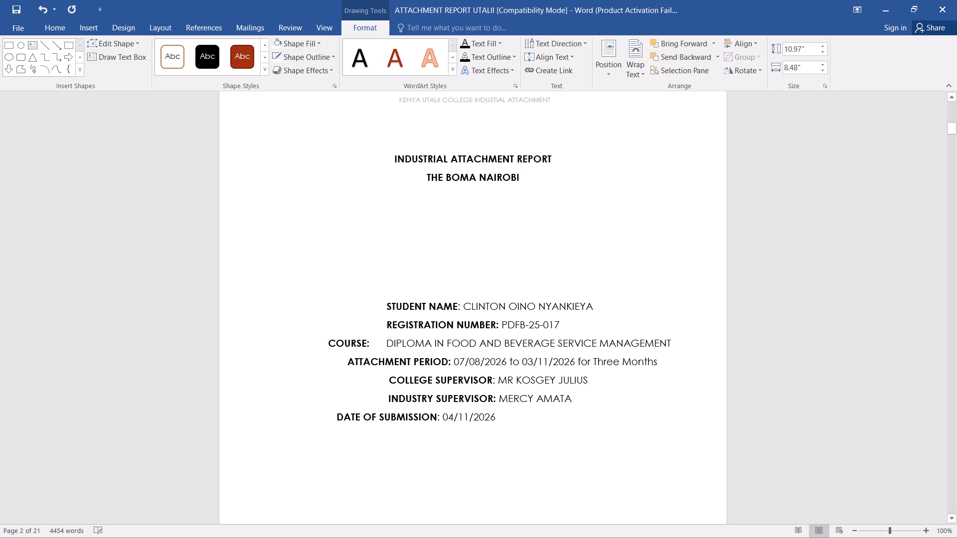
pyautogui.click(486, 265)
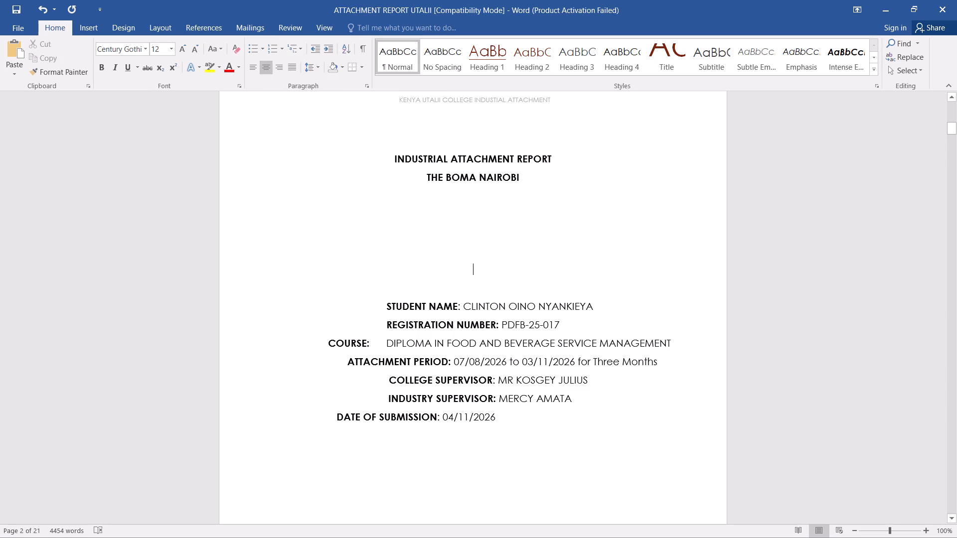
pyautogui.press('BackSpace')
pyautogui.press('BackSpace')
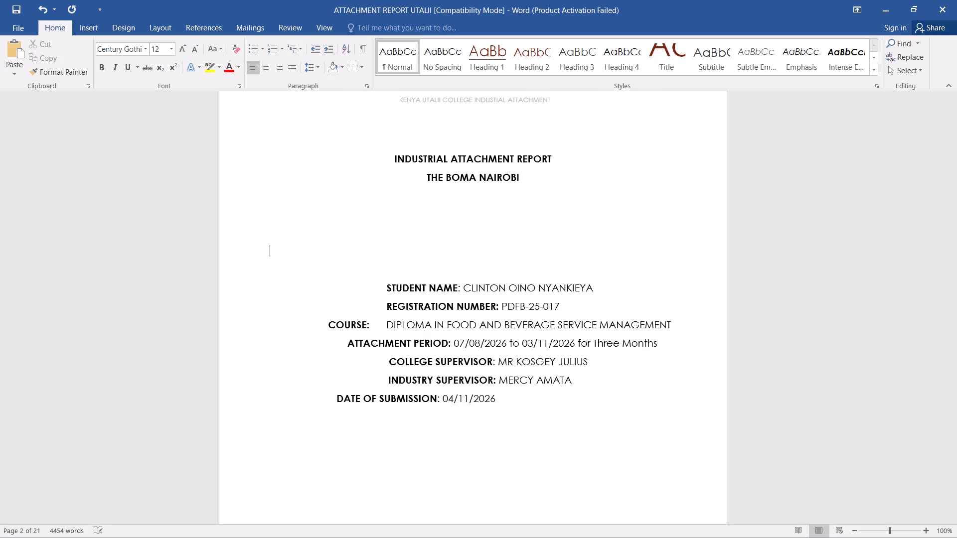
pyautogui.press('BackSpace')
pyautogui.press('BackSpace')
pyautogui.press('BackSpace')
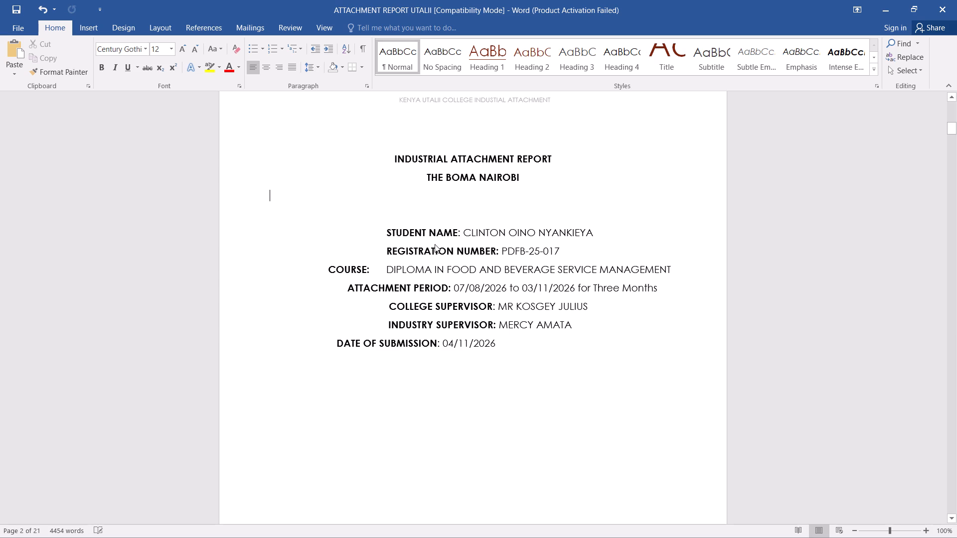
# Insert a blank line between the student name and REGISTRATION NUMBER lines on the title page.
pyautogui.click(383, 253)
pyautogui.press('Return')
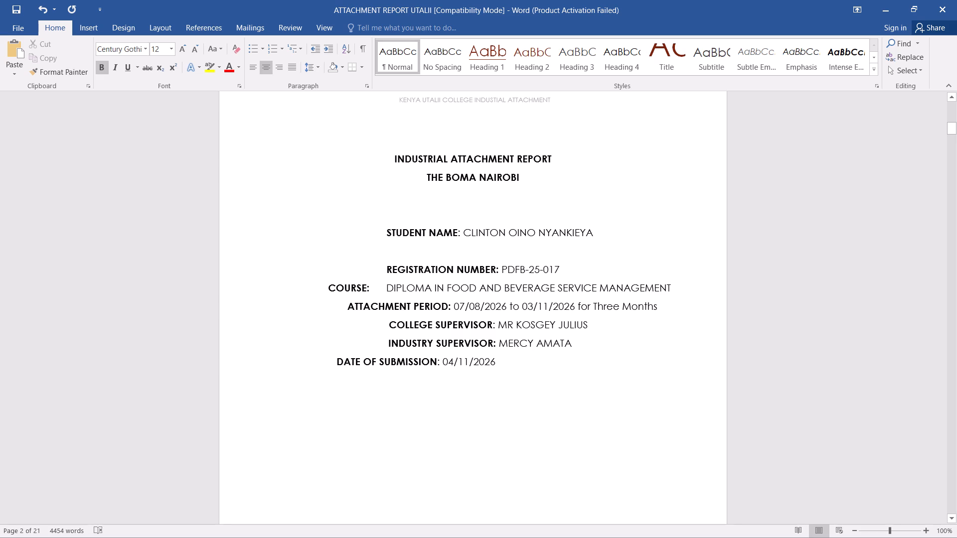
# Reduce the gap between the COURSE: label and the diploma name to a single space.
pyautogui.click(382, 289)
pyautogui.press('BackSpace')
pyautogui.press('BackSpace')
pyautogui.press('BackSpace')
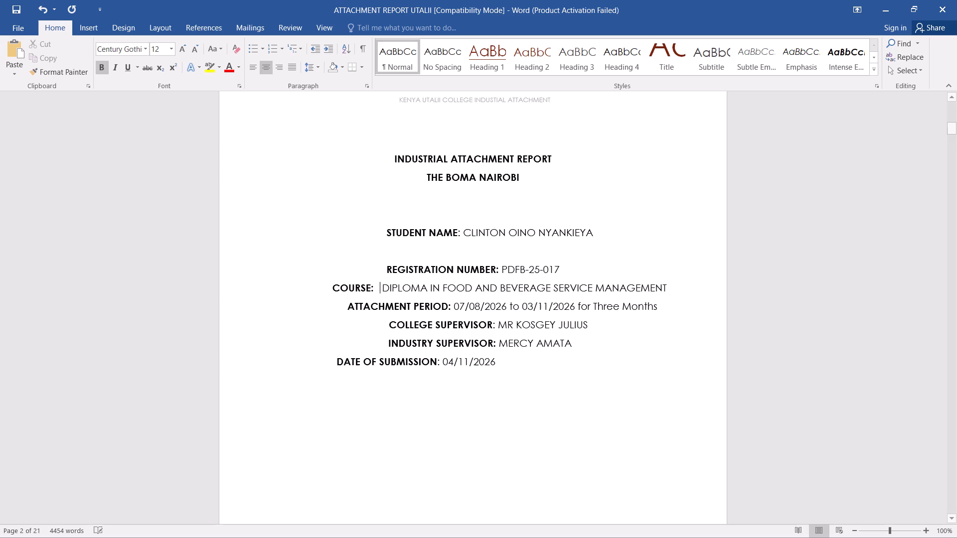
pyautogui.press('BackSpace')
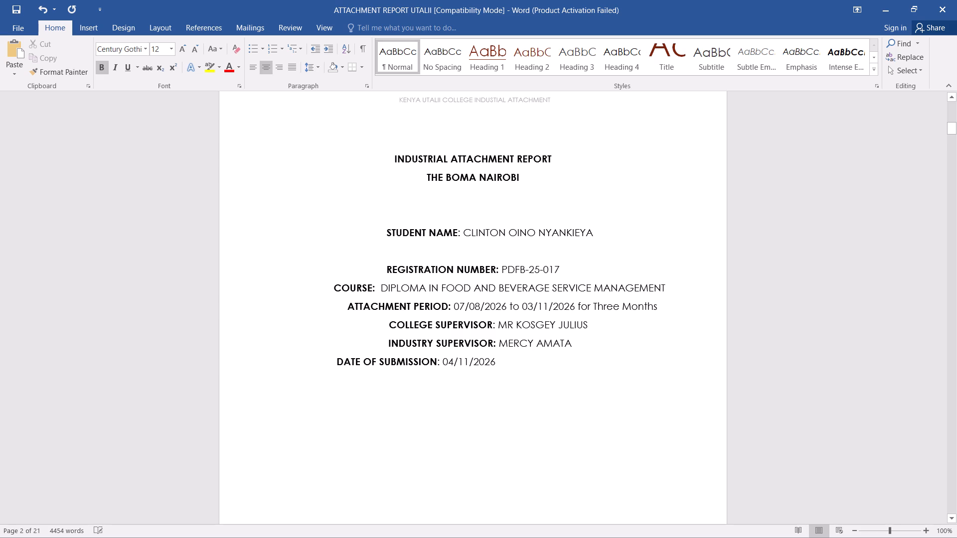
pyautogui.press('BackSpace')
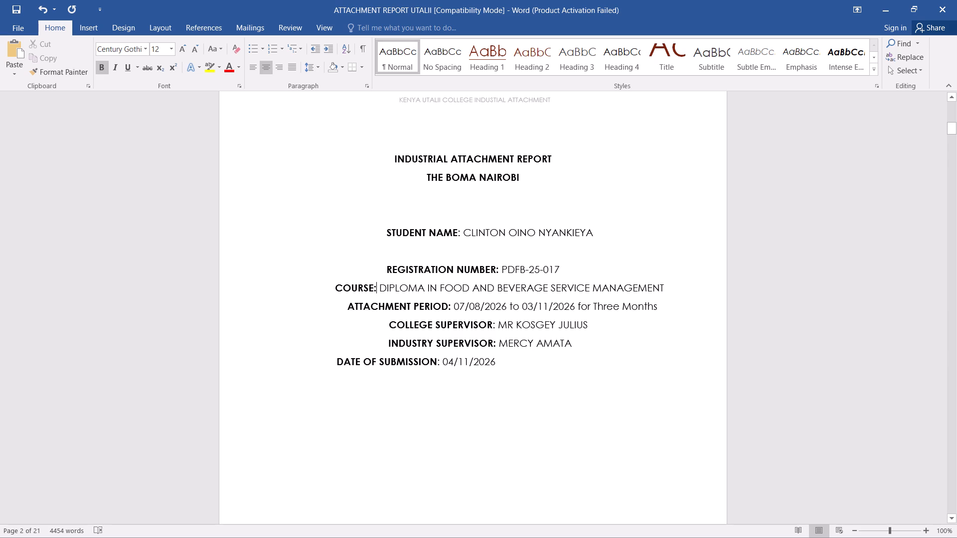
pyautogui.click(379, 286)
pyautogui.press('BackSpace')
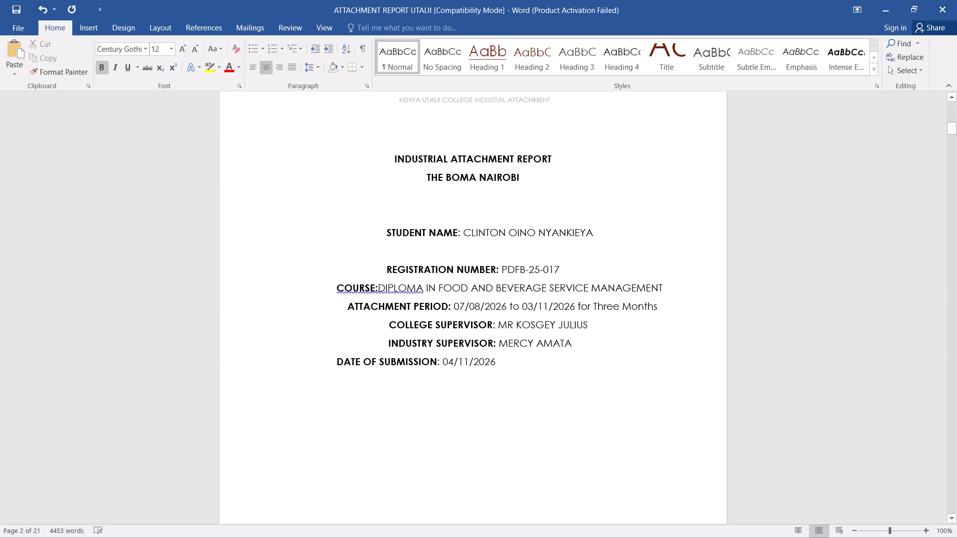
pyautogui.press('space')
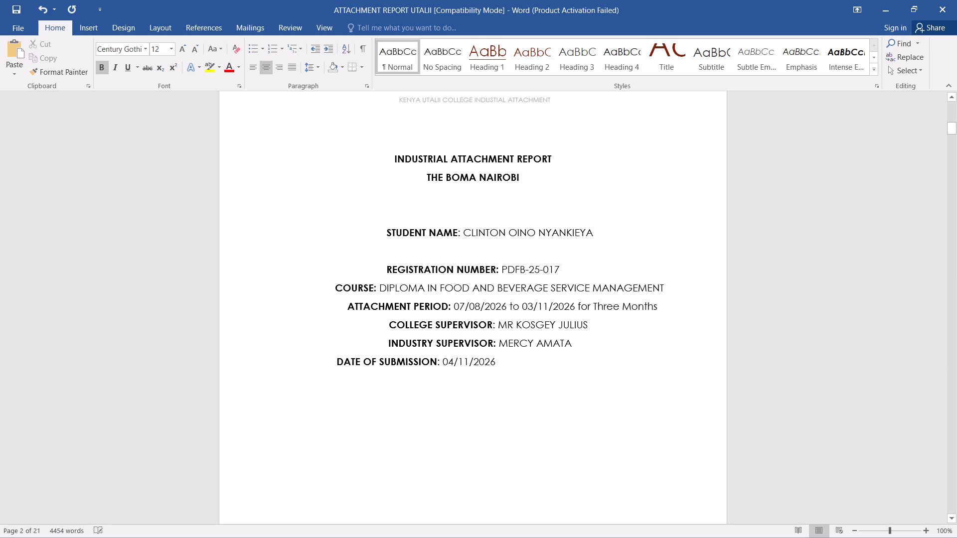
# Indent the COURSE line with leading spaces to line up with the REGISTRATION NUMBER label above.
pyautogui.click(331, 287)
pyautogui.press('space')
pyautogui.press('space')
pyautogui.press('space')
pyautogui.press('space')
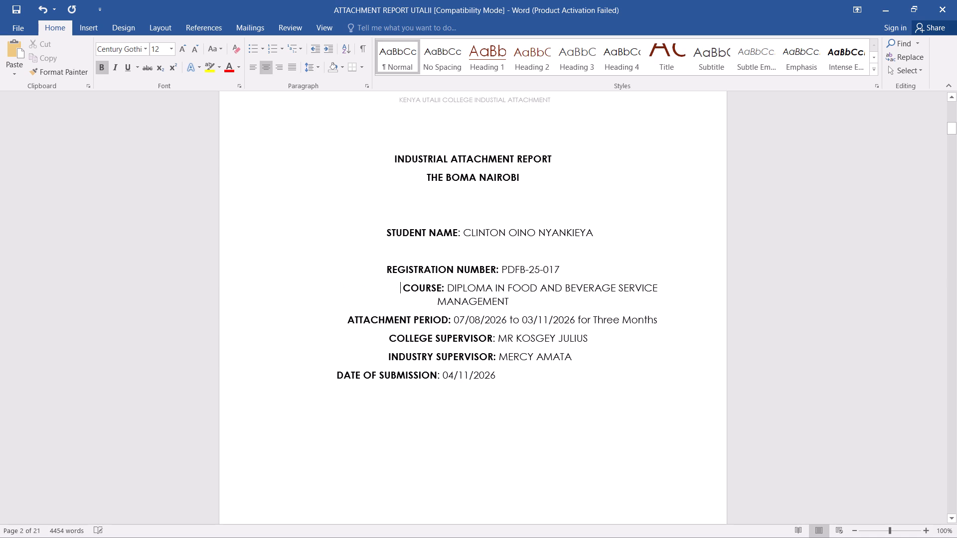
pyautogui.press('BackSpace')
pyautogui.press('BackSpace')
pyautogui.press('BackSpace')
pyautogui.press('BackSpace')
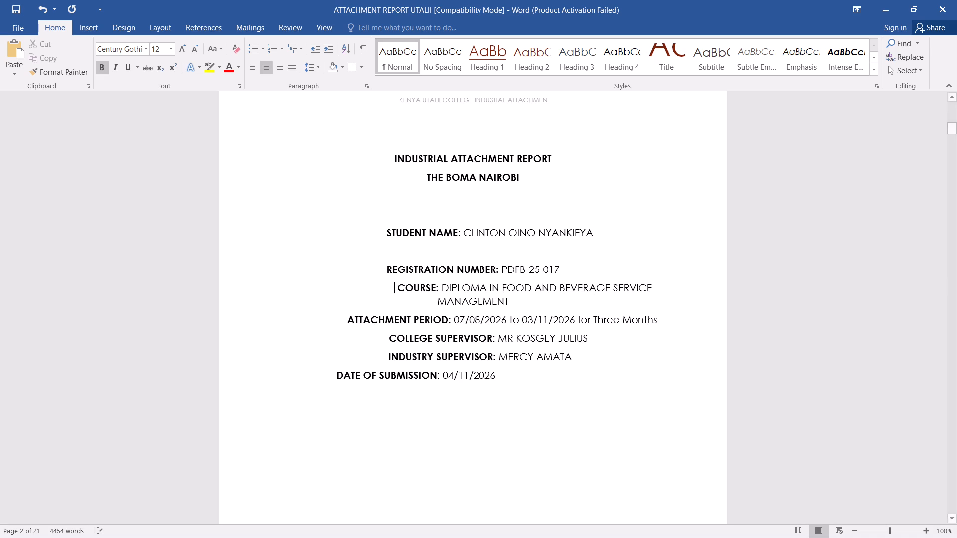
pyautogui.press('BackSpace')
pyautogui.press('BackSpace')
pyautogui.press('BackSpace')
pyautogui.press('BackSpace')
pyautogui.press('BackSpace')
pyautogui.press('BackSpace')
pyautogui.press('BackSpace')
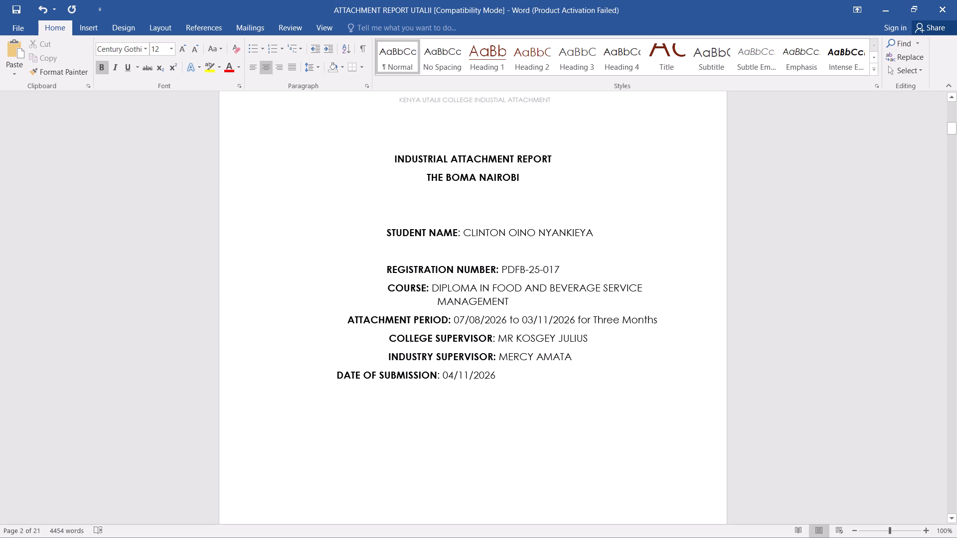
# Insert a blank line above the COURSE line and indent it with leading spaces to line up with the REGISTRATION NUMBER label.
pyautogui.press('Return')
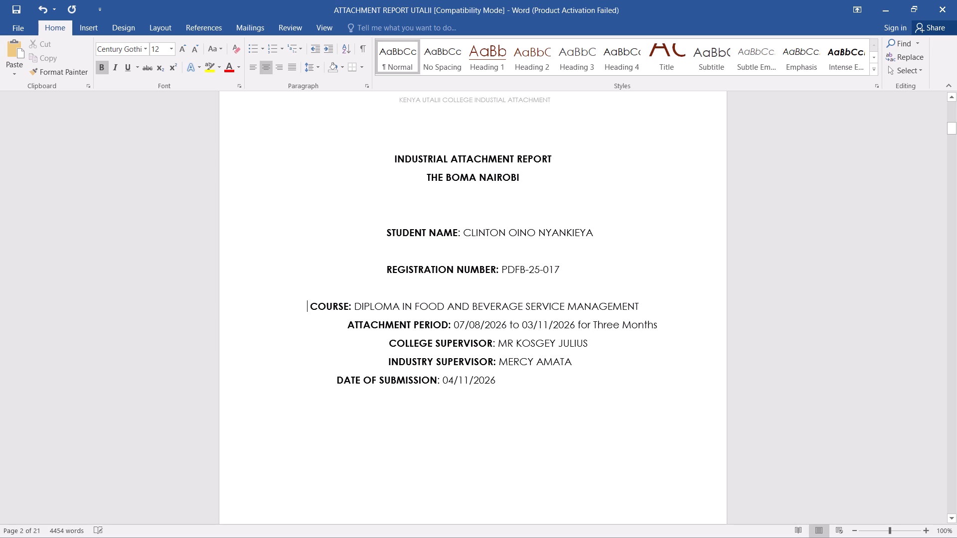
pyautogui.press('space')
pyautogui.press('space')
pyautogui.press('space')
pyautogui.press('space')
pyautogui.press('space')
pyautogui.press('space')
pyautogui.press('space')
pyautogui.press('space')
pyautogui.press('space')
pyautogui.press('space')
pyautogui.press('space')
pyautogui.press('space')
pyautogui.press('space')
pyautogui.press('space')
pyautogui.press('space')
pyautogui.press('space')
pyautogui.press('space')
pyautogui.press('space')
pyautogui.press('space')
pyautogui.press('space')
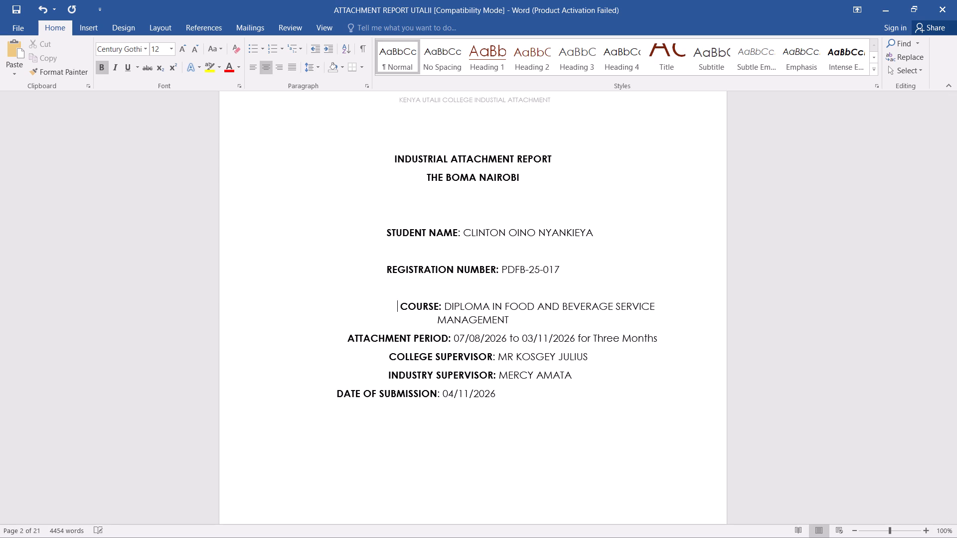
pyautogui.press('BackSpace')
pyautogui.press('BackSpace')
pyautogui.press('BackSpace')
pyautogui.press('BackSpace')
pyautogui.press('BackSpace')
pyautogui.press('BackSpace')
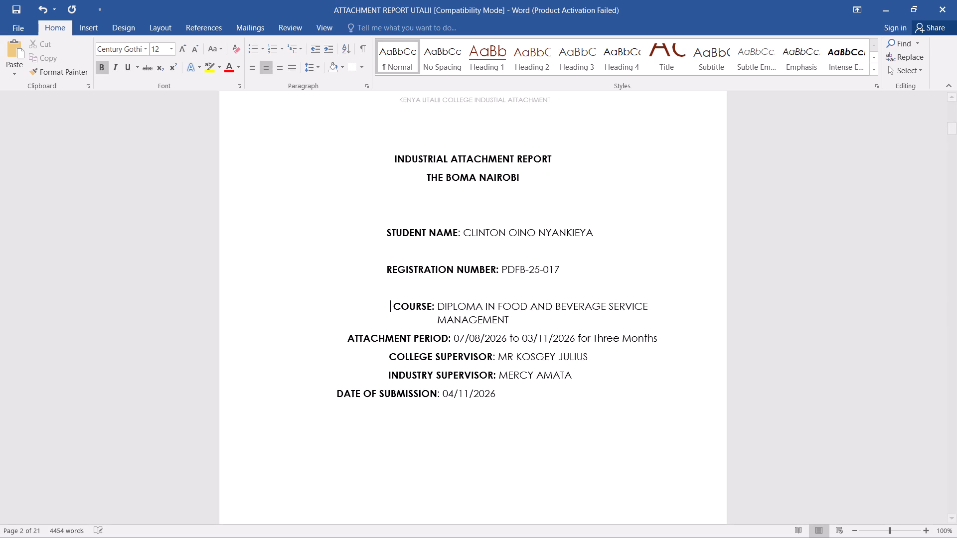
pyautogui.press('BackSpace')
pyautogui.press('BackSpace')
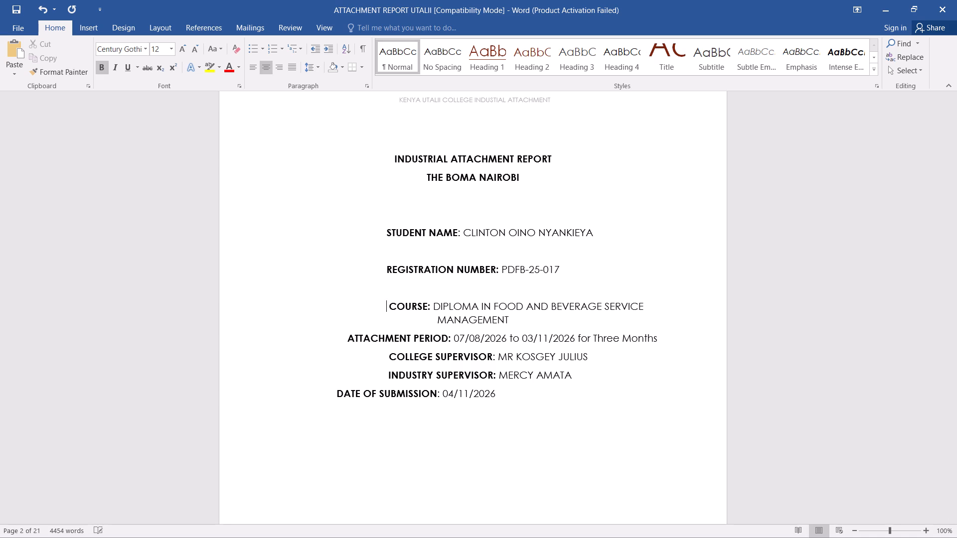
# Indent the ATTACHMENT PERIOD line with leading spaces so its label lines up under the COURSE label.
pyautogui.click(348, 340)
pyautogui.press('space')
pyautogui.press('space')
pyautogui.press('space')
pyautogui.press('space')
pyautogui.press('space')
pyautogui.press('space')
pyautogui.press('space')
pyautogui.press('space')
pyautogui.press('space')
pyautogui.press('space')
pyautogui.press('space')
pyautogui.press('space')
pyautogui.press('space')
pyautogui.press('space')
pyautogui.press('space')
pyautogui.press('space')
pyautogui.press('space')
pyautogui.press('space')
pyautogui.press('space')
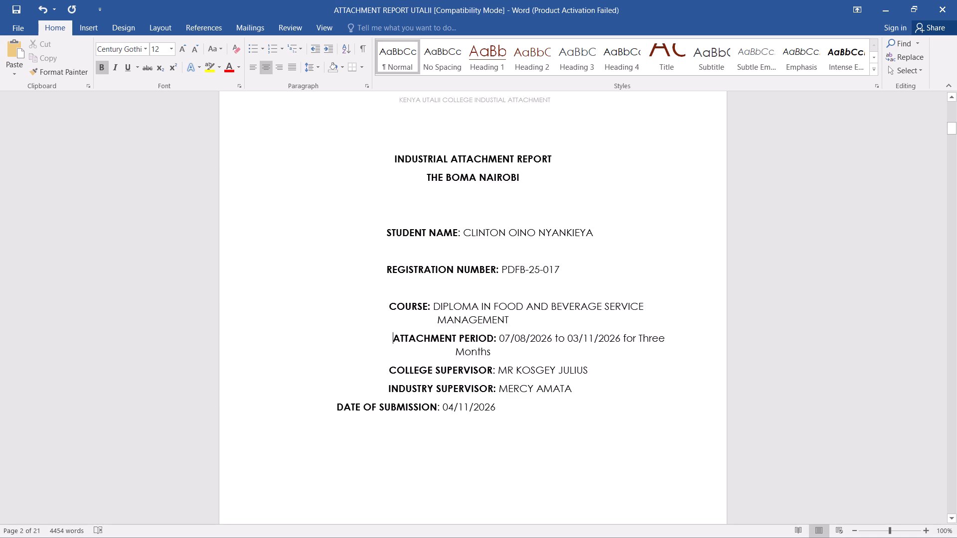
pyautogui.press('BackSpace')
pyautogui.press('BackSpace')
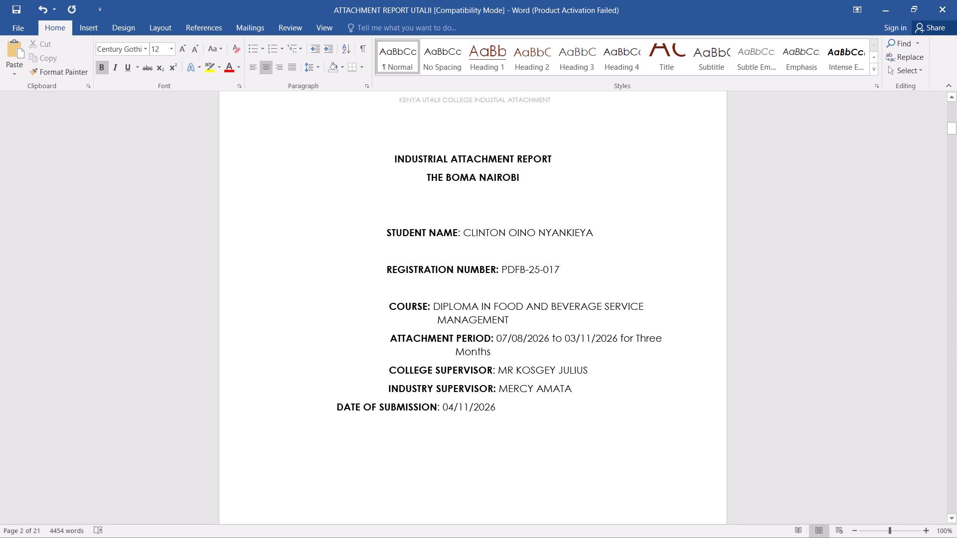
pyautogui.press('BackSpace')
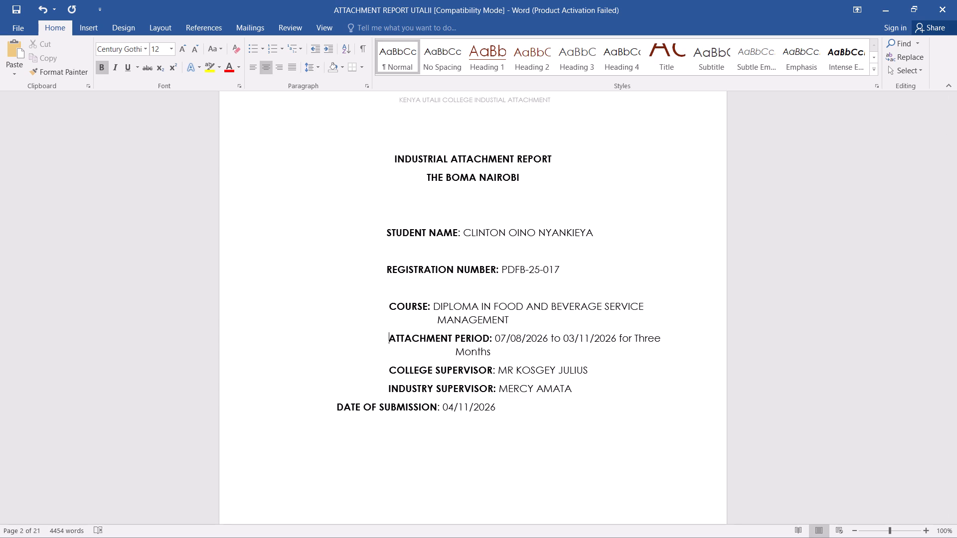
# Insert a blank line above each of the INDUSTRY SUPERVISOR and DATE OF SUBMISSION lines.
pyautogui.click(386, 389)
pyautogui.press('Return')
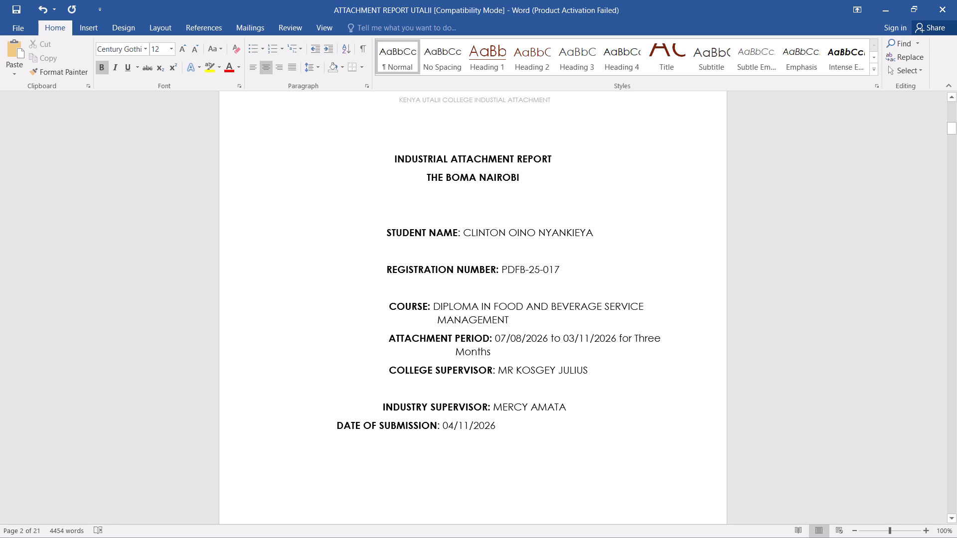
pyautogui.click(332, 423)
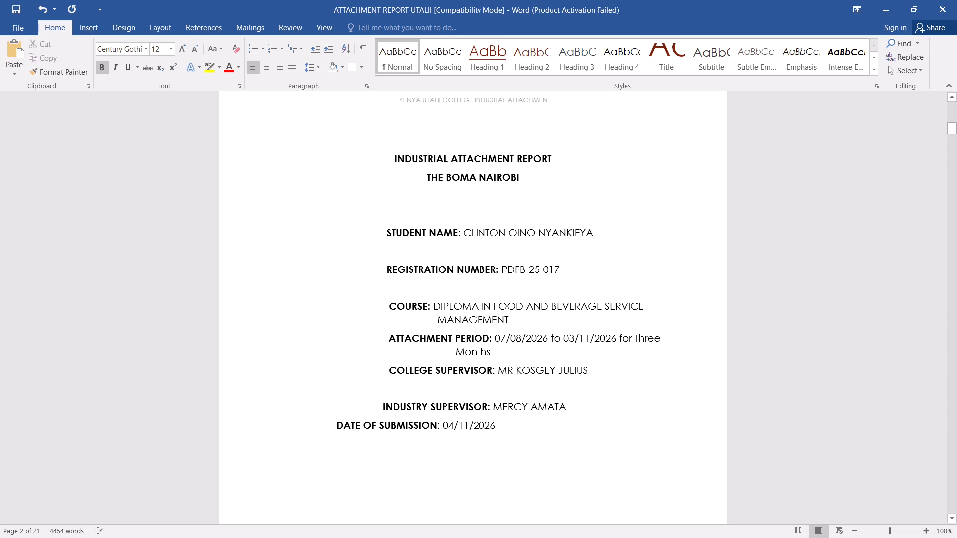
pyautogui.press('Return')
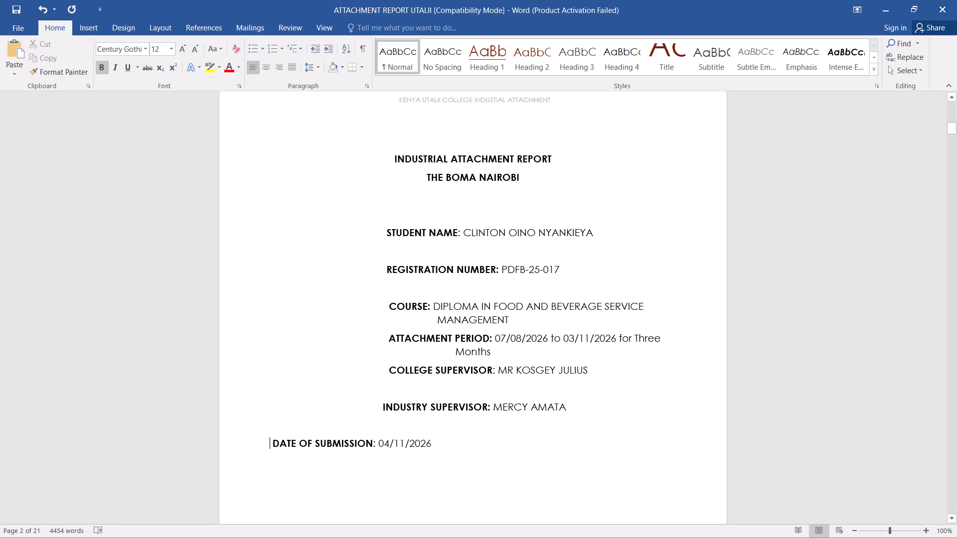
# Indent the DATE OF SUBMISSION line with leading spaces so its label lines up with the INDUSTRY SUPERVISOR label.
pyautogui.press('space')
pyautogui.press('space')
pyautogui.press('space')
pyautogui.press('space')
pyautogui.press('space')
pyautogui.press('space')
pyautogui.press('space')
pyautogui.press('space')
pyautogui.press('space')
pyautogui.press('space')
pyautogui.press('space')
pyautogui.press('space')
pyautogui.press('space')
pyautogui.press('space')
pyautogui.press('space')
pyautogui.press('space')
pyautogui.press('space')
pyautogui.press('space')
pyautogui.press('space')
pyautogui.press('space')
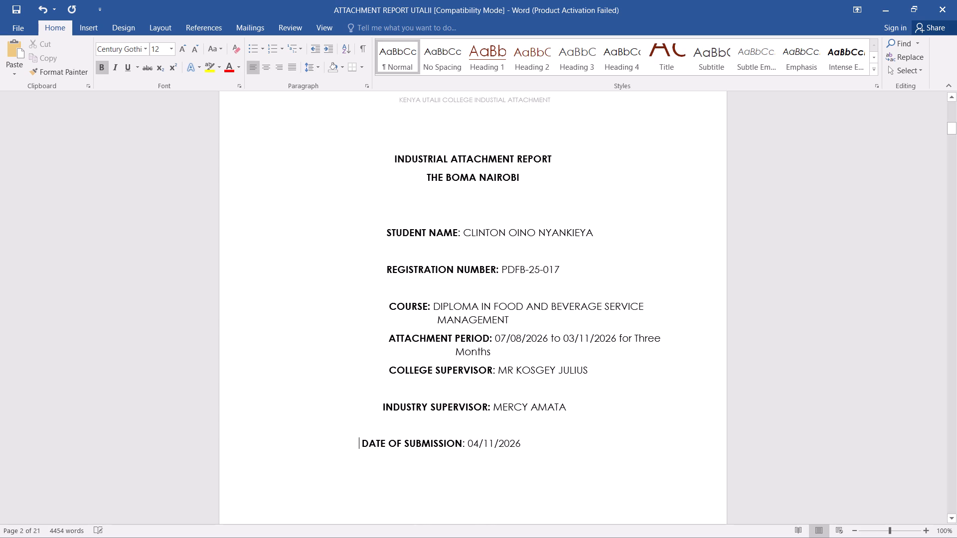
pyautogui.press('space')
pyautogui.press('space')
pyautogui.press('space')
pyautogui.press('space')
pyautogui.press('space')
pyautogui.press('space')
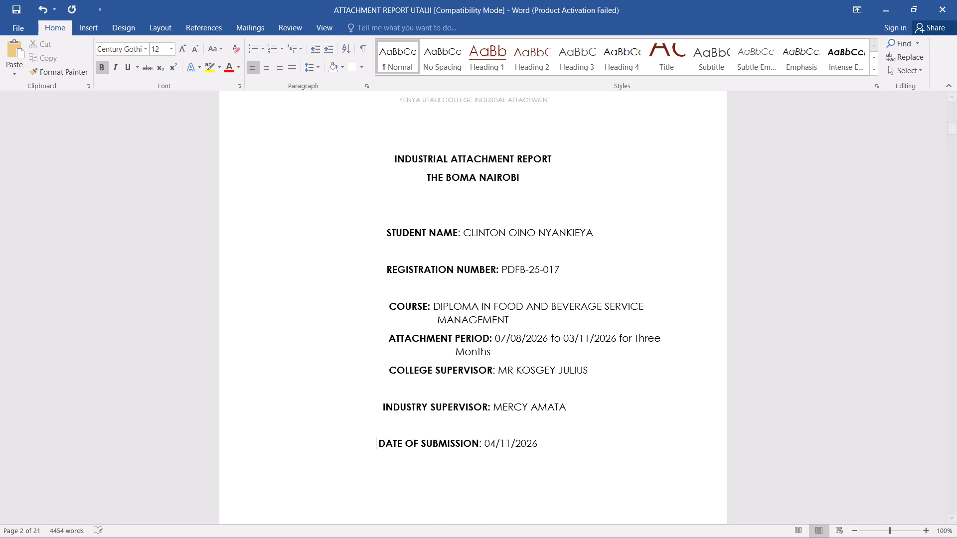
pyautogui.press('space')
pyautogui.press('space')
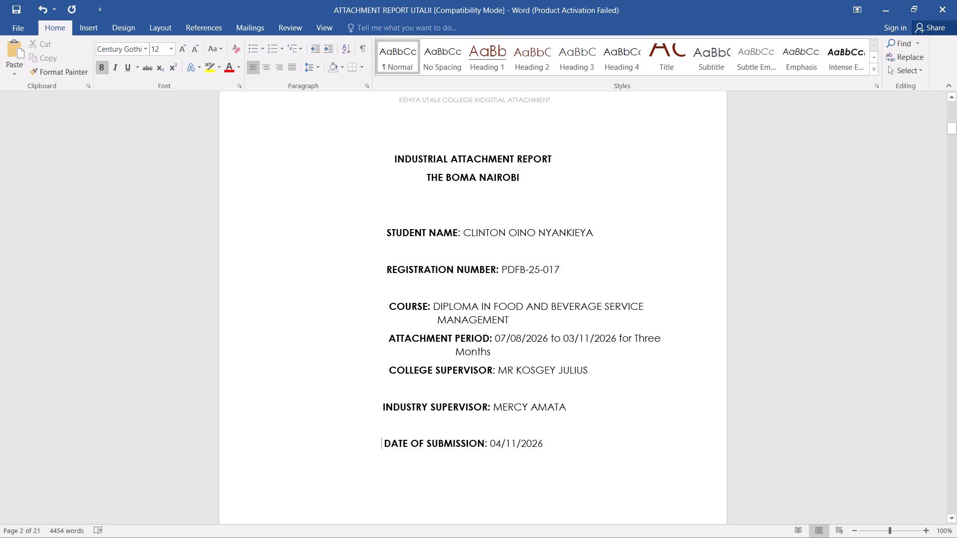
# Trim excess leading spaces from the COURSE, ATTACHMENT PERIOD and COLLEGE SUPERVISOR lines to align them with the labels above.
pyautogui.click(381, 303)
pyautogui.click(389, 305)
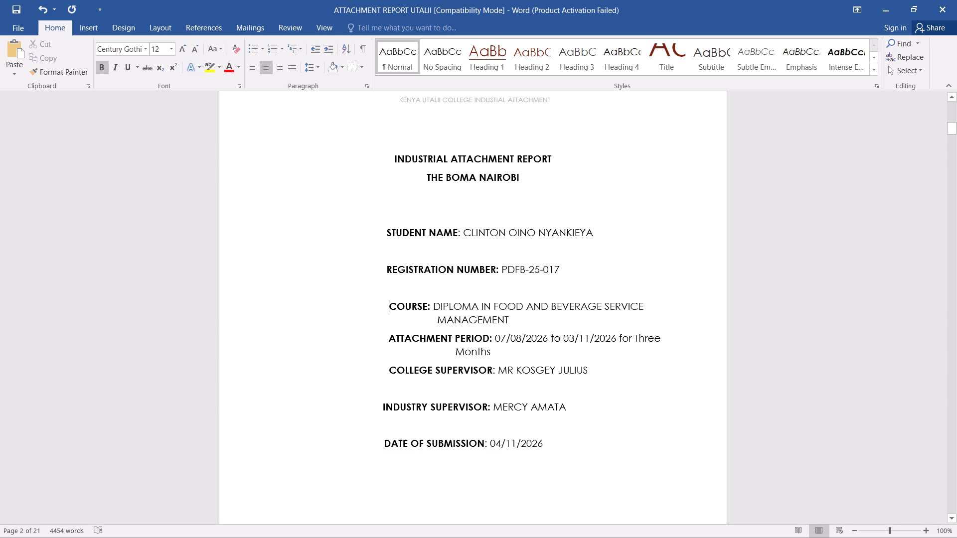
pyautogui.press('BackSpace')
pyautogui.press('BackSpace')
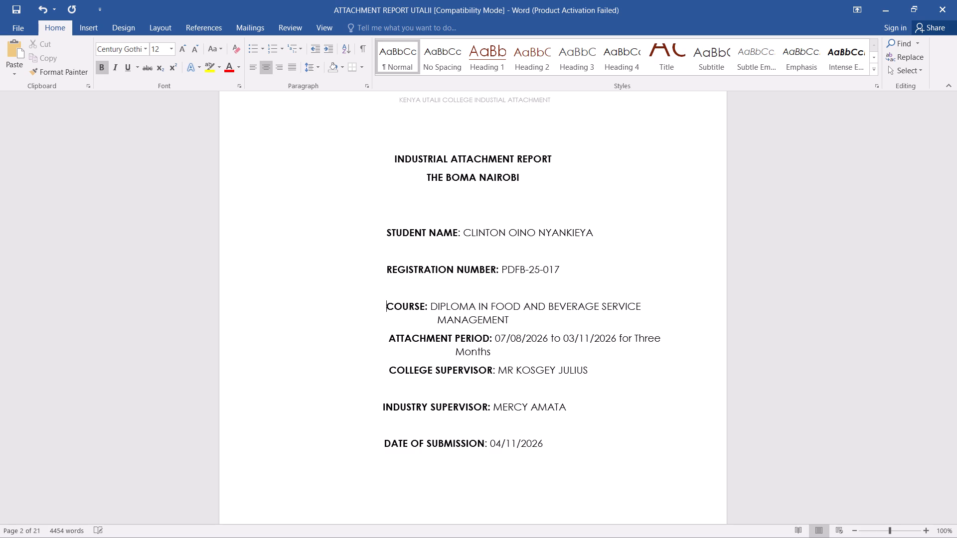
pyautogui.click(386, 337)
pyautogui.press('BackSpace')
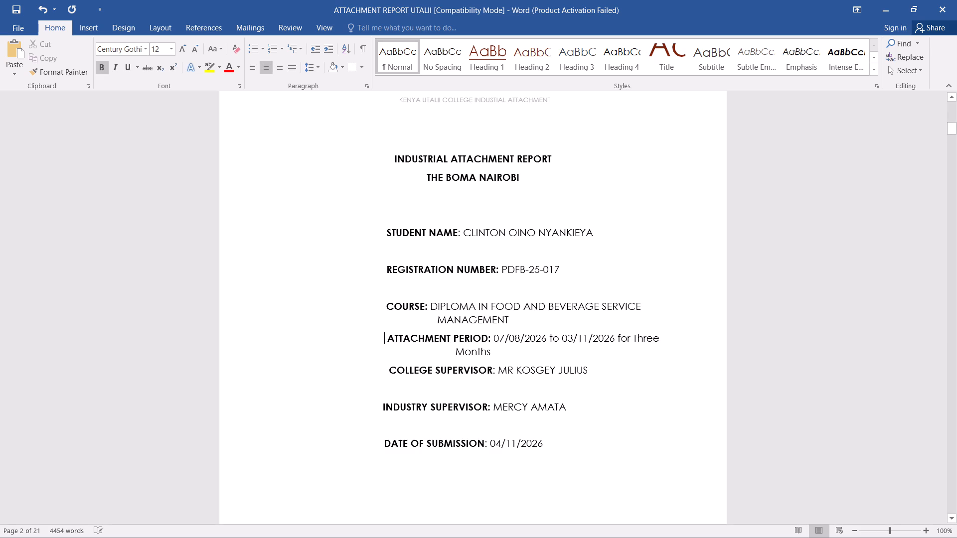
pyautogui.click(386, 373)
pyautogui.press('BackSpace')
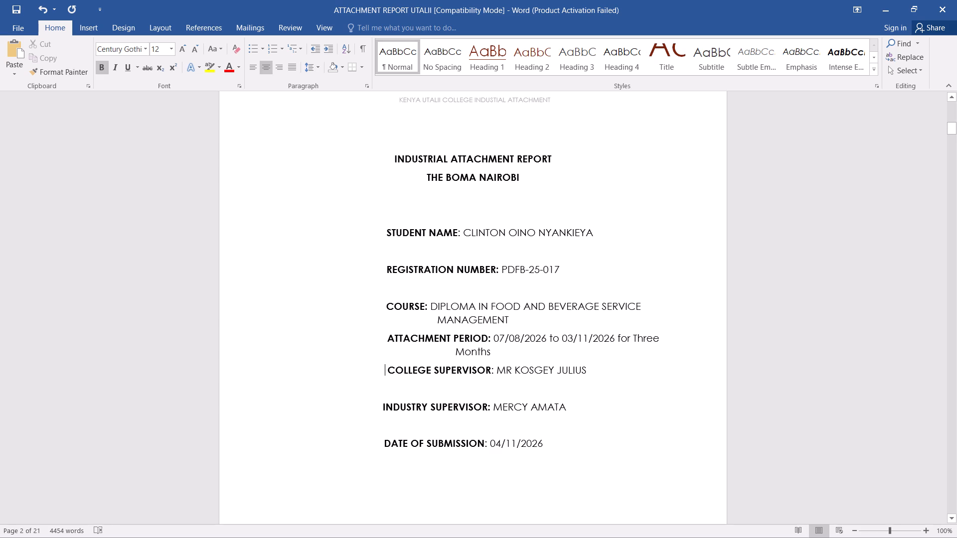
# Lower the border line beneath the DECLARATION heading to widen the gap between the heading and the line.
pyautogui.scroll(4, 493, 277)
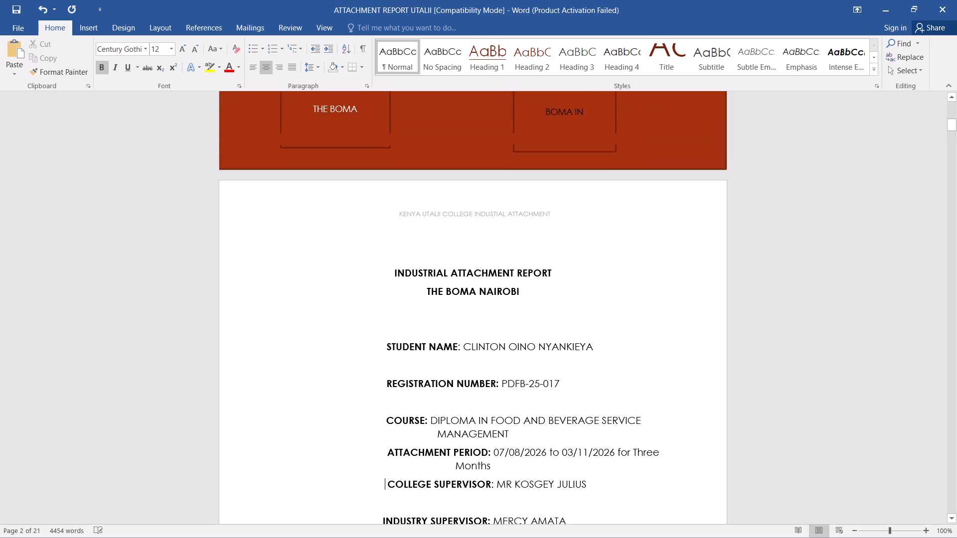
pyautogui.scroll(2, 500, 278)
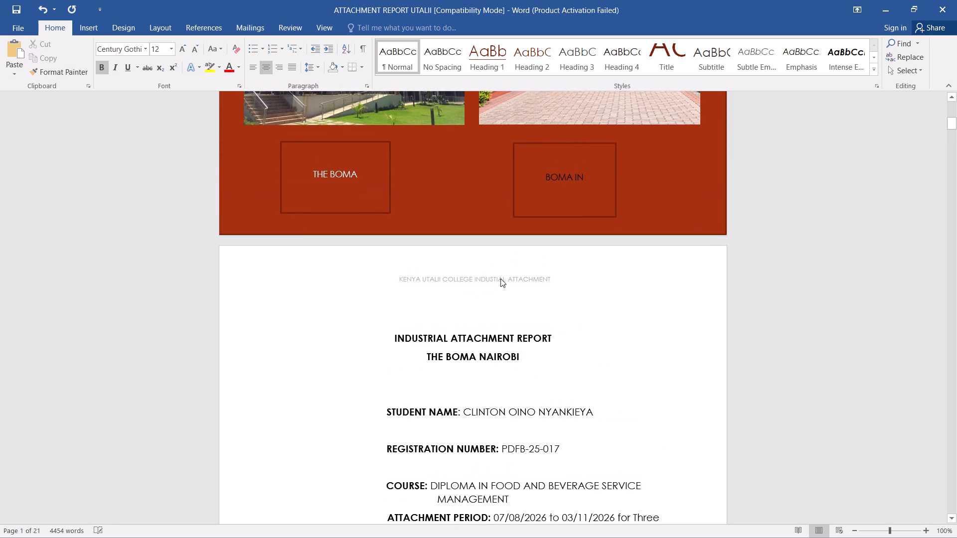
pyautogui.scroll(-16, 500, 278)
pyautogui.scroll(-5, 500, 278)
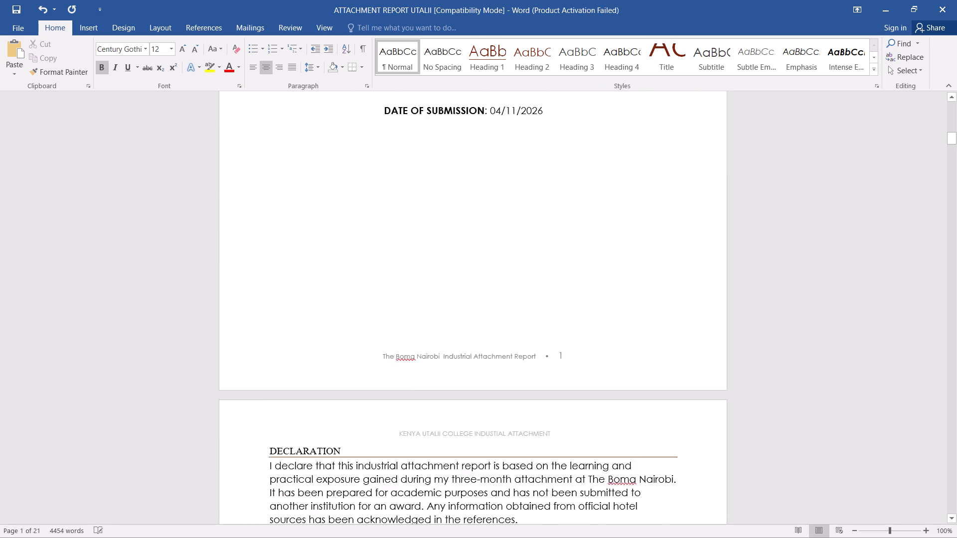
pyautogui.scroll(-3, 500, 278)
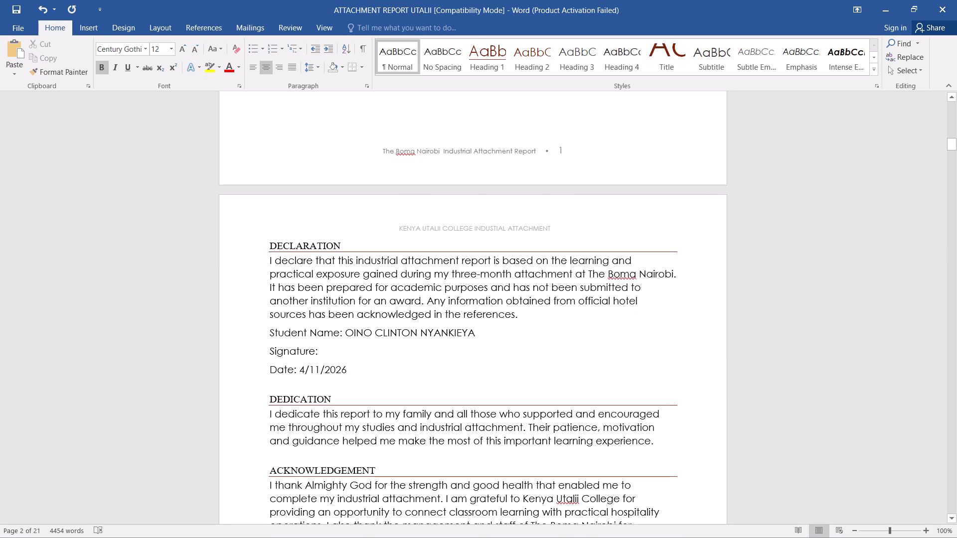
pyautogui.moveTo(274, 251); pyautogui.dragTo(334, 313)
pyautogui.moveTo(334, 304); pyautogui.dragTo(336, 300)
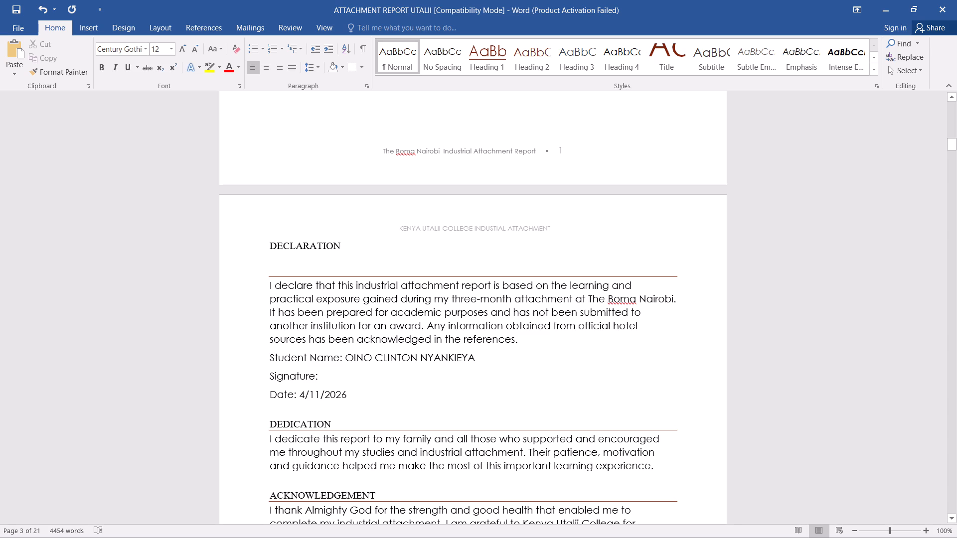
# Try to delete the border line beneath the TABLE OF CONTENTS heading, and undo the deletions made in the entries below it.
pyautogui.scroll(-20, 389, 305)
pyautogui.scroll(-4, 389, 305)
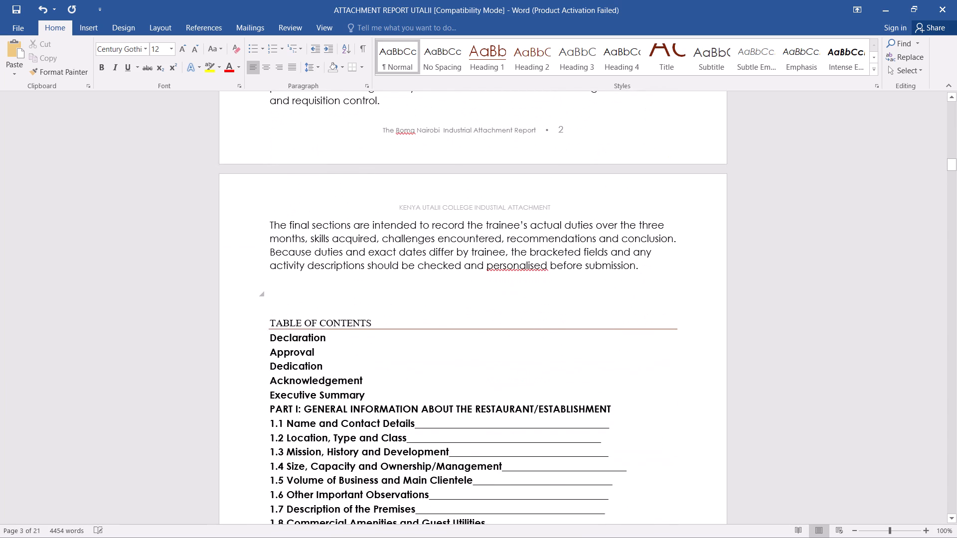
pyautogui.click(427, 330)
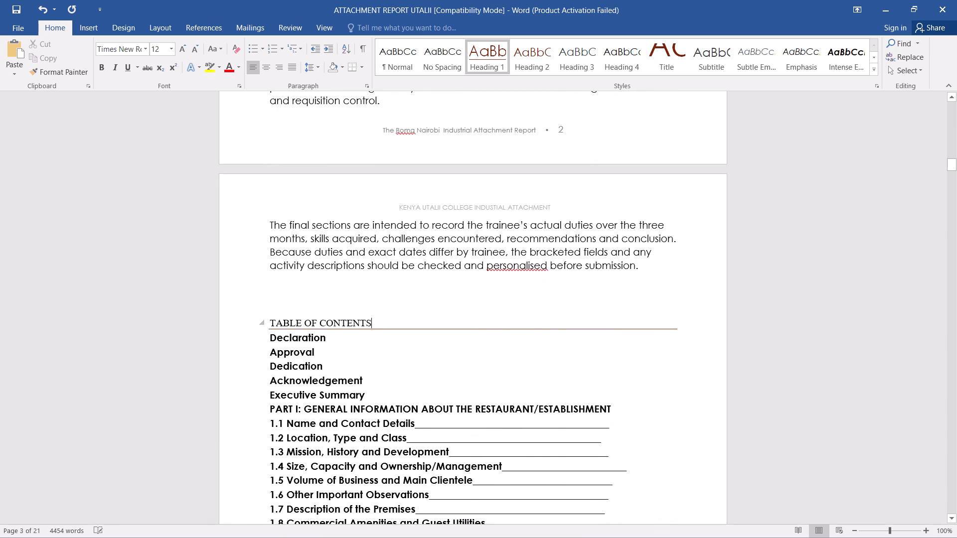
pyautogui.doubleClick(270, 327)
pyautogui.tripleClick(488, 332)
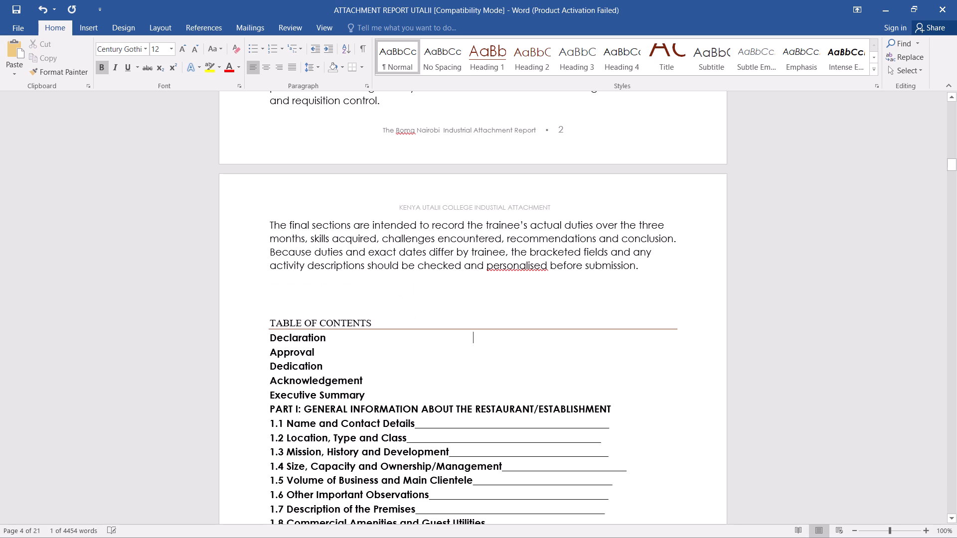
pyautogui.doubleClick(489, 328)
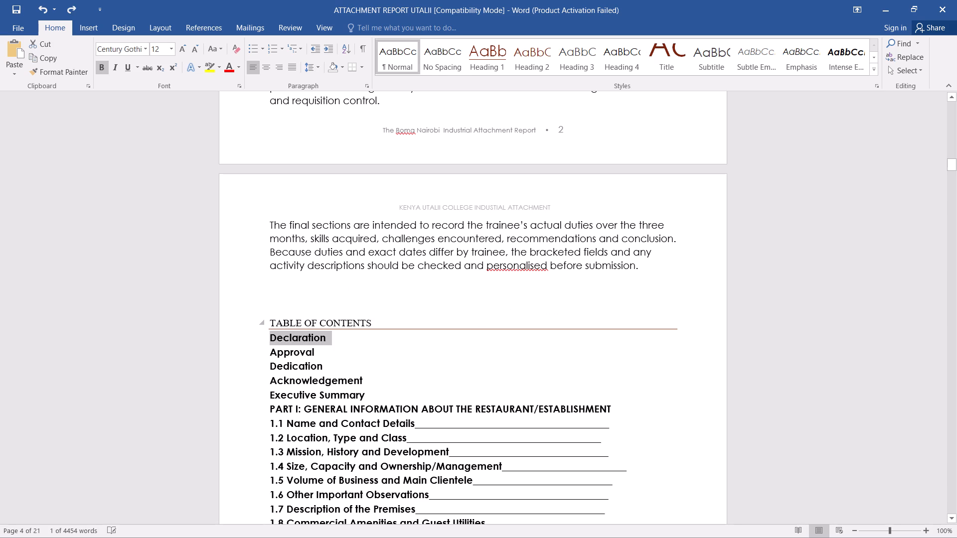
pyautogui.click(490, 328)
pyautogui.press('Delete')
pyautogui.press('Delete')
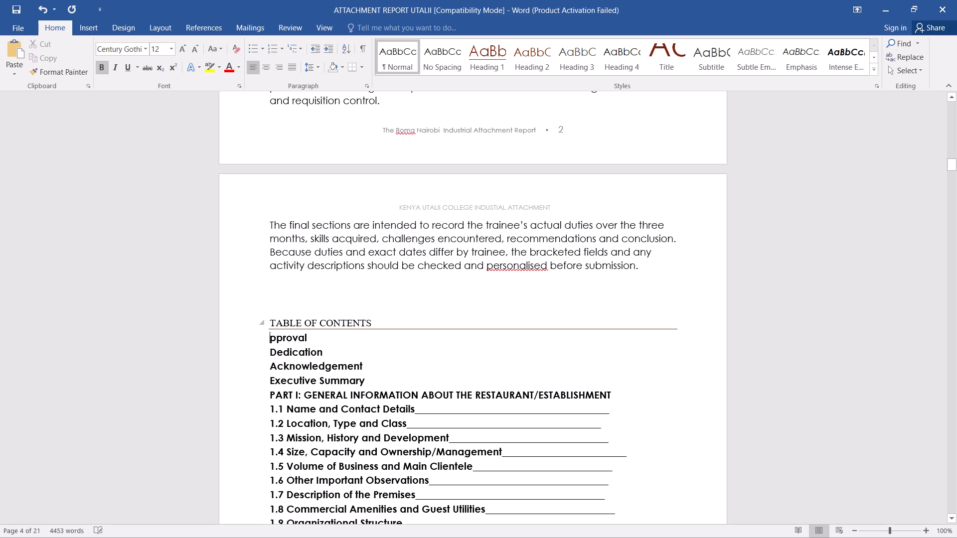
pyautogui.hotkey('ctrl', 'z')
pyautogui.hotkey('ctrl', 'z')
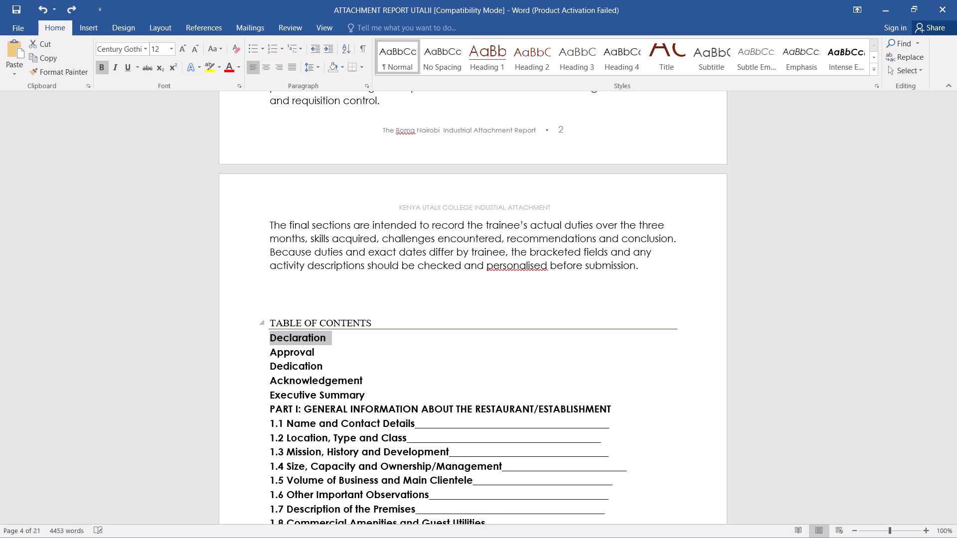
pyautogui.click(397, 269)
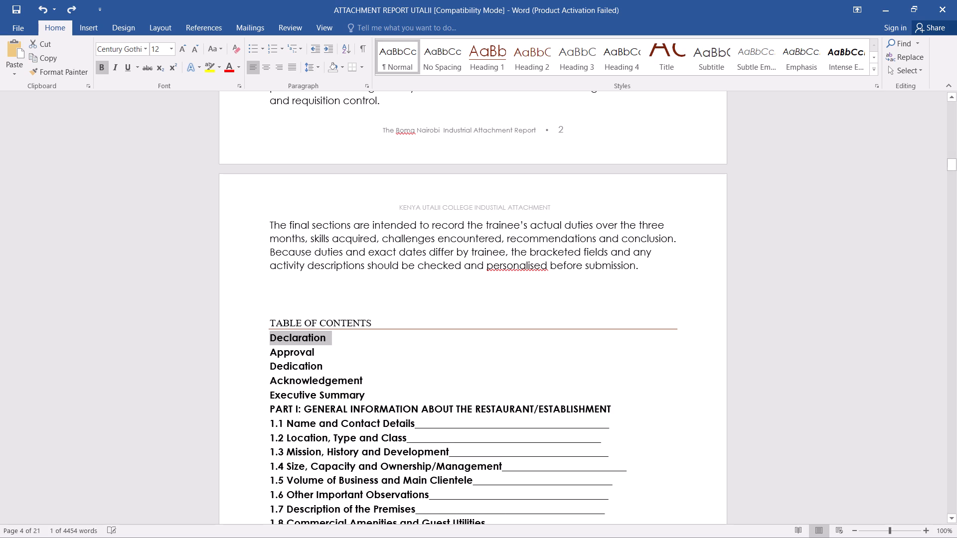
# Select the report text from the DECLARATION heading through the Appendix D: Organization charts paragraph on the last page.
pyautogui.scroll(2, 420, 283)
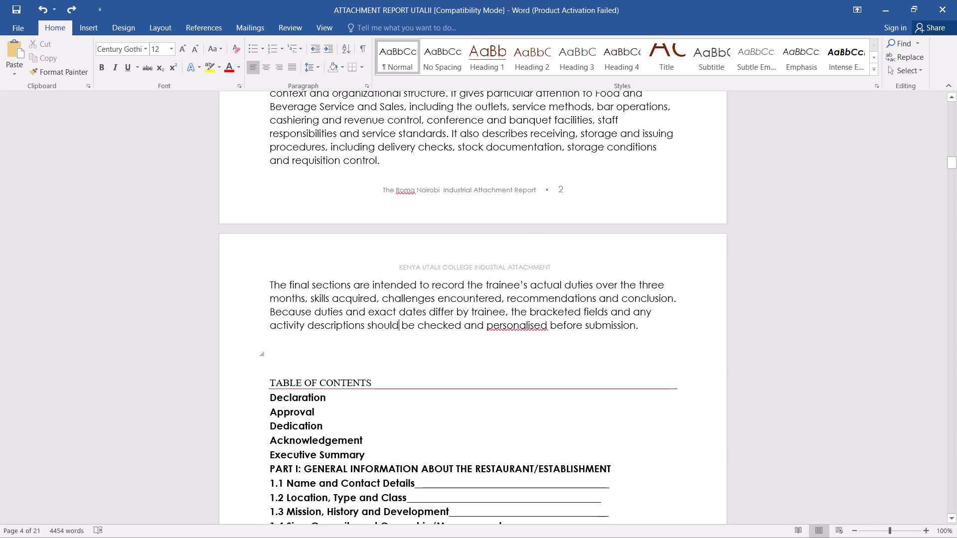
pyautogui.scroll(7, 426, 281)
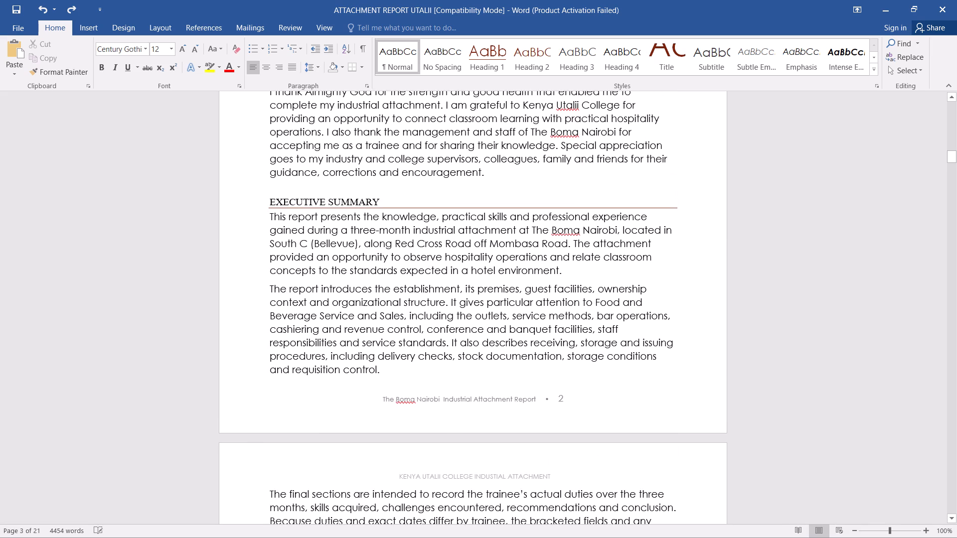
pyautogui.scroll(11, 422, 277)
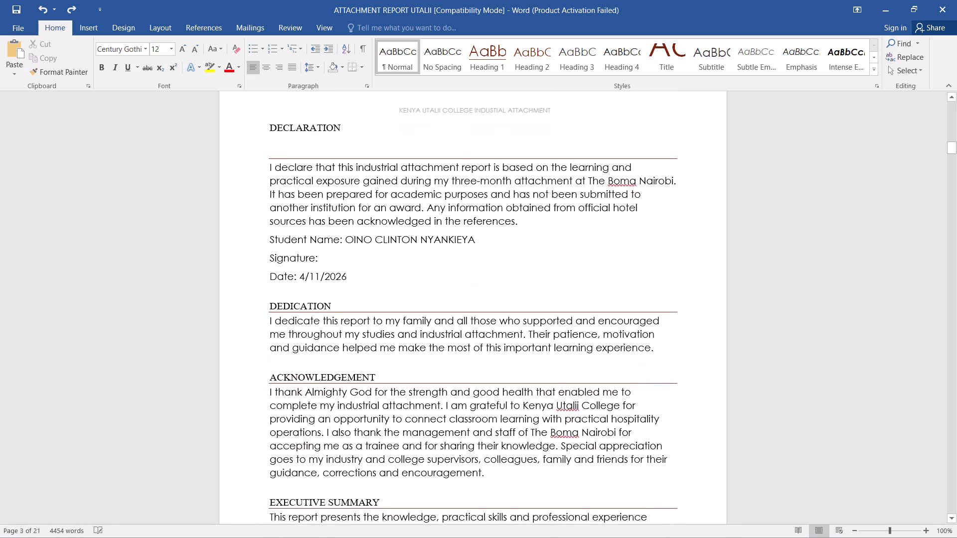
pyautogui.scroll(8, 422, 277)
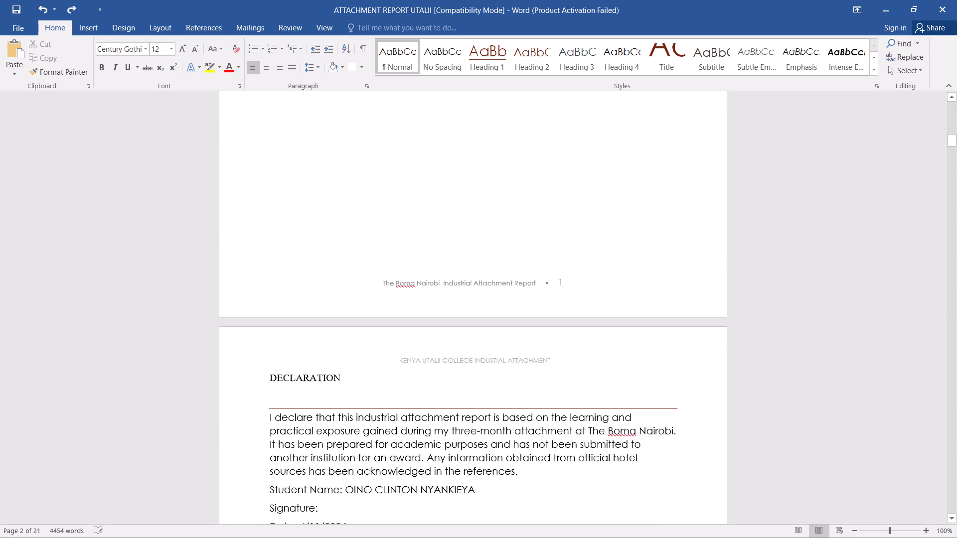
pyautogui.scroll(4, 422, 277)
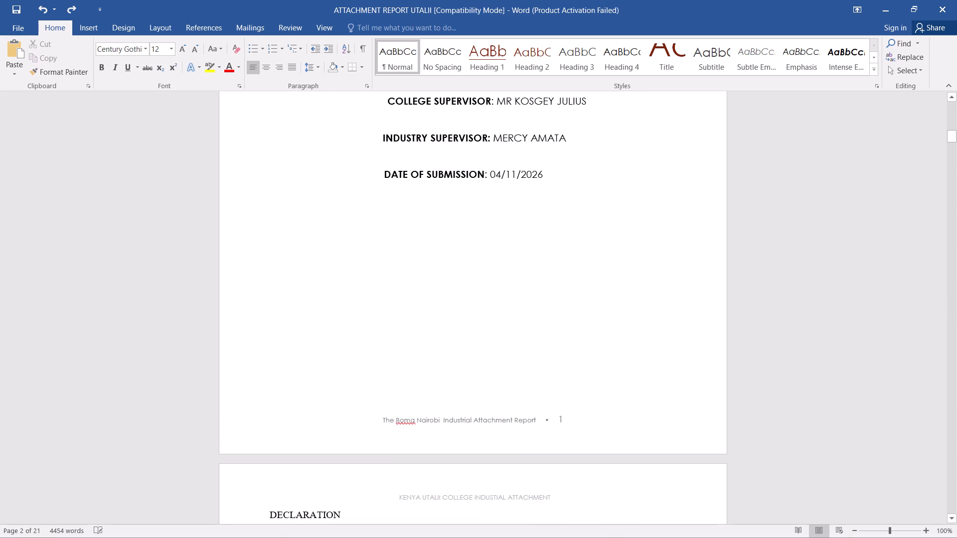
pyautogui.scroll(-5, 422, 277)
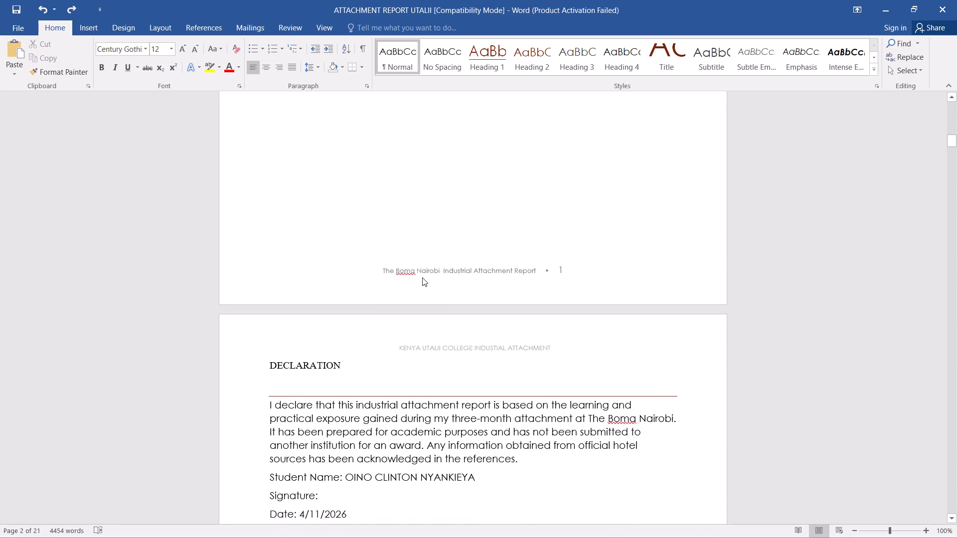
pyautogui.scroll(-4, 422, 277)
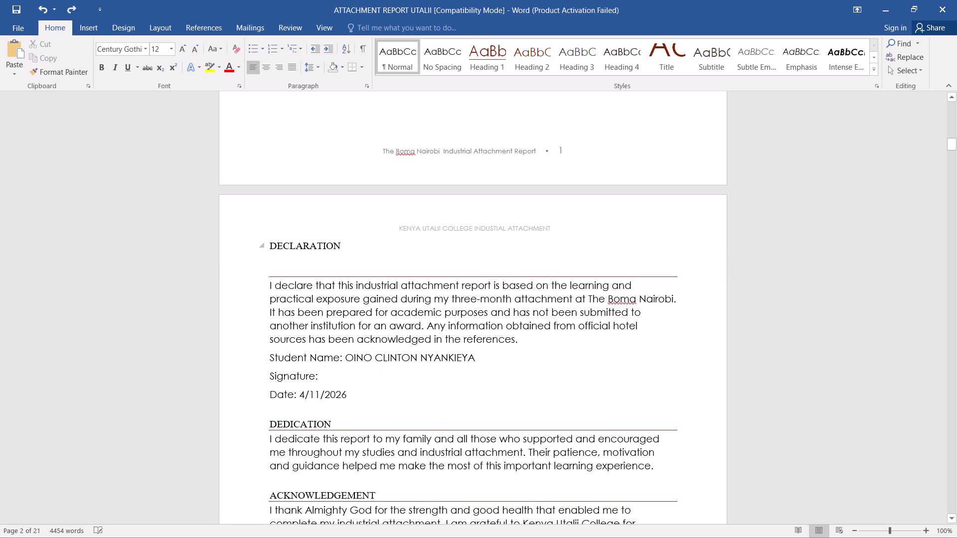
pyautogui.moveTo(269, 245); pyautogui.dragTo(437, 537)
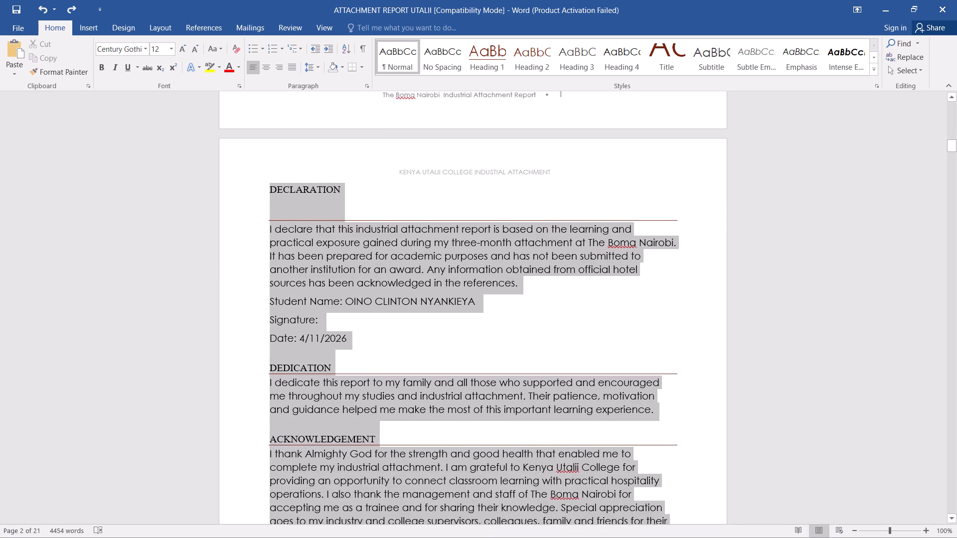
pyautogui.moveTo(437, 537); pyautogui.dragTo(441, 537)
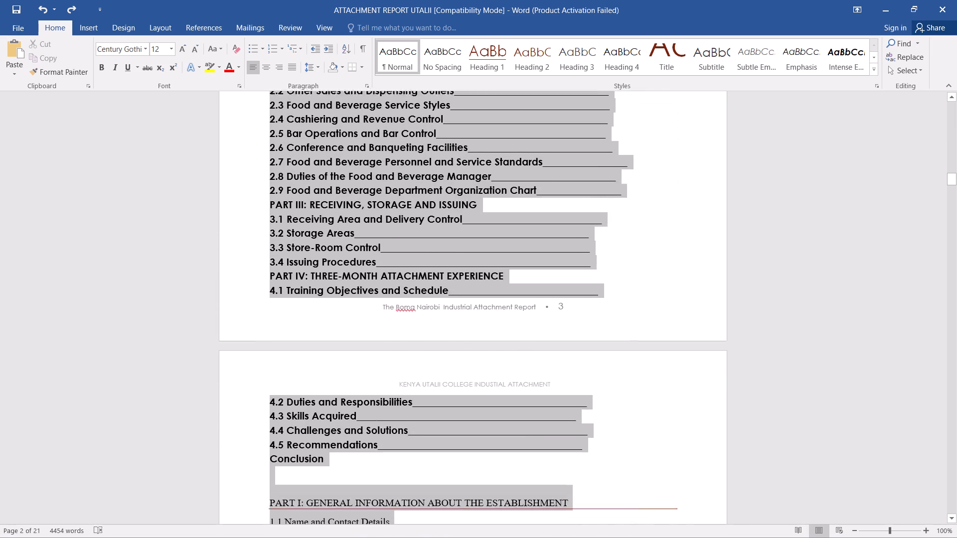
pyautogui.moveTo(441, 537); pyautogui.dragTo(523, 537)
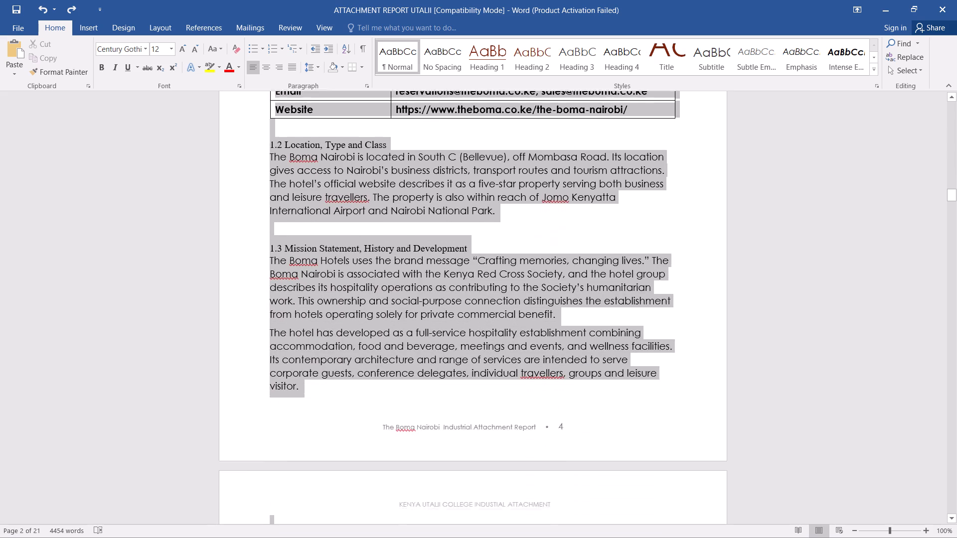
pyautogui.moveTo(523, 537); pyautogui.dragTo(524, 536)
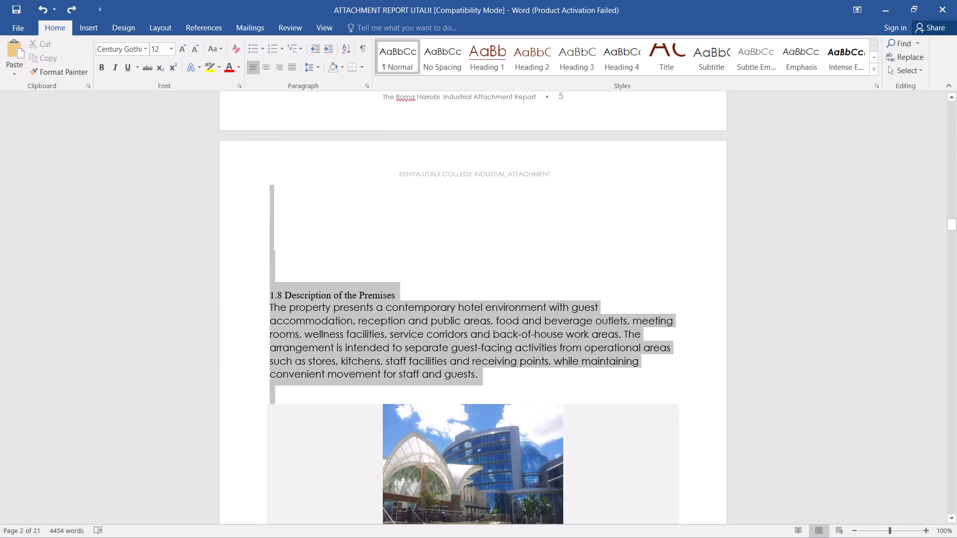
pyautogui.moveTo(524, 536); pyautogui.dragTo(530, 537)
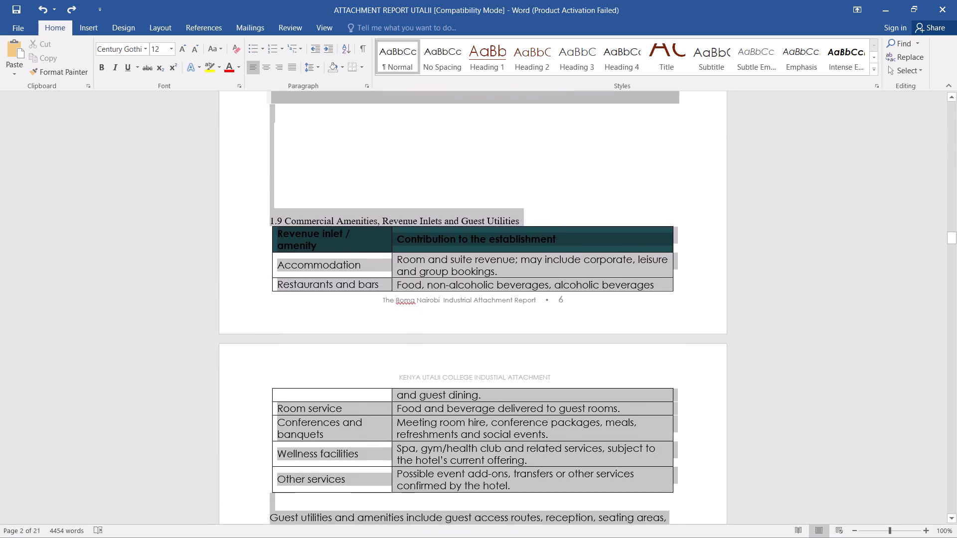
pyautogui.moveTo(530, 537); pyautogui.dragTo(548, 537)
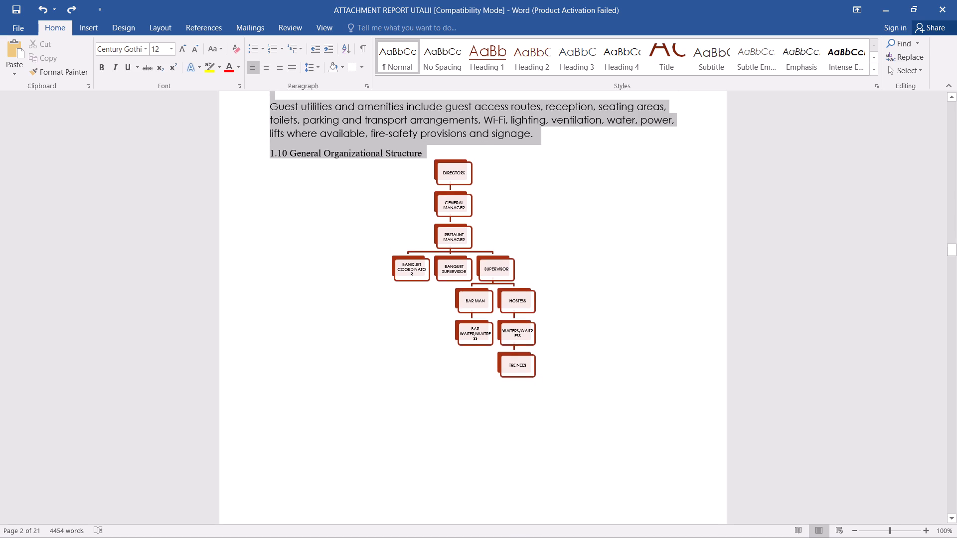
pyautogui.moveTo(548, 537); pyautogui.dragTo(588, 537)
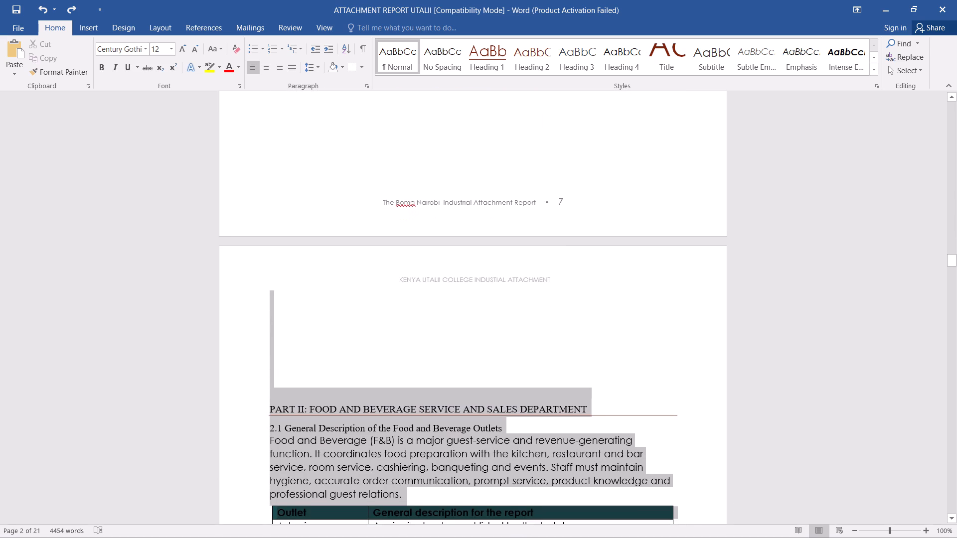
pyautogui.moveTo(588, 537); pyautogui.dragTo(809, 537)
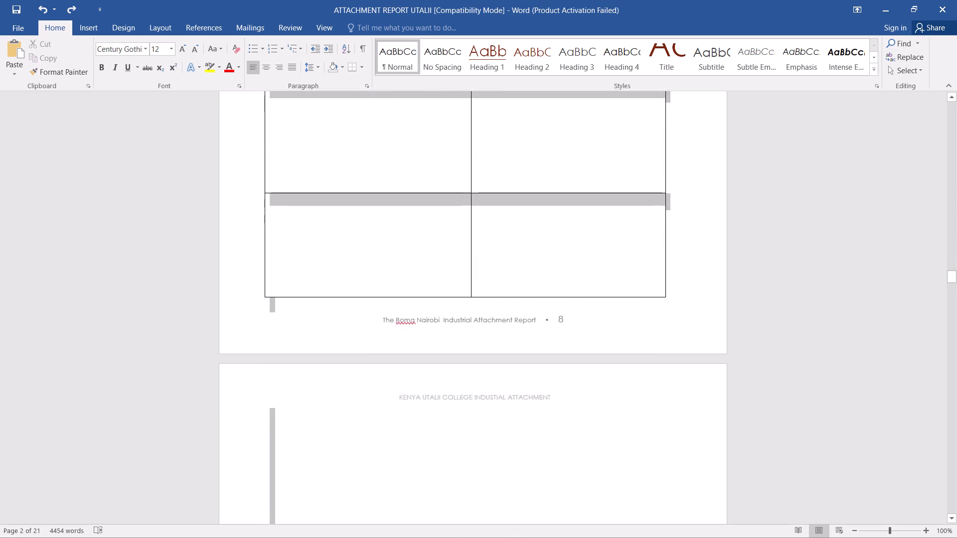
pyautogui.moveTo(809, 537); pyautogui.dragTo(812, 536)
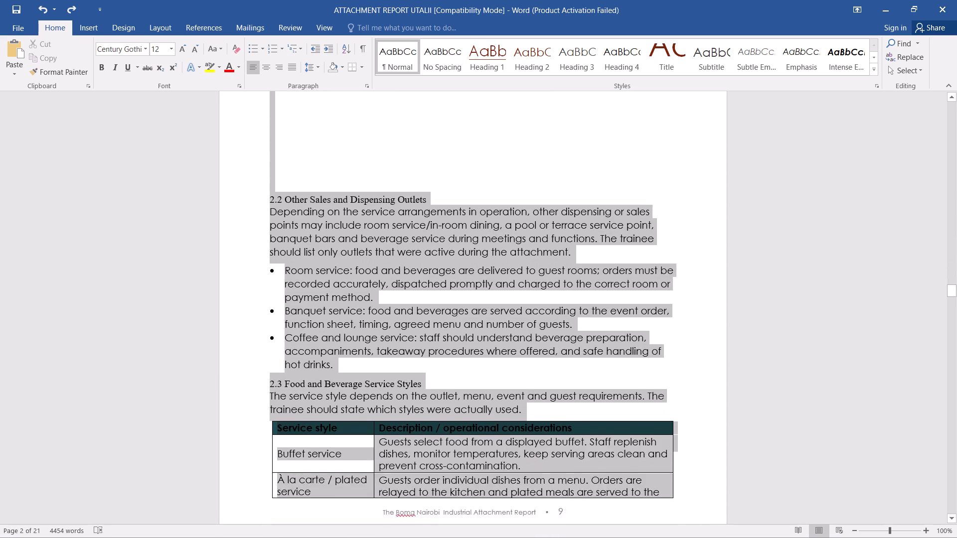
pyautogui.moveTo(812, 536); pyautogui.dragTo(829, 537)
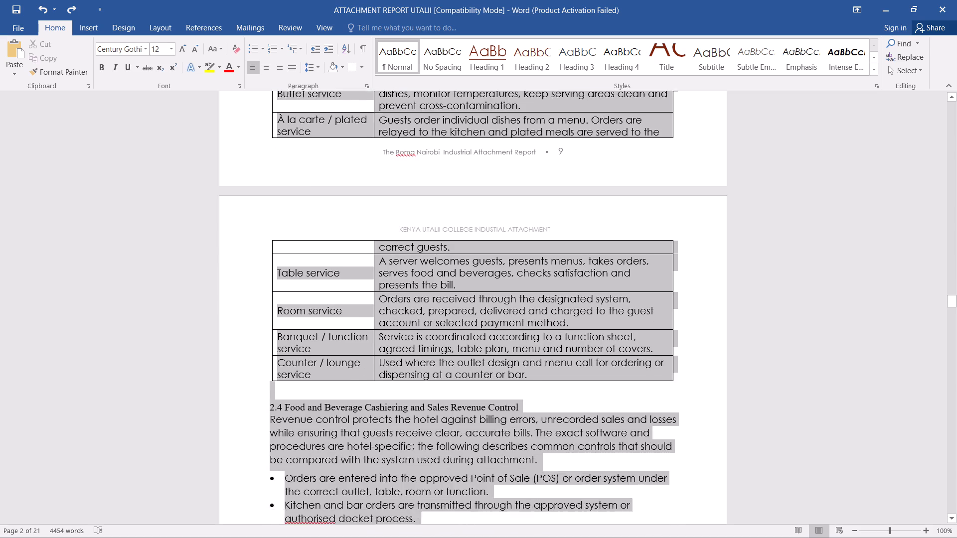
pyautogui.moveTo(829, 537); pyautogui.dragTo(774, 523)
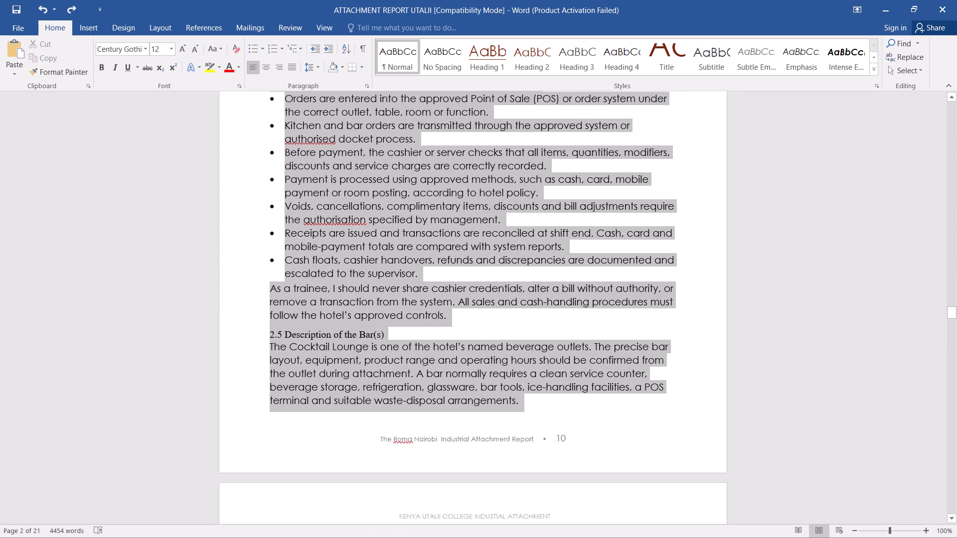
pyautogui.moveTo(774, 523); pyautogui.dragTo(775, 523)
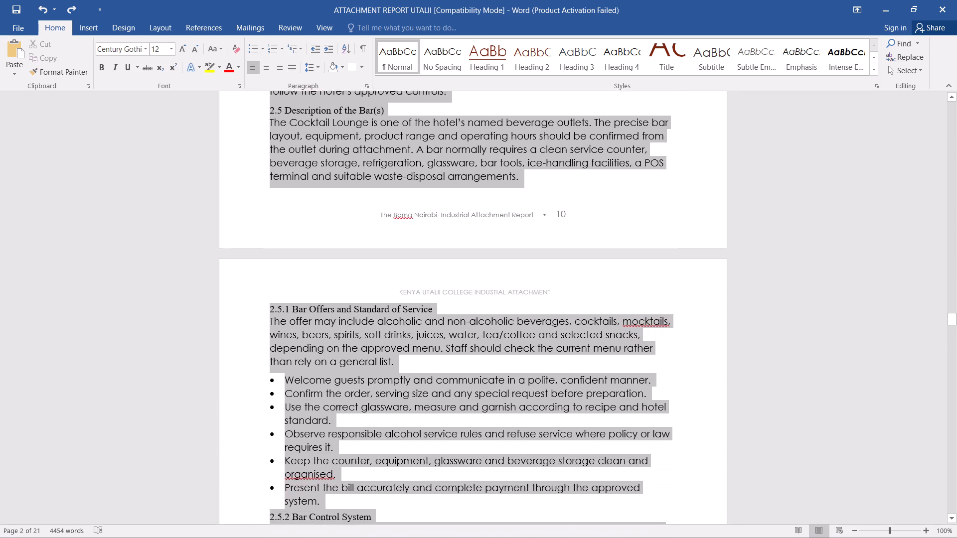
pyautogui.moveTo(775, 523); pyautogui.dragTo(766, 537)
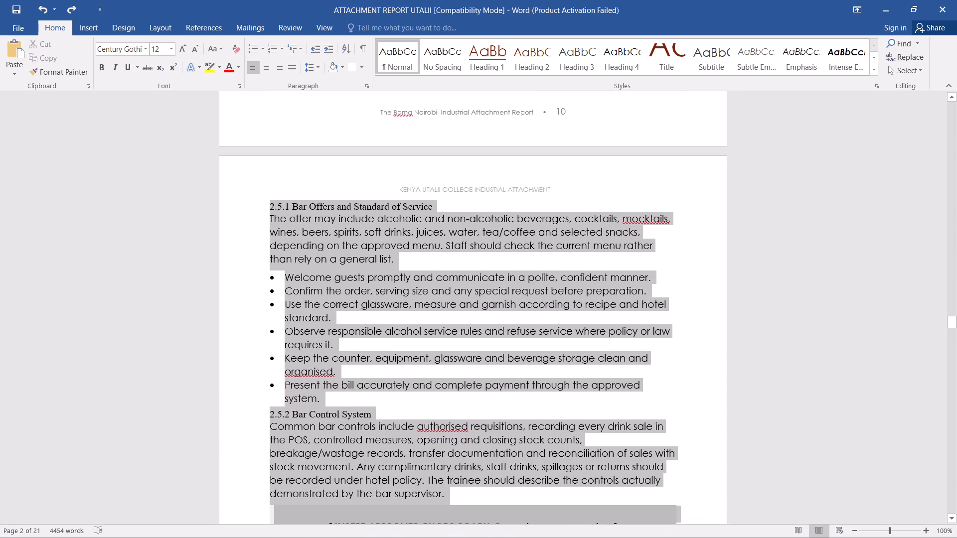
pyautogui.moveTo(766, 537); pyautogui.dragTo(423, 537)
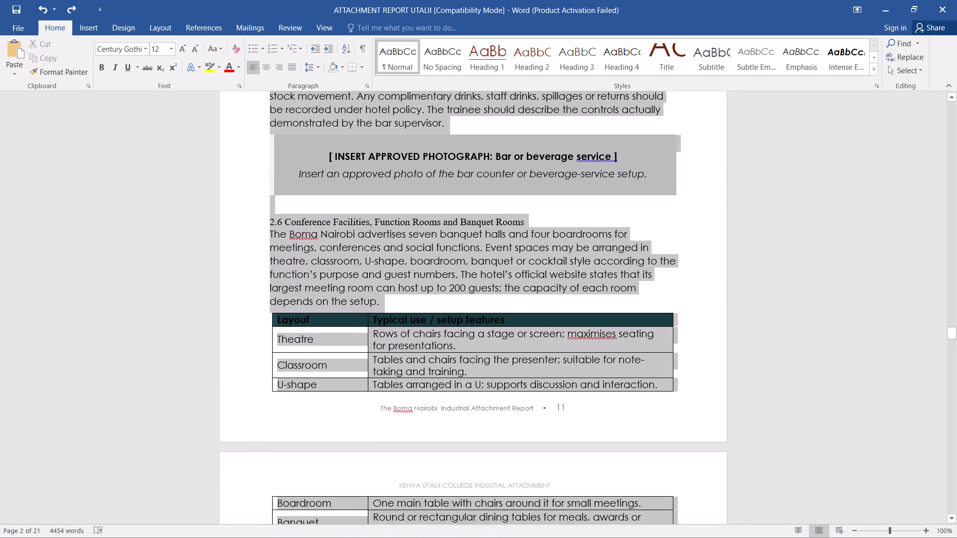
pyautogui.moveTo(423, 537); pyautogui.dragTo(218, 535)
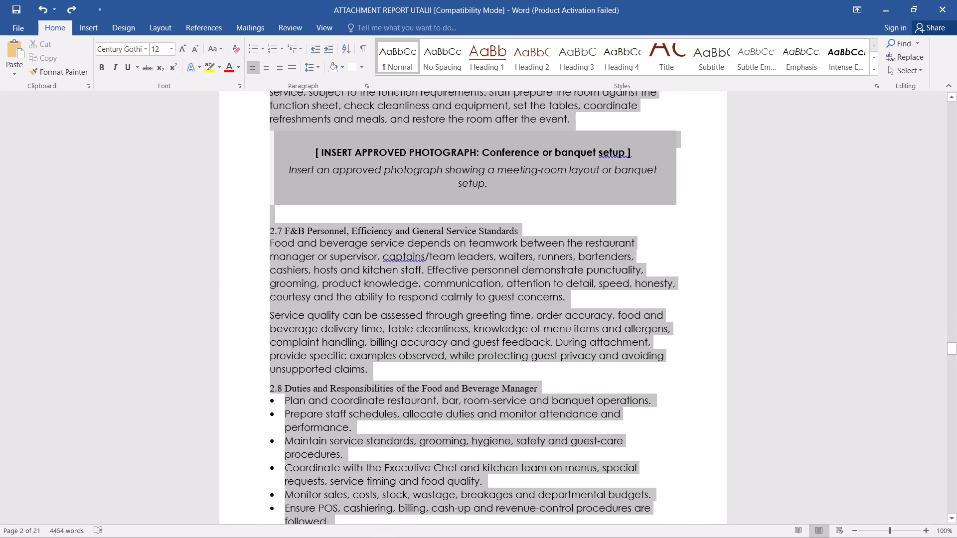
pyautogui.moveTo(218, 535); pyautogui.dragTo(221, 535)
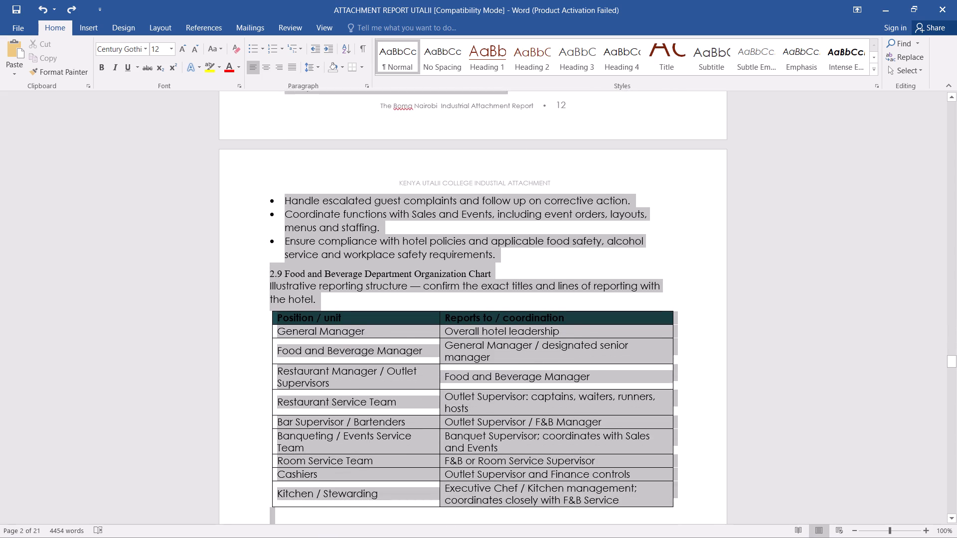
pyautogui.moveTo(221, 535); pyautogui.dragTo(229, 524)
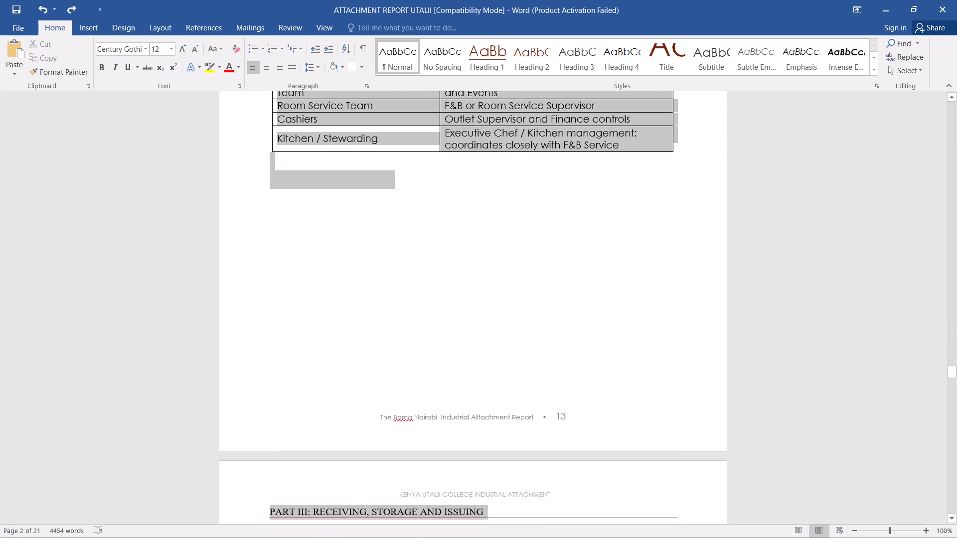
pyautogui.moveTo(229, 524); pyautogui.dragTo(228, 537)
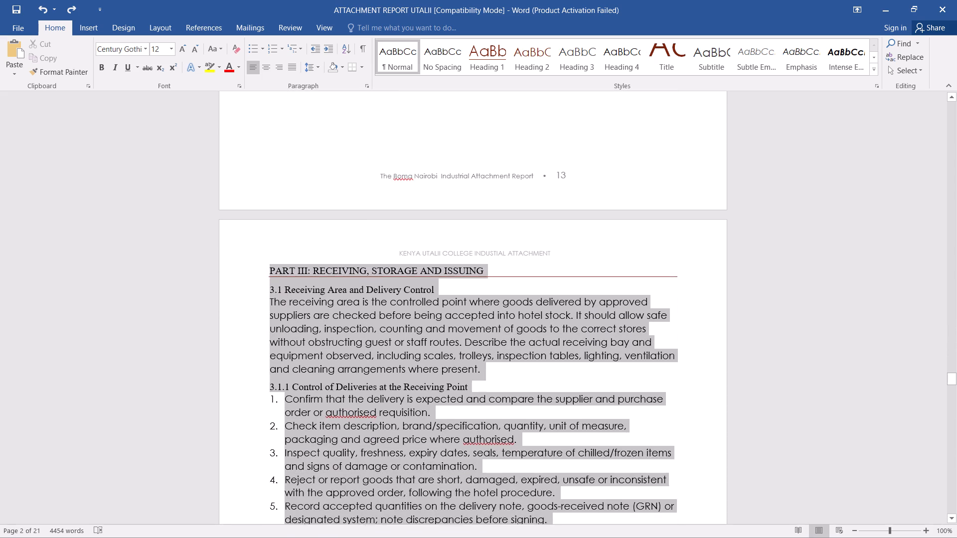
pyautogui.moveTo(228, 537); pyautogui.dragTo(0, 537)
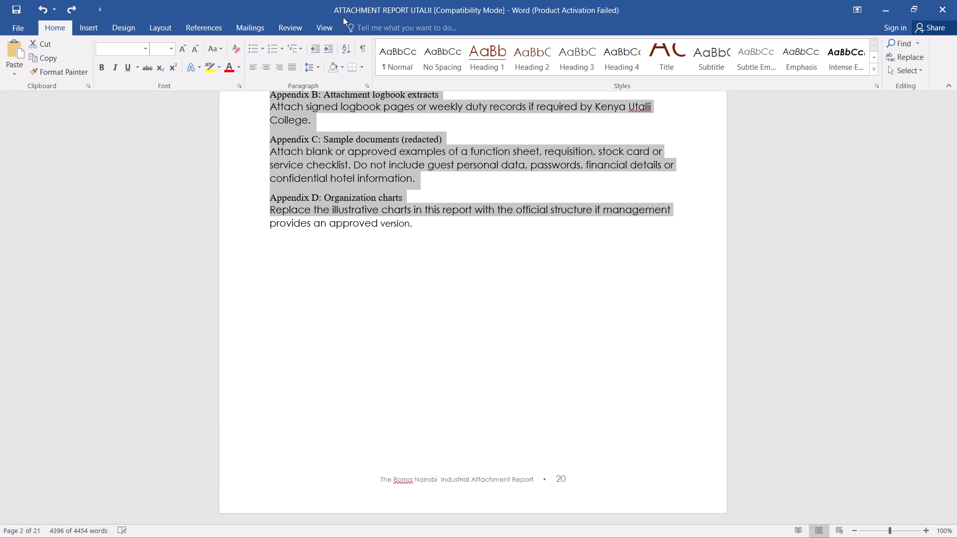
# Set the selected report text to 12 pt Times New Roman.
pyautogui.click(173, 47)
pyautogui.click(154, 113)
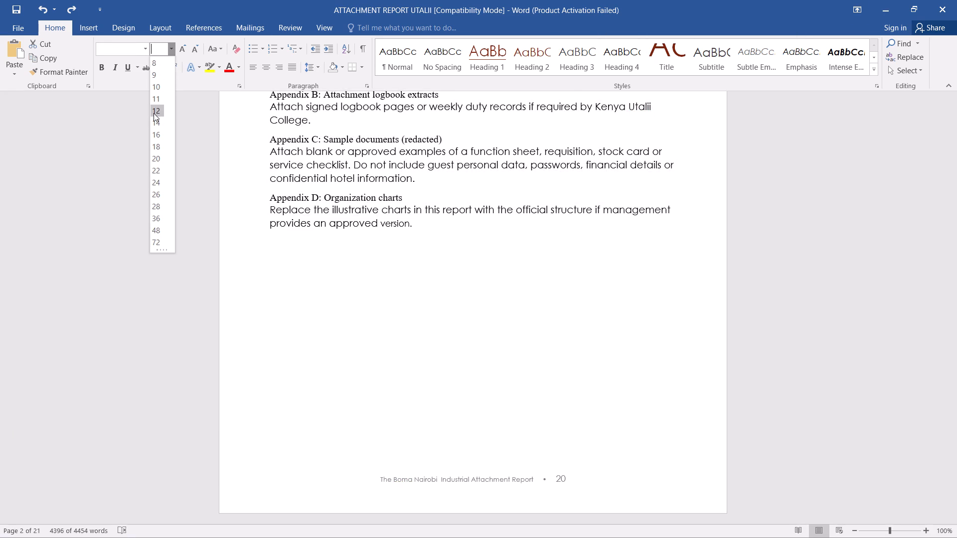
pyautogui.click(149, 49)
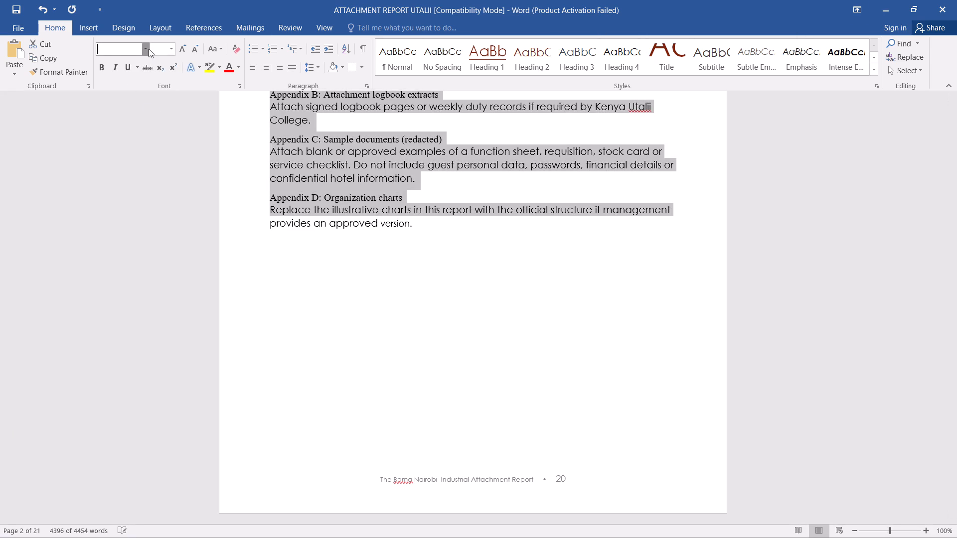
pyautogui.click(137, 125)
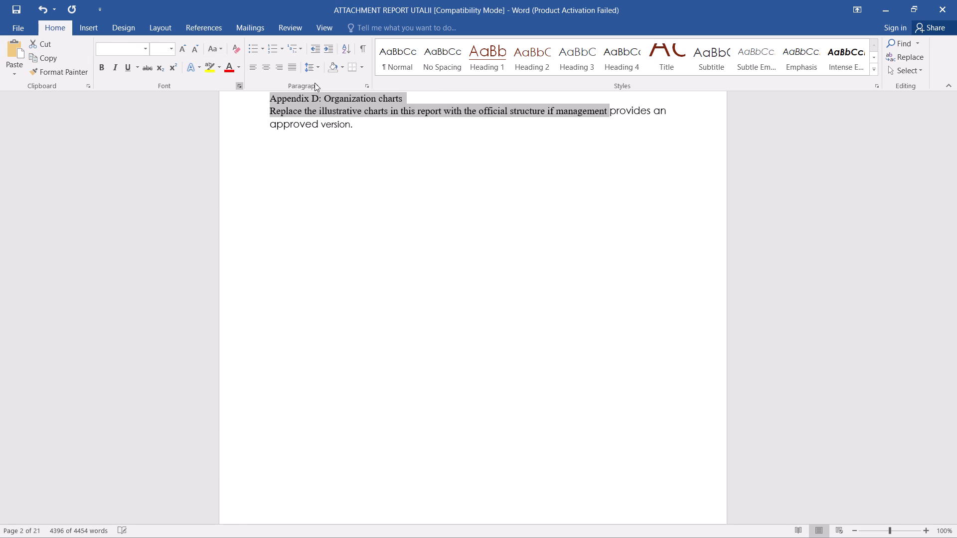
# Set the line spacing of the selected report text to 1.5 lines.
pyautogui.click(369, 85)
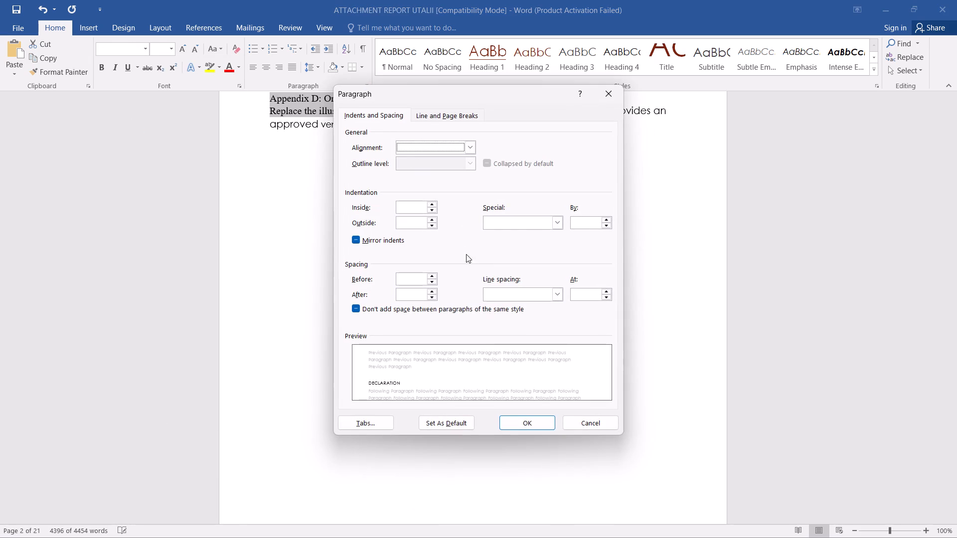
pyautogui.click(499, 292)
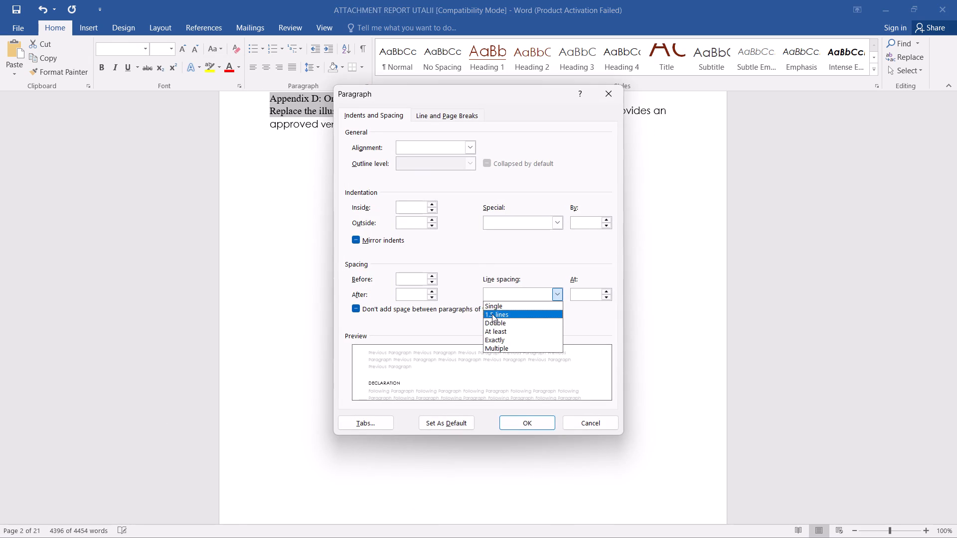
pyautogui.click(492, 314)
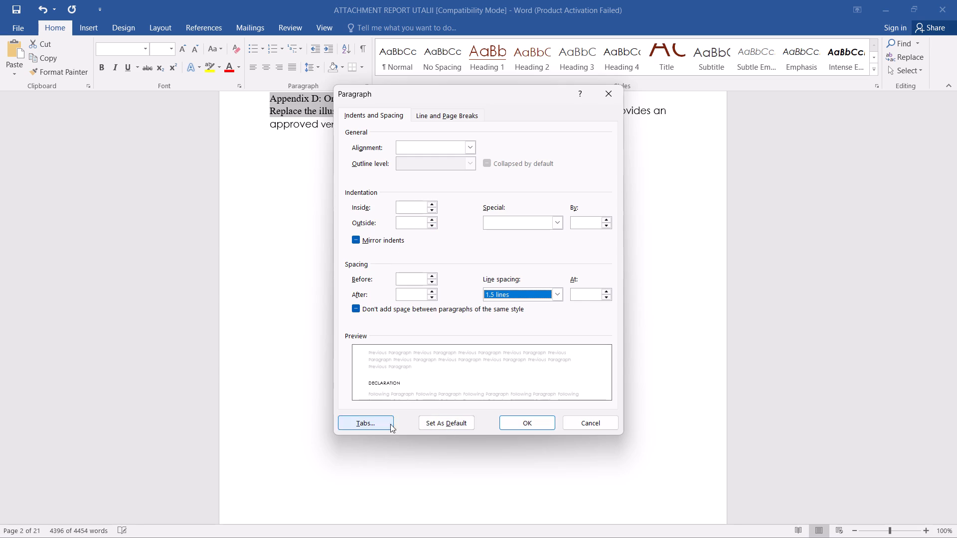
pyautogui.click(533, 420)
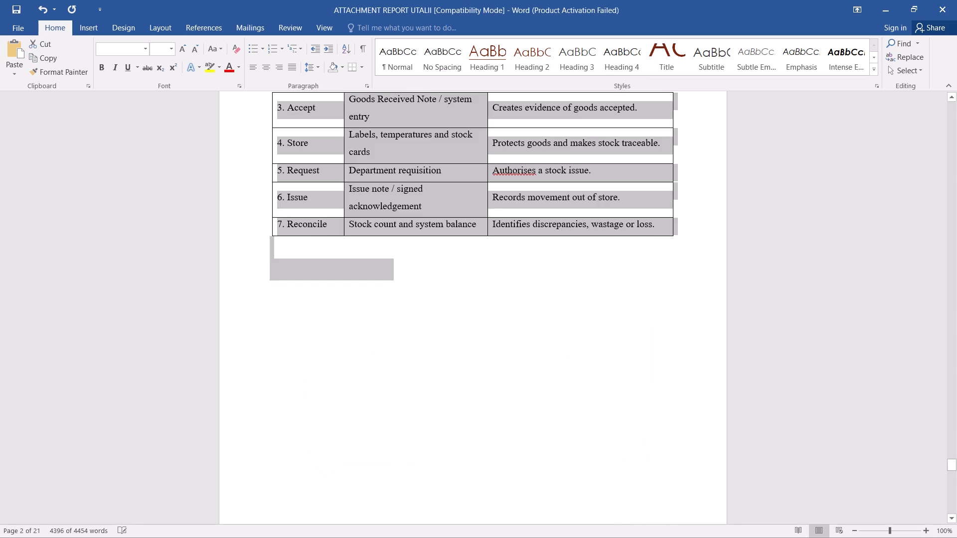
# Clear the selection and review the reformatted text and tables of PART III back to its heading.
pyautogui.scroll(18, 448, 356)
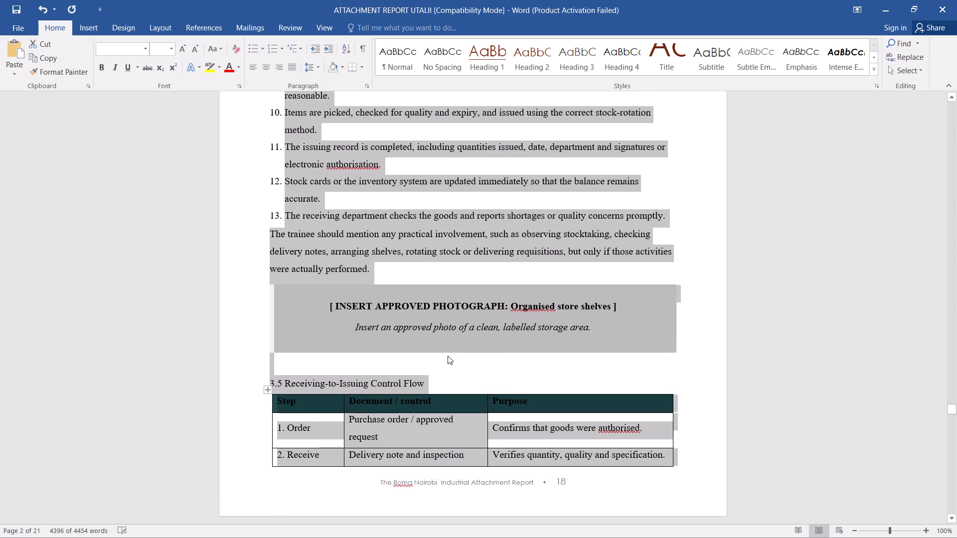
pyautogui.scroll(16, 448, 356)
pyautogui.scroll(12, 448, 356)
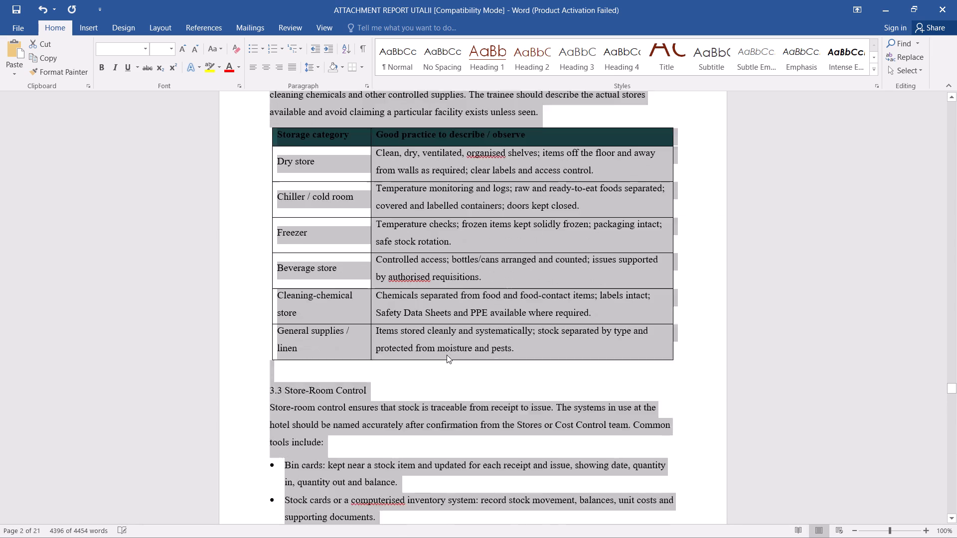
pyautogui.scroll(20, 447, 355)
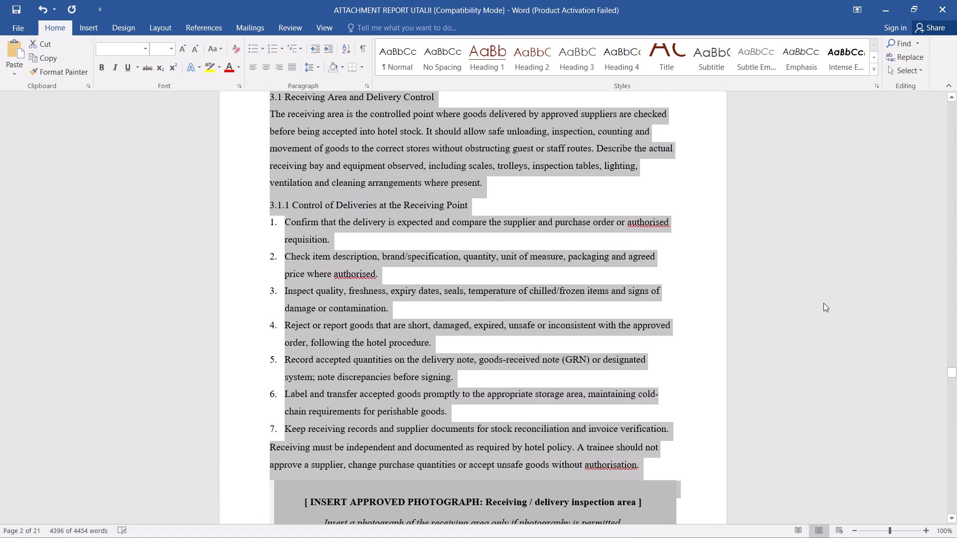
pyautogui.click(823, 303)
pyautogui.scroll(5, 759, 312)
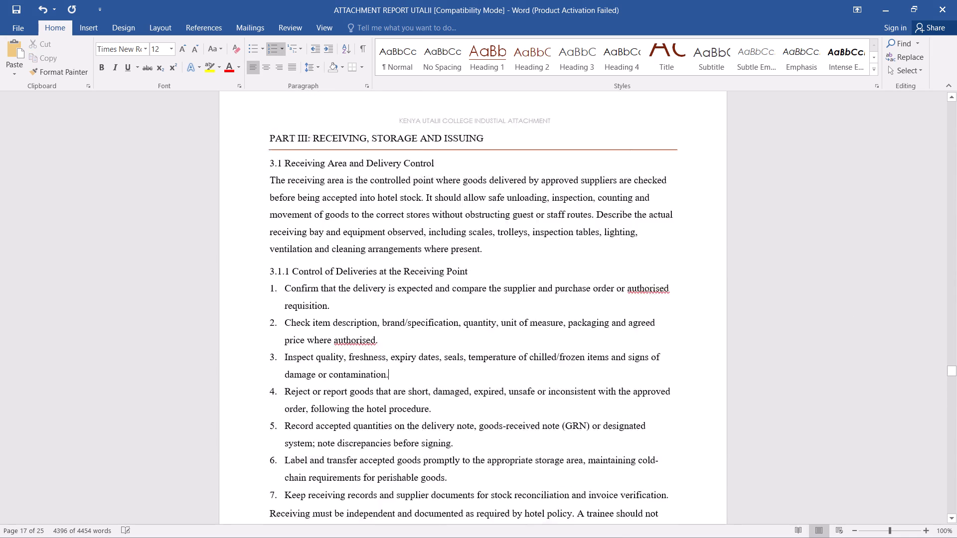
pyautogui.scroll(1, 759, 312)
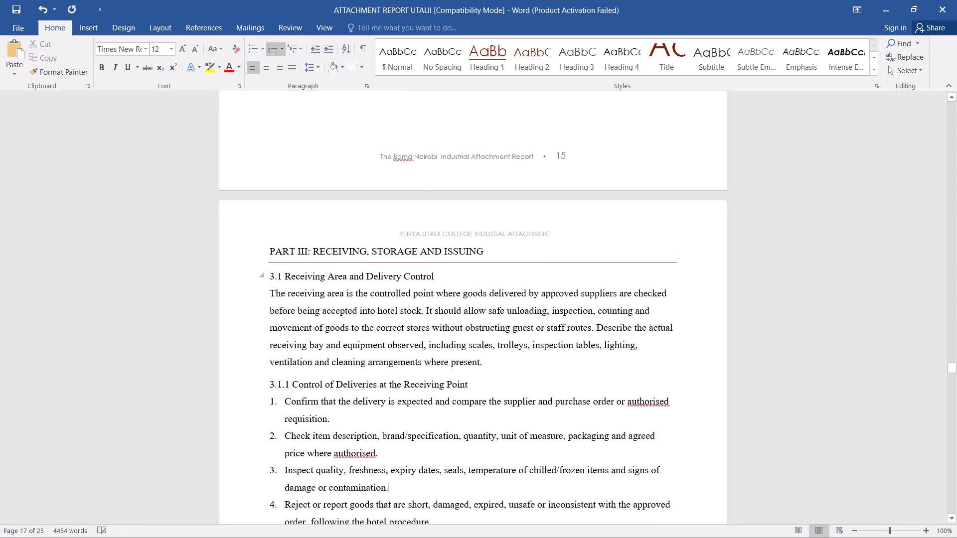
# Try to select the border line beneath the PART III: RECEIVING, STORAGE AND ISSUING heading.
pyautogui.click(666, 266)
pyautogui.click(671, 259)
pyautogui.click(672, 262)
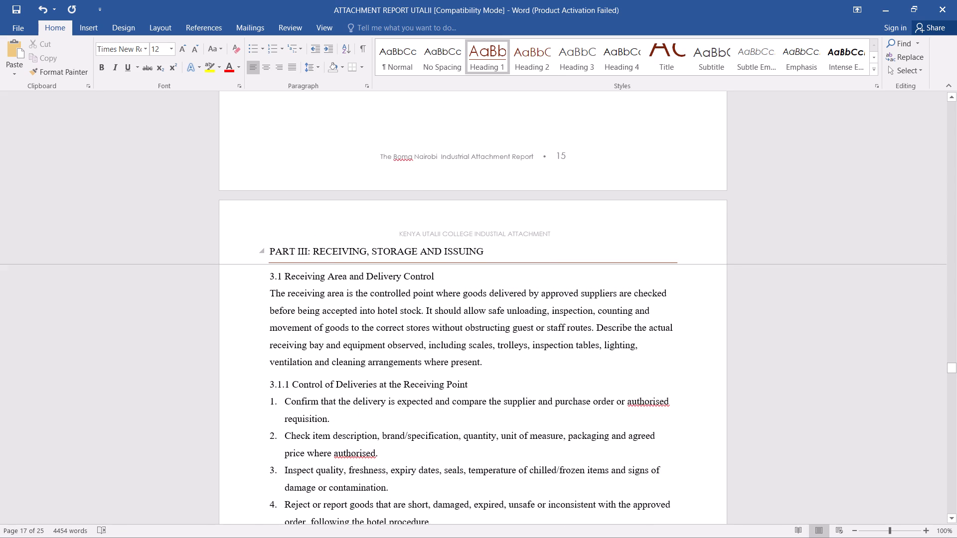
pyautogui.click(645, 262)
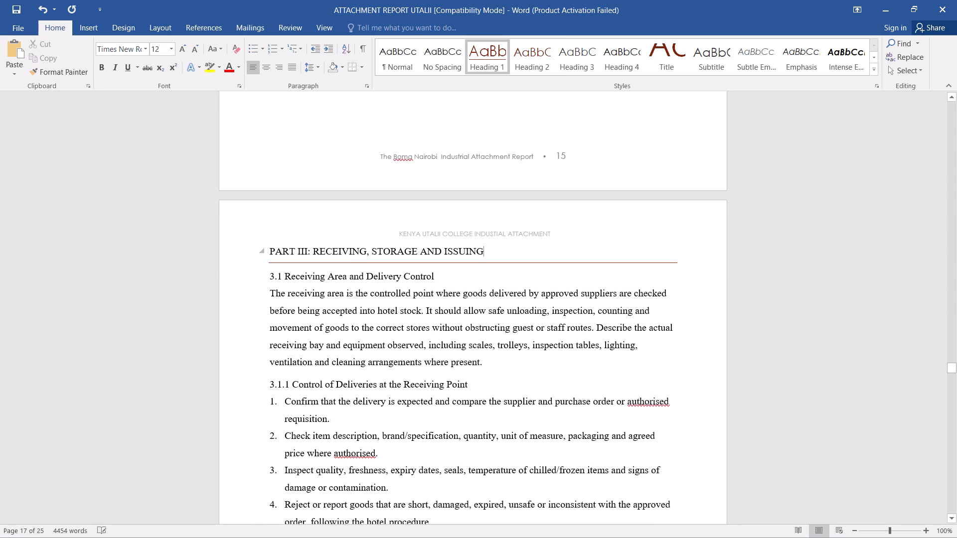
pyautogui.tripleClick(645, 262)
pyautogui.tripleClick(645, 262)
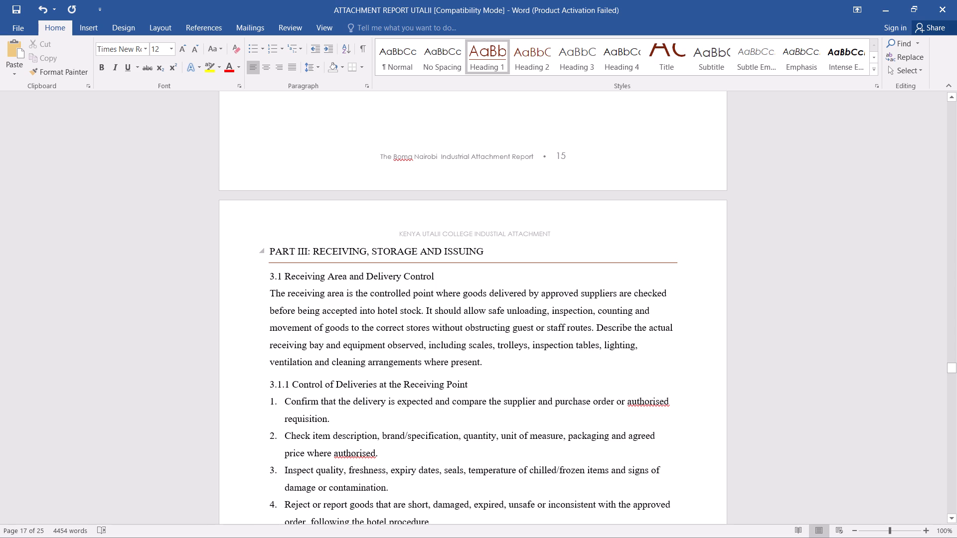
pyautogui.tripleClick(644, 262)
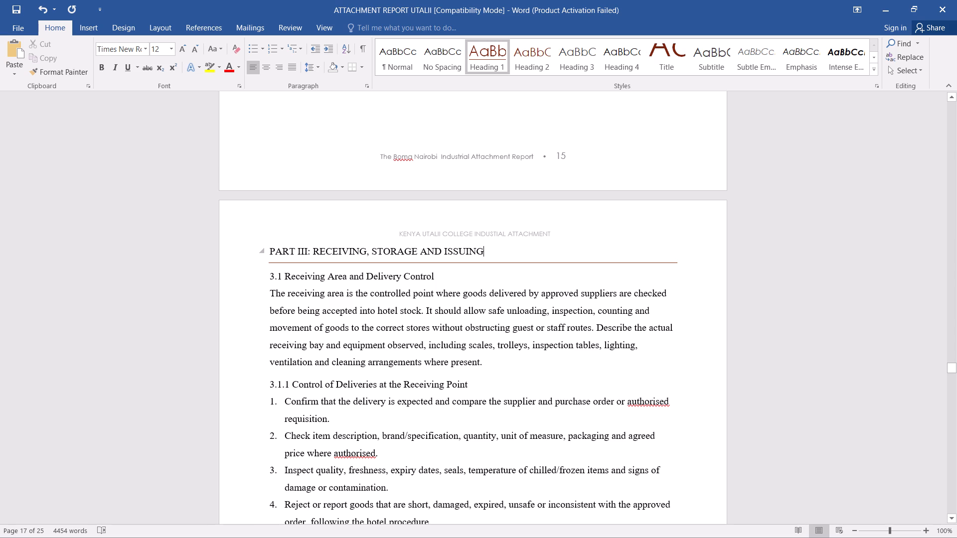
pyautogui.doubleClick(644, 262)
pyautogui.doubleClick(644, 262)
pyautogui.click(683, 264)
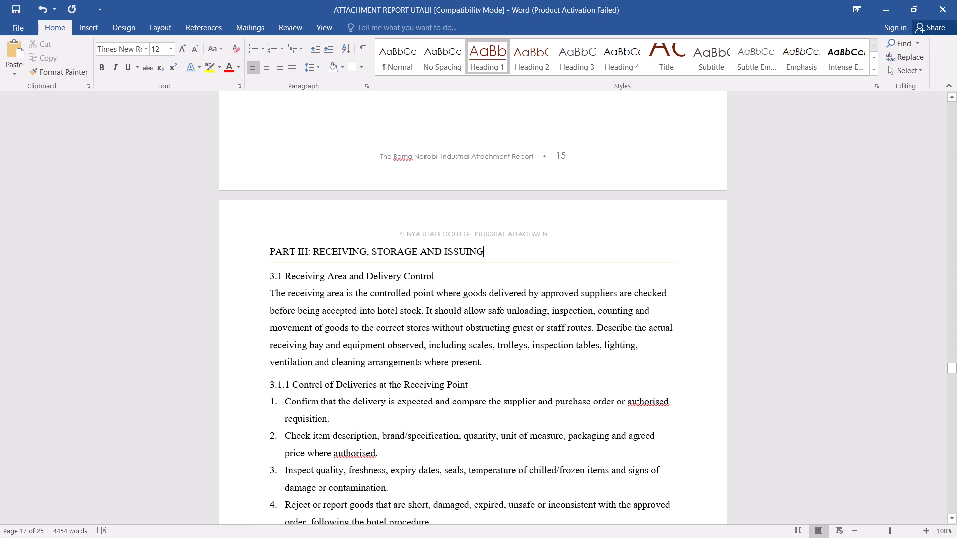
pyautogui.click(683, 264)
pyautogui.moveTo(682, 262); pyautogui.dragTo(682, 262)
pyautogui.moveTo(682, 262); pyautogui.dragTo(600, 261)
# Review the reformatted pages from PART II back through the TABLE OF CONTENTS to the DEDICATION section.
pyautogui.scroll(4, 596, 264)
pyautogui.scroll(20, 596, 264)
pyautogui.scroll(2, 596, 264)
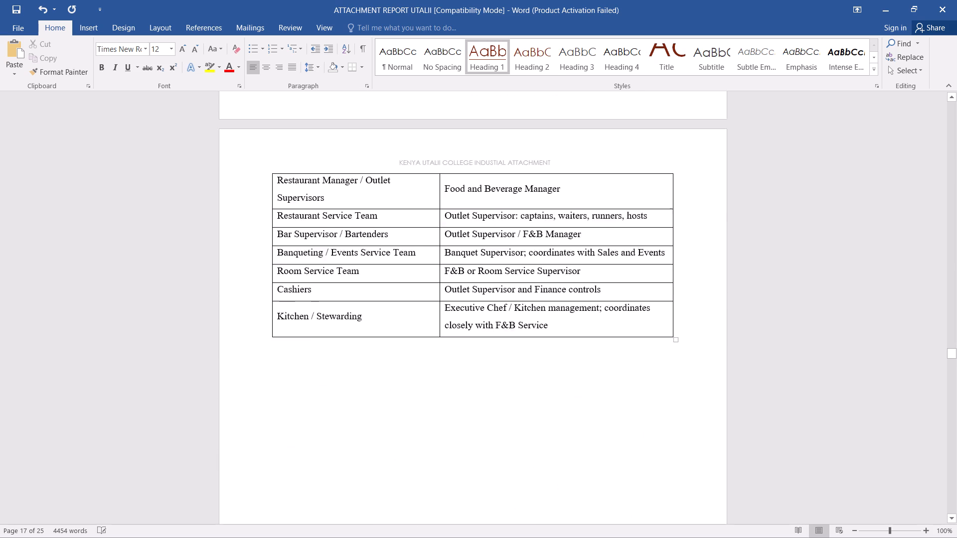
pyautogui.scroll(20, 596, 263)
pyautogui.scroll(19, 596, 263)
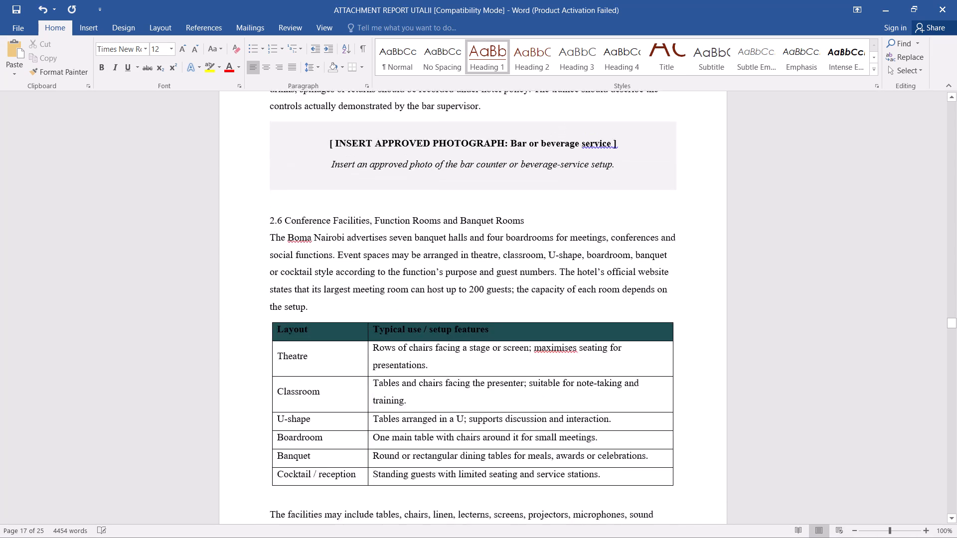
pyautogui.scroll(12, 629, 225)
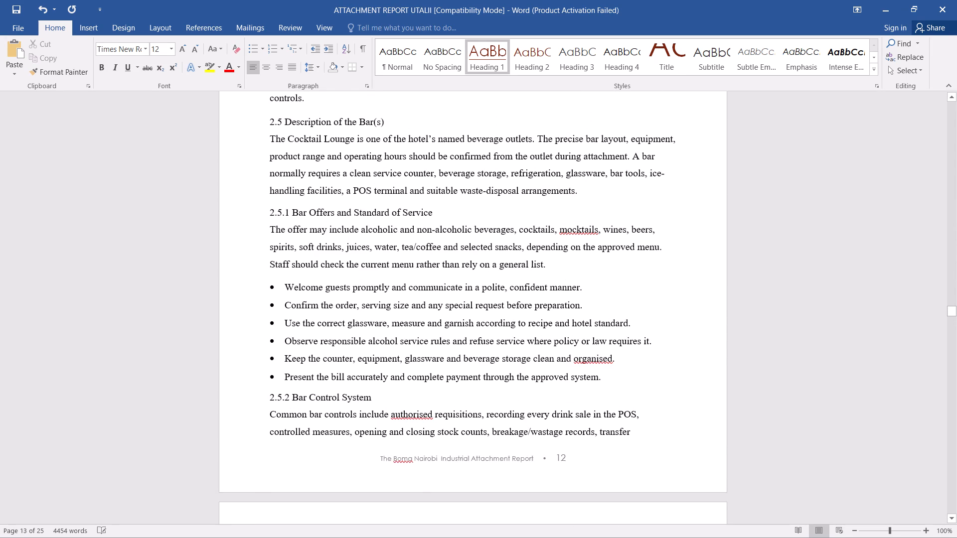
pyautogui.moveTo(953, 312); pyautogui.dragTo(956, 243)
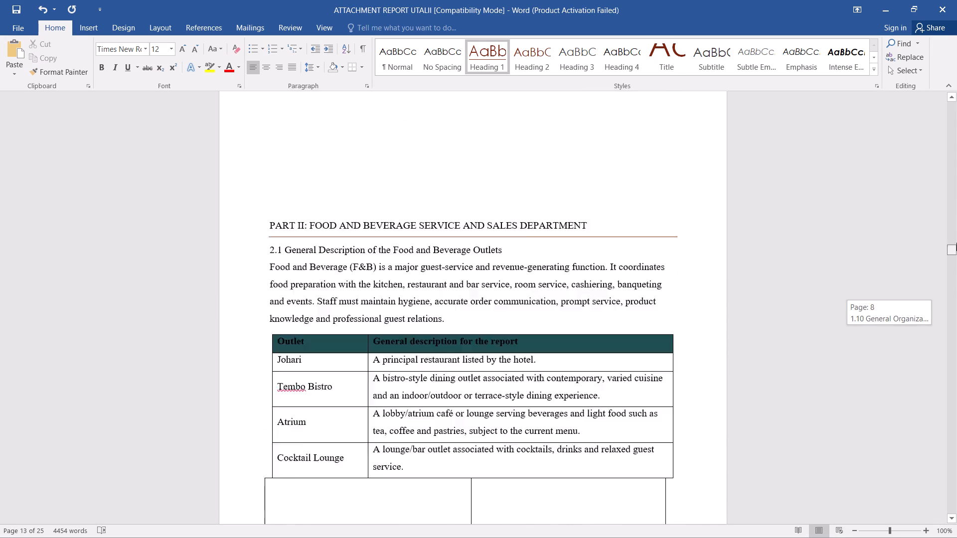
pyautogui.moveTo(956, 243); pyautogui.dragTo(956, 162)
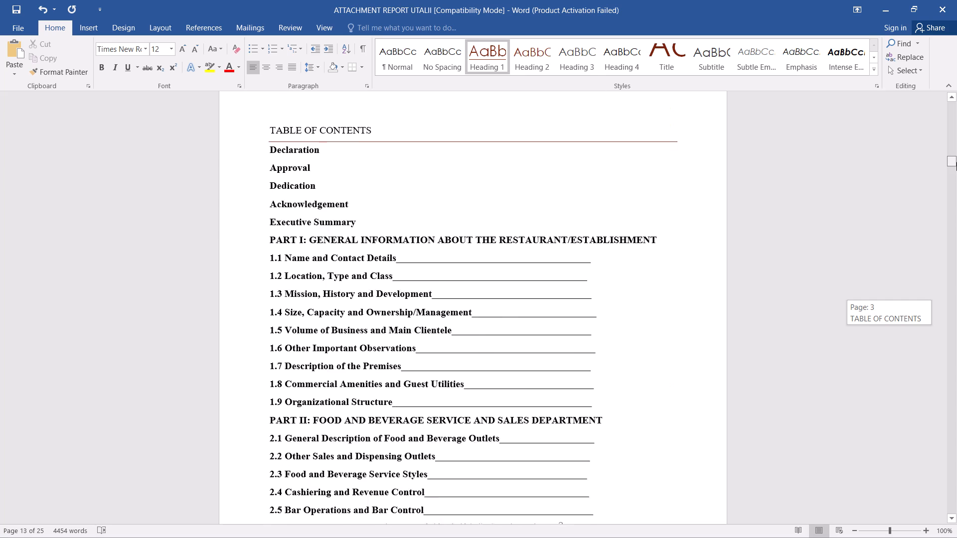
pyautogui.moveTo(956, 162); pyautogui.dragTo(956, 162)
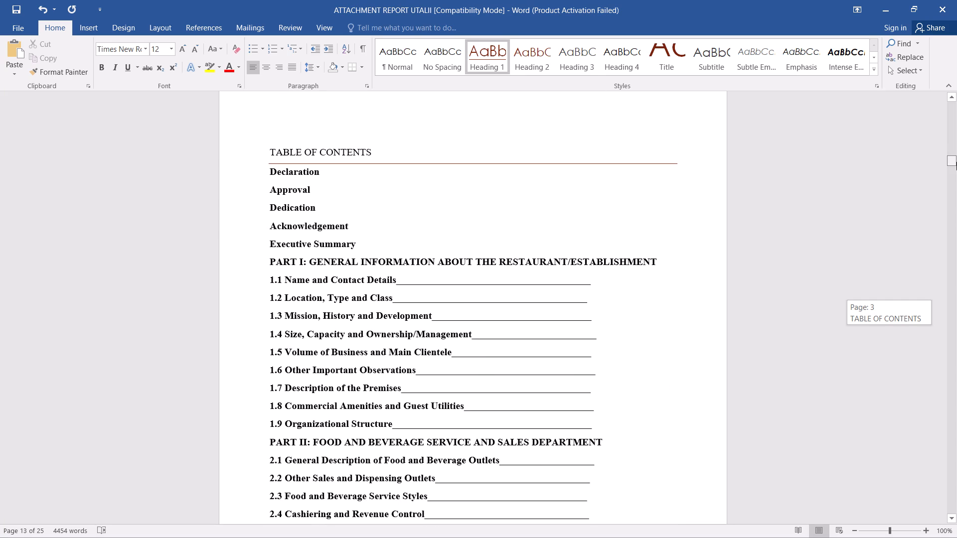
pyautogui.moveTo(956, 162); pyautogui.dragTo(956, 176)
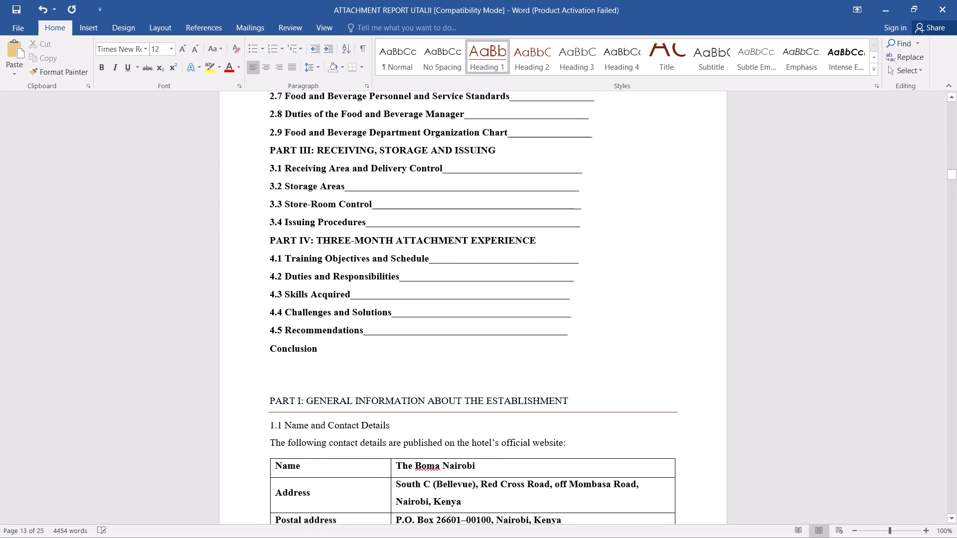
pyautogui.scroll(-1, 600, 320)
pyautogui.scroll(7, 600, 320)
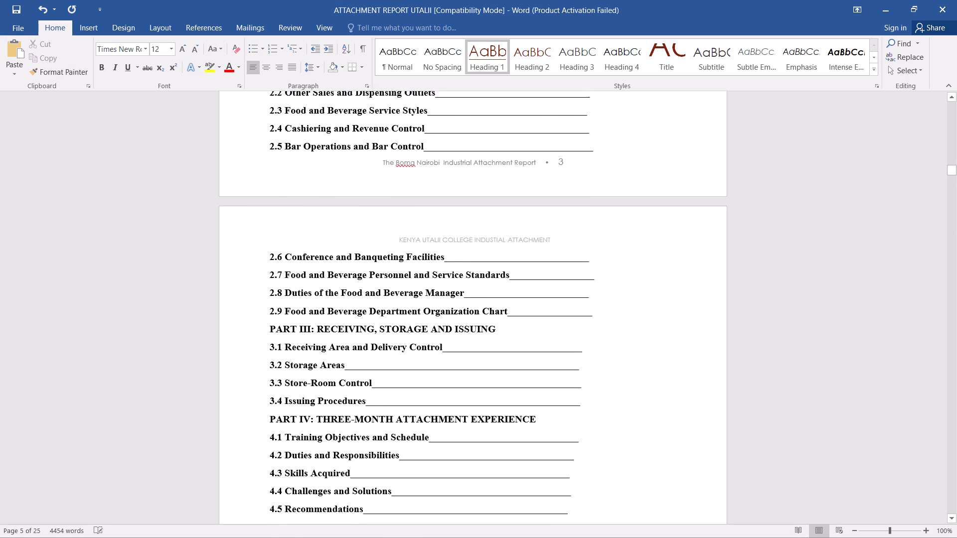
pyautogui.scroll(13, 600, 318)
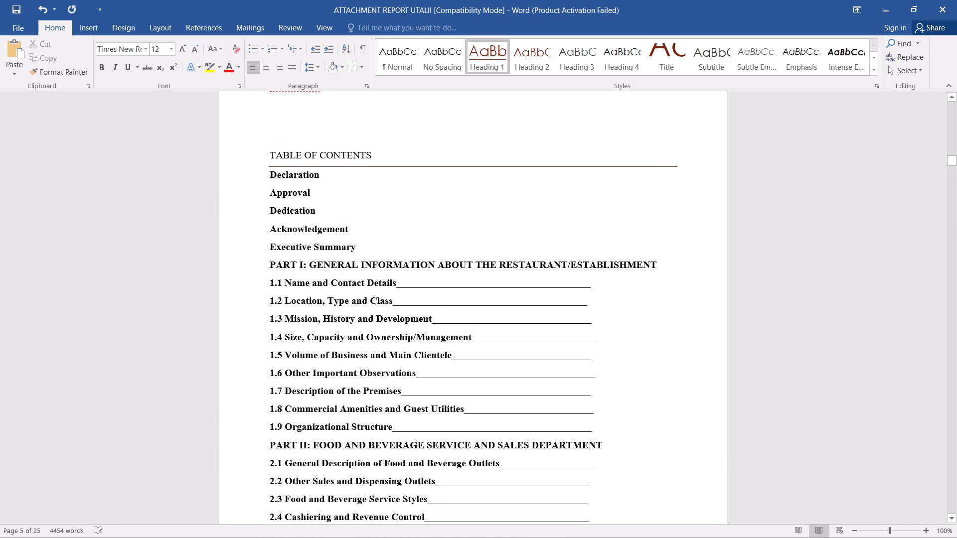
pyautogui.scroll(18, 600, 318)
pyautogui.scroll(3, 600, 318)
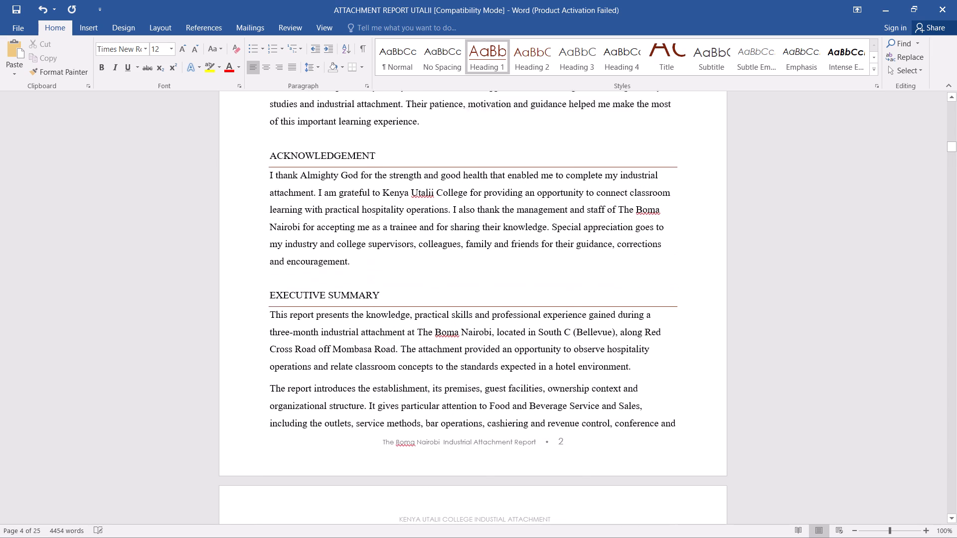
pyautogui.scroll(2, 600, 318)
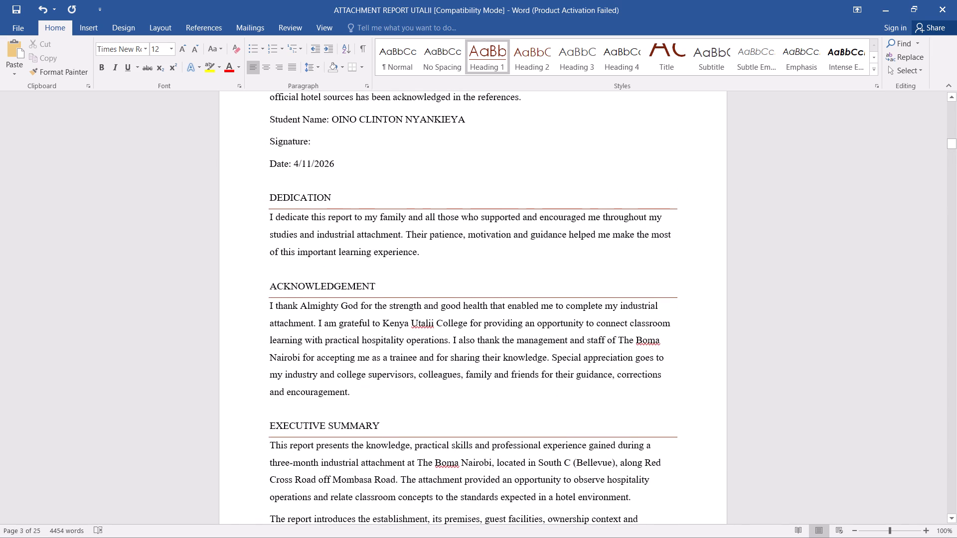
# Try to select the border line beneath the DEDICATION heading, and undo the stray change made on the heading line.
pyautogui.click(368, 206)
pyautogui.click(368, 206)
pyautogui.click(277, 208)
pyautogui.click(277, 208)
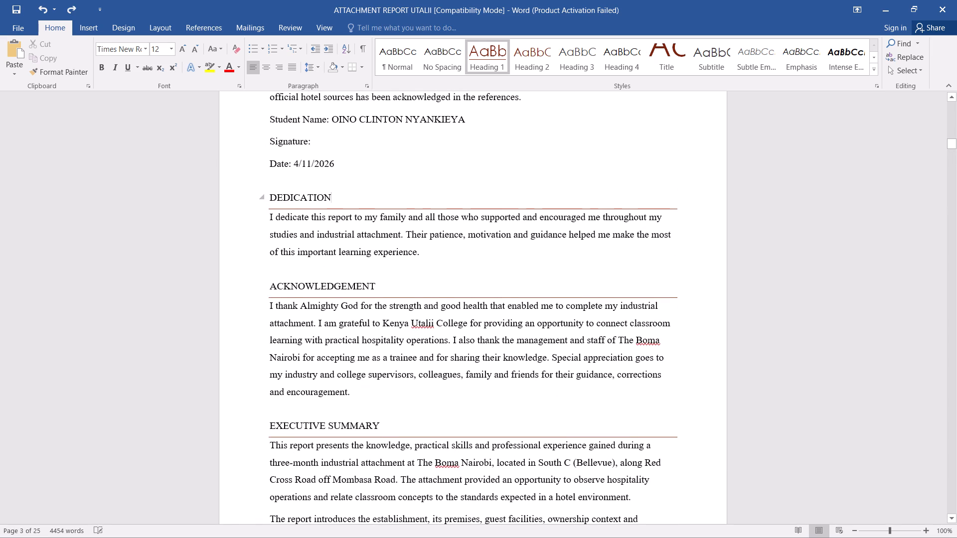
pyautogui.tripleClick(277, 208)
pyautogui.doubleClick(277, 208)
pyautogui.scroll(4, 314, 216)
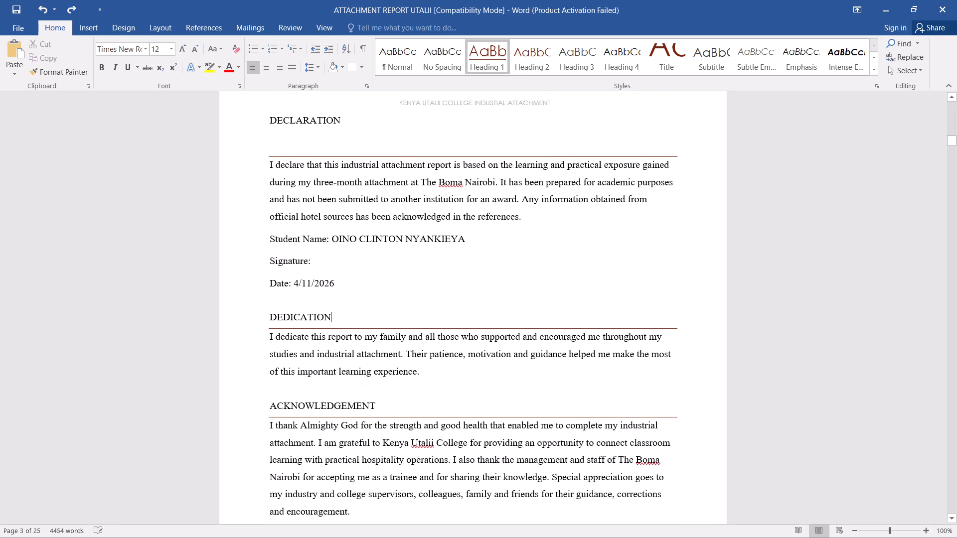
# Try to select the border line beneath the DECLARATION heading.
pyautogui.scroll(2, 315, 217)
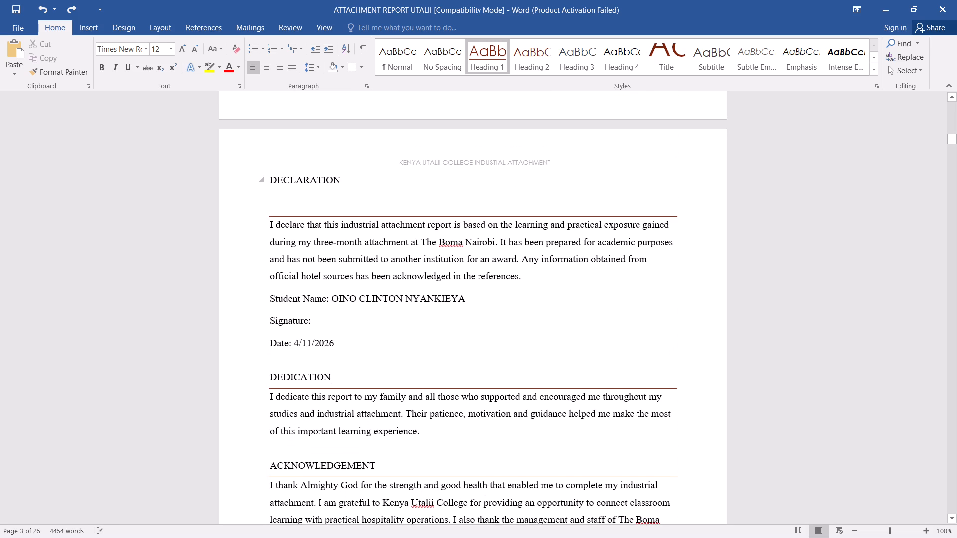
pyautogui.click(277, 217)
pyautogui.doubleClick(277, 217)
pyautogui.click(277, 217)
# Insert two blank lines between the DECLARATION border line and the declaration paragraph.
pyautogui.click(269, 224)
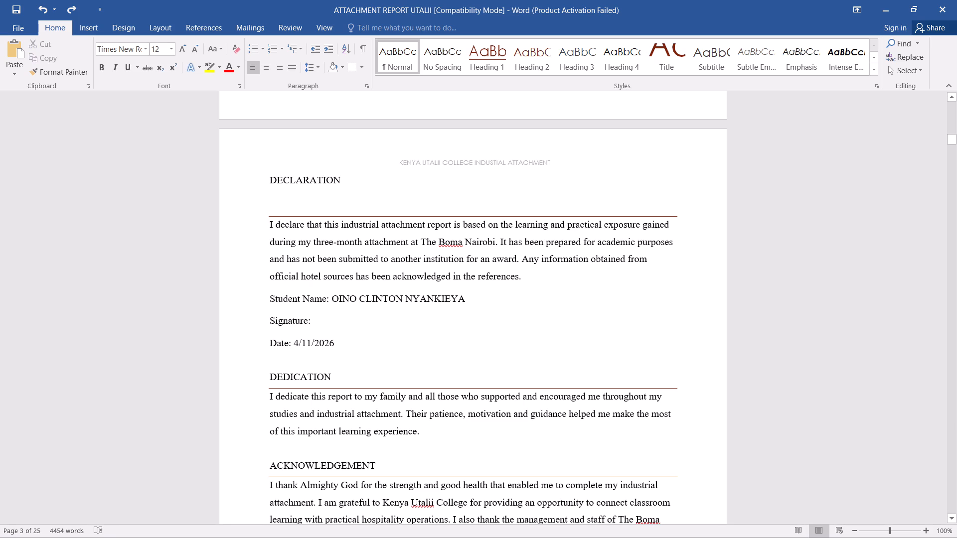
pyautogui.press('Return')
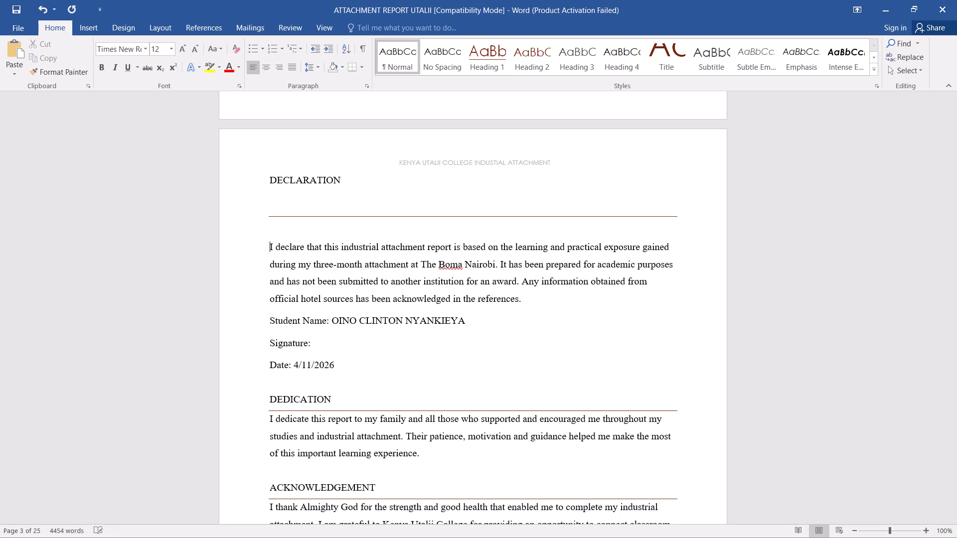
pyautogui.press('Return')
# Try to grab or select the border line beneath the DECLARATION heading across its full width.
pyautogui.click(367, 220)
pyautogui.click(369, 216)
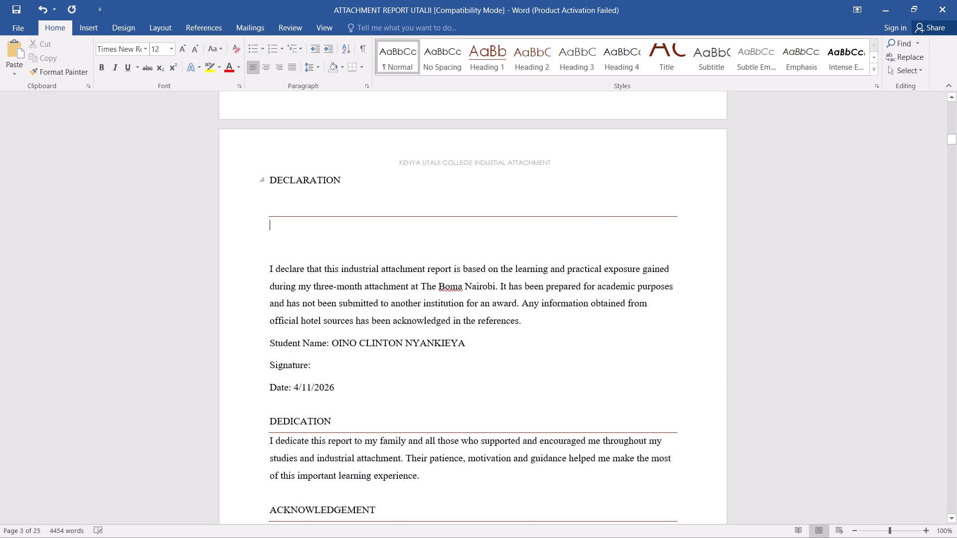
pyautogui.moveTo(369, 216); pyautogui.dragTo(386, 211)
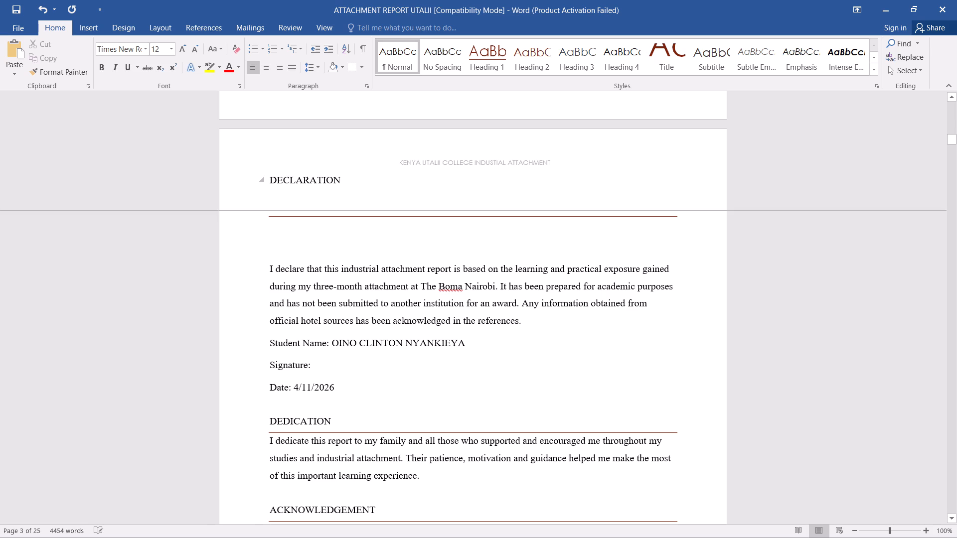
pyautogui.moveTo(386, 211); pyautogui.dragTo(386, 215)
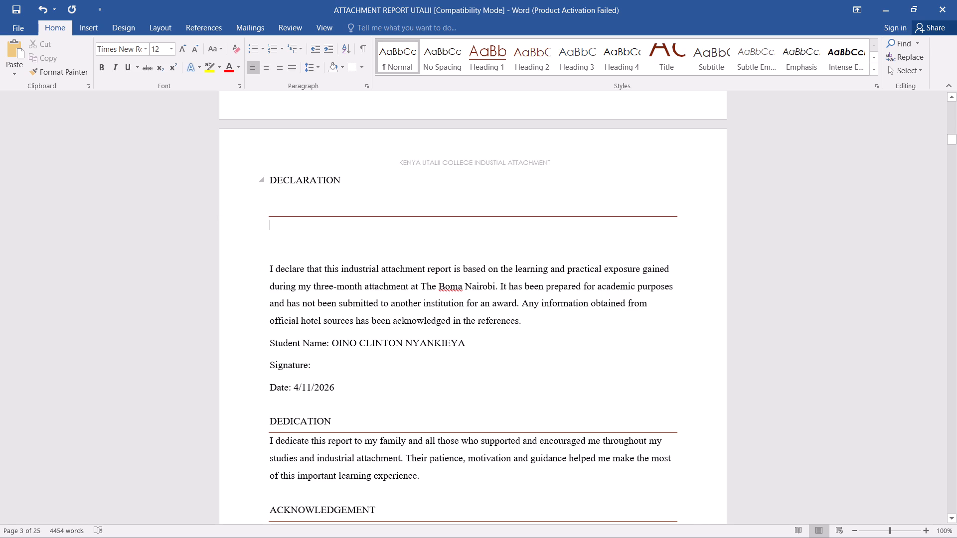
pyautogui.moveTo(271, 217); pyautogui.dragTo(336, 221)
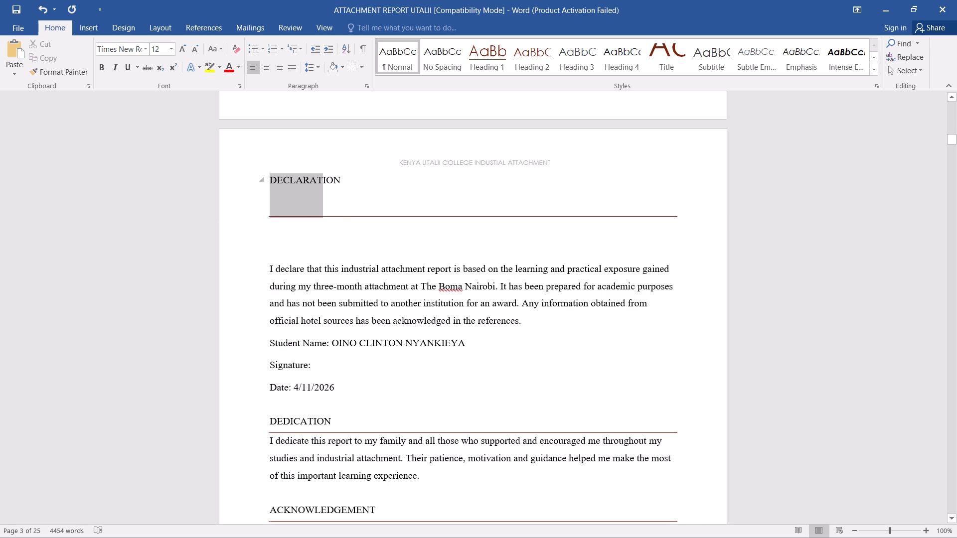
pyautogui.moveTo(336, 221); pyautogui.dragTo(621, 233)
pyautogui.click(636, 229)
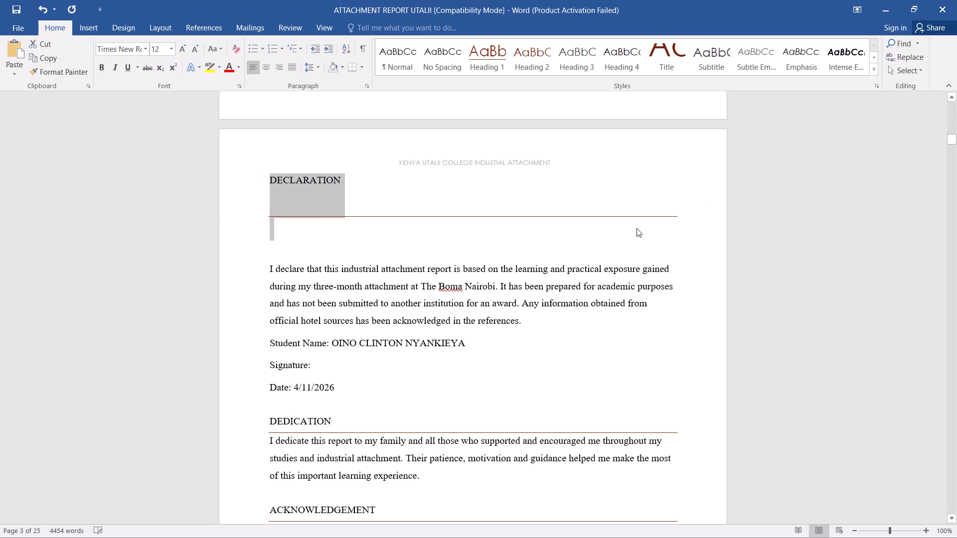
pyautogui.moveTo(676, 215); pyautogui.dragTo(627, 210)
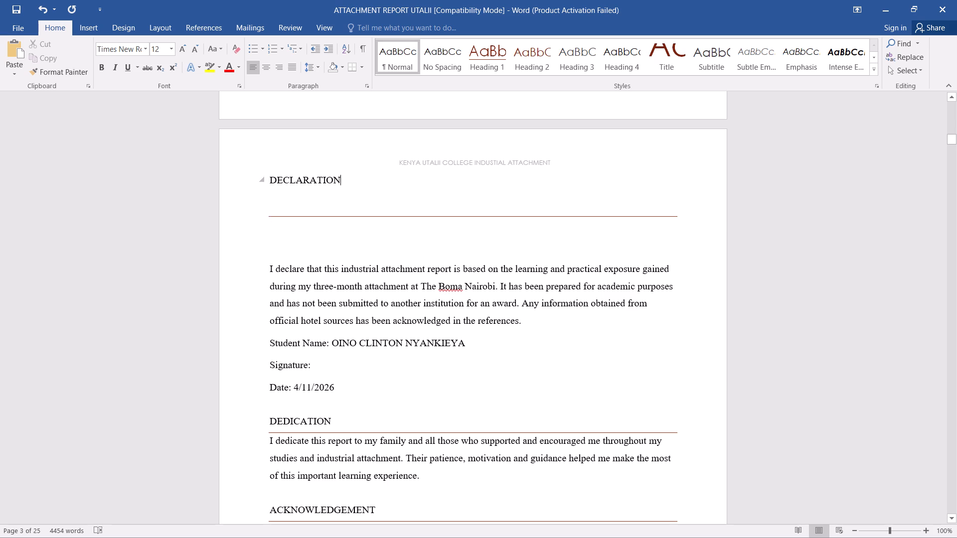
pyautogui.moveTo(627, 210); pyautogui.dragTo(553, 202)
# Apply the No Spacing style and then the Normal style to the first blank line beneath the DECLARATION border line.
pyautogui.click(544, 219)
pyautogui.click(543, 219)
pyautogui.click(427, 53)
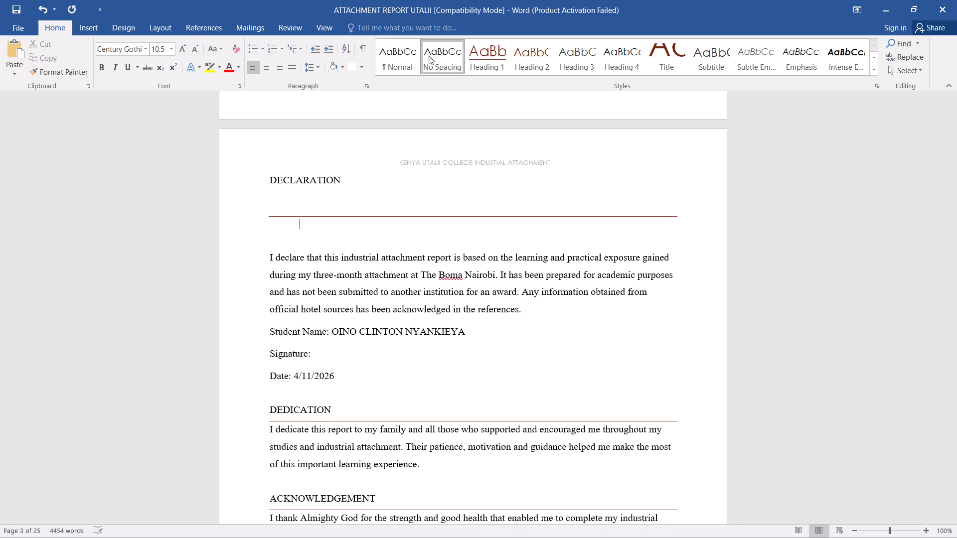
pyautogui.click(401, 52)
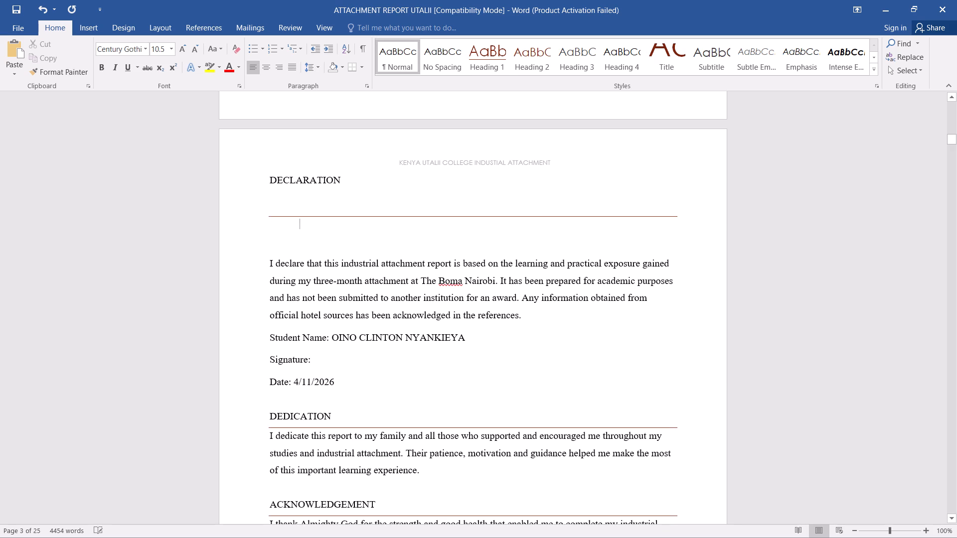
# Delete the second blank line directly above the declaration paragraph.
pyautogui.click(306, 243)
pyautogui.press('BackSpace')
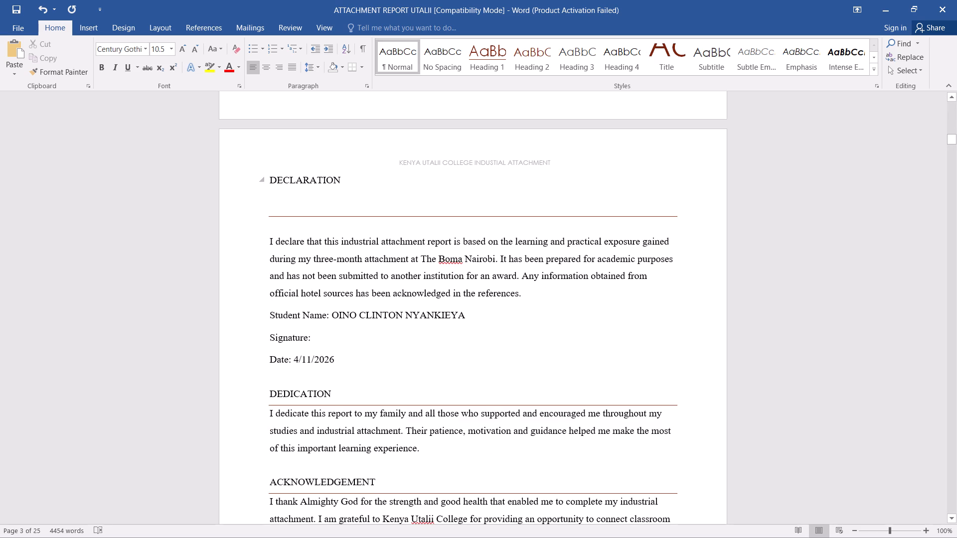
# Apply the Subtle Emphasis style and then the Subtitle style to the entire document text.
pyautogui.scroll(20, 445, 324)
pyautogui.scroll(2, 445, 324)
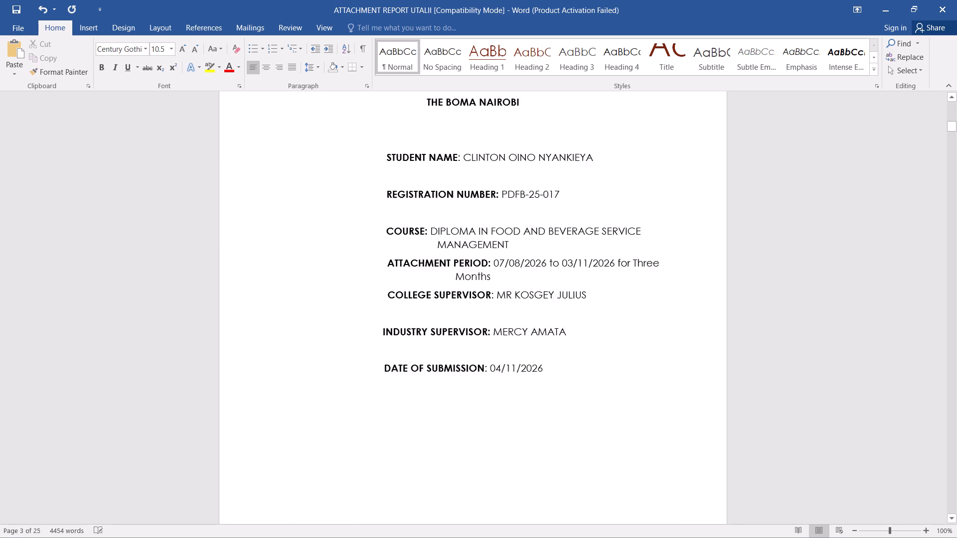
pyautogui.scroll(9, 404, 252)
pyautogui.scroll(-18, 408, 248)
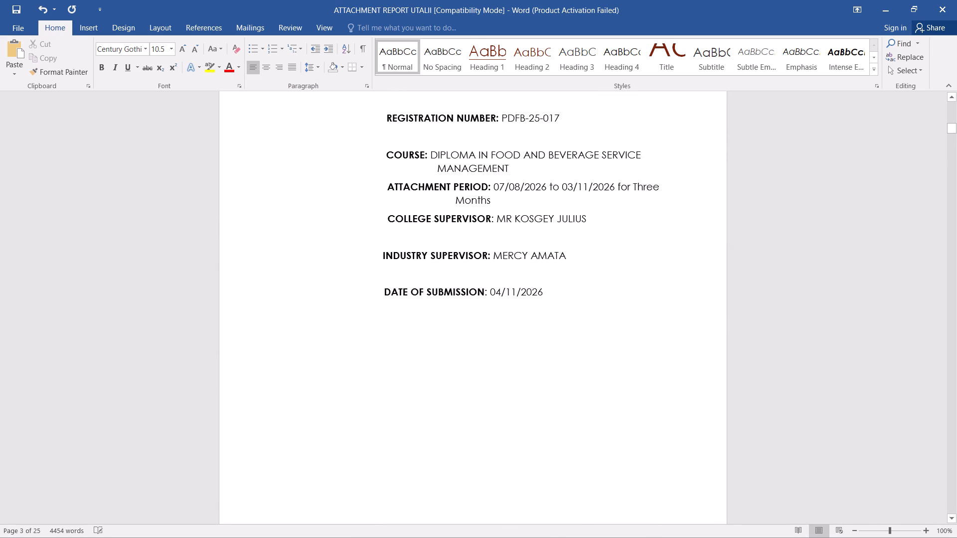
pyautogui.scroll(-8, 429, 256)
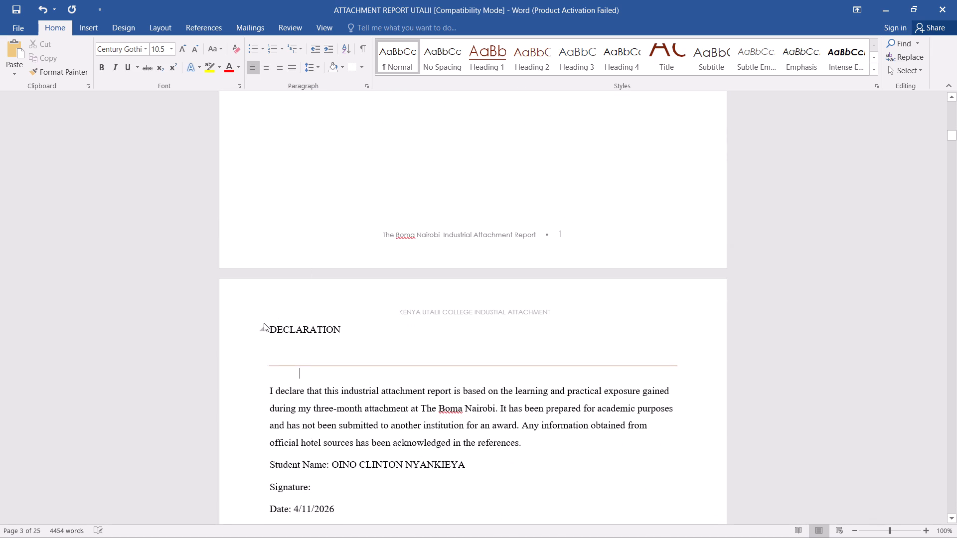
pyautogui.click(271, 311)
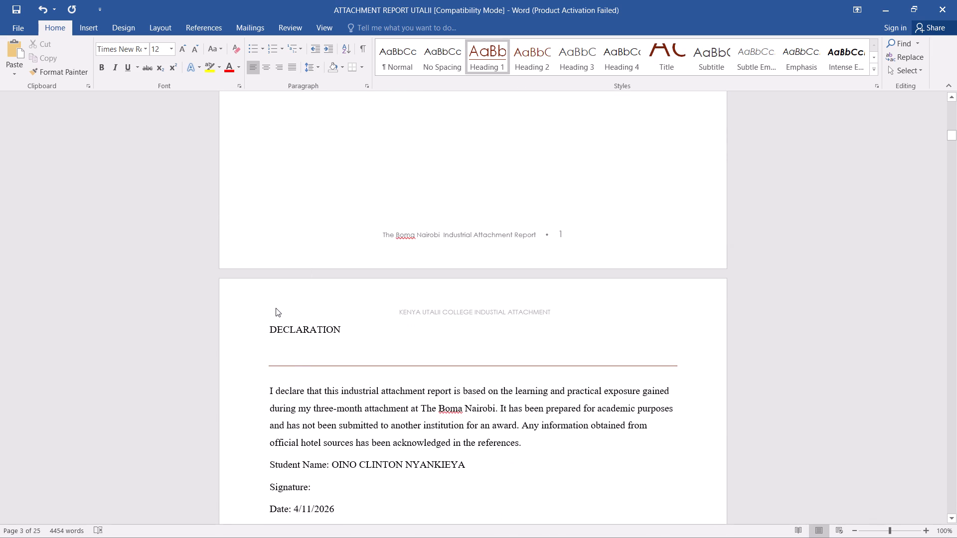
pyautogui.hotkey('ctrl', 'a')
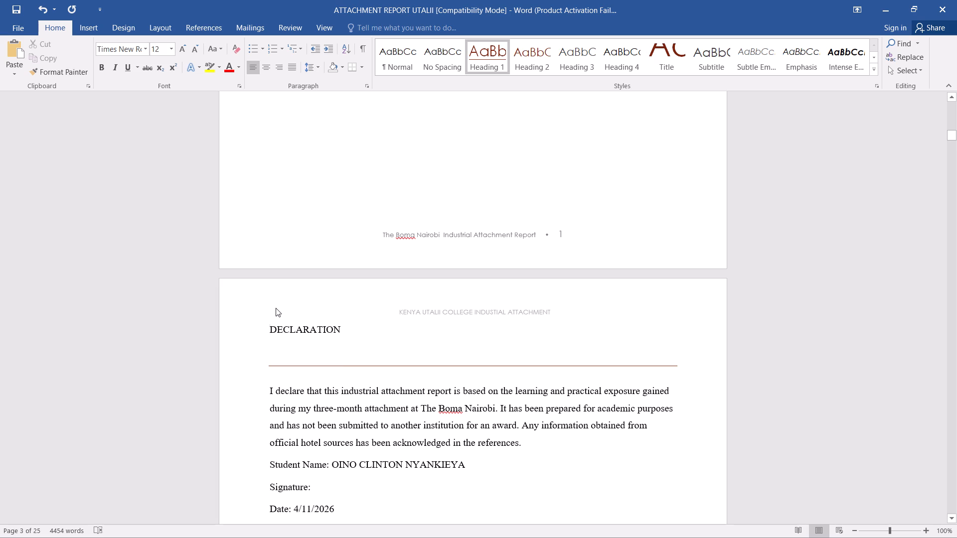
pyautogui.hotkey('ctrl', 'a')
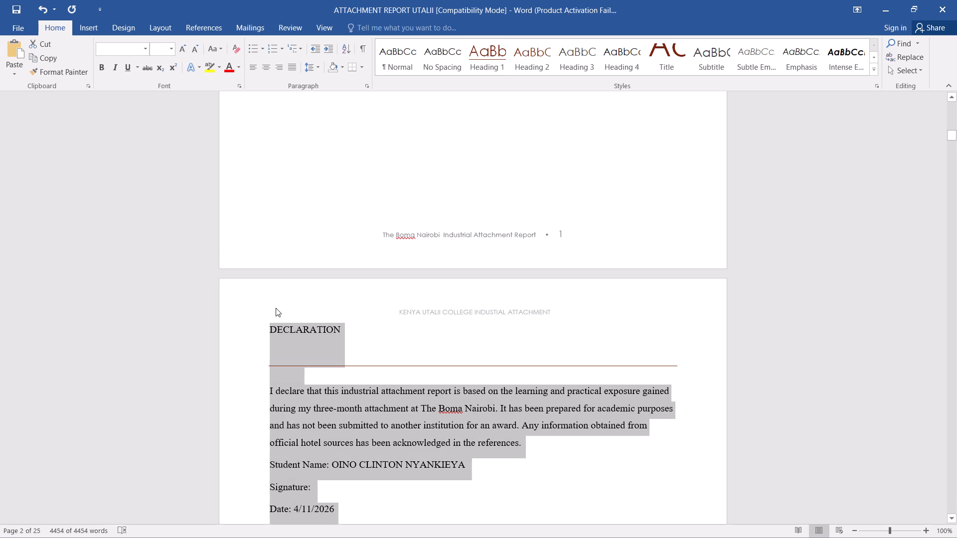
pyautogui.click(767, 62)
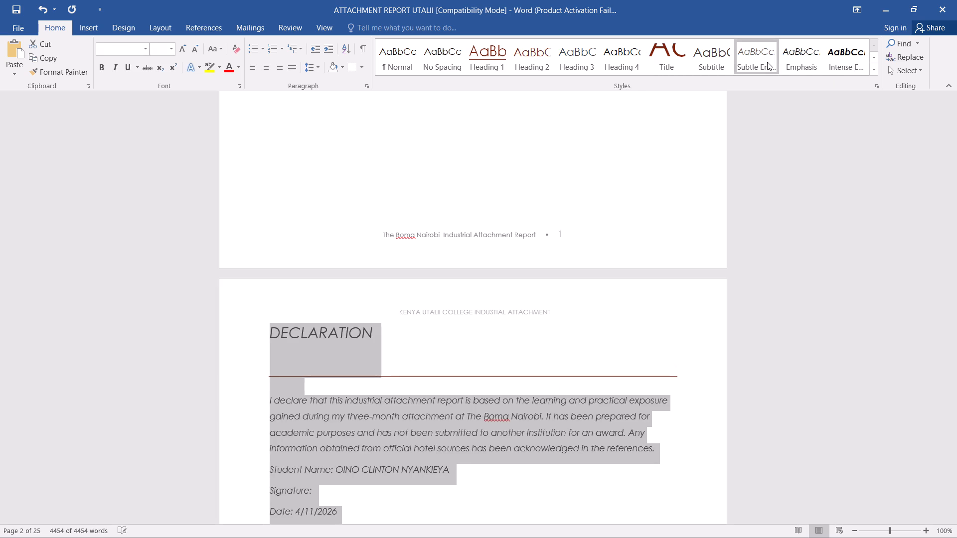
pyautogui.click(722, 59)
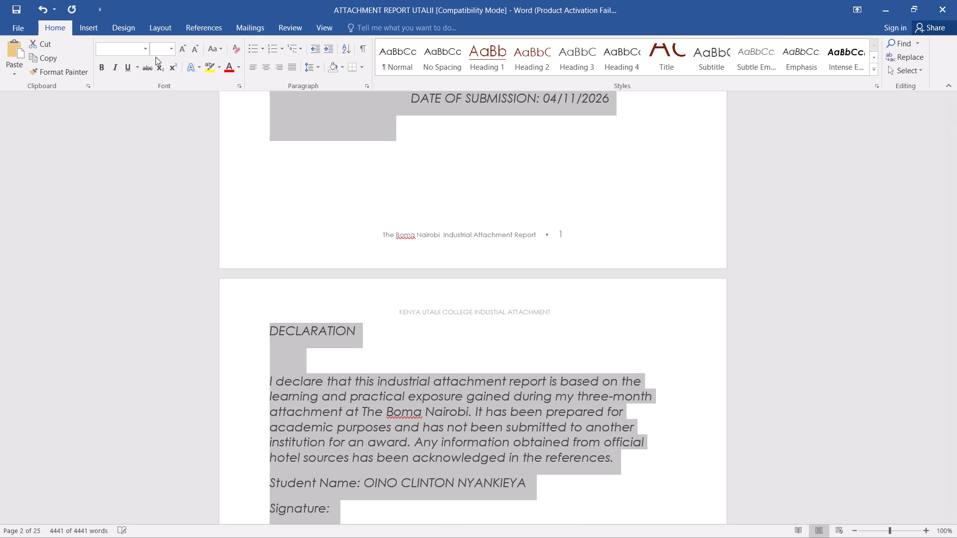
# Set the entire document text to 12 pt Times New Roman and turn off italics.
pyautogui.click(173, 50)
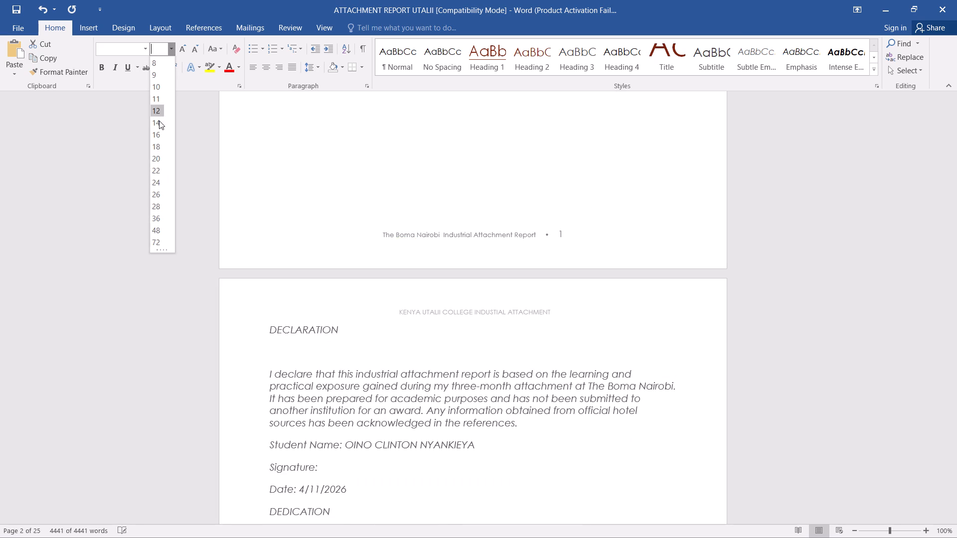
pyautogui.click(158, 113)
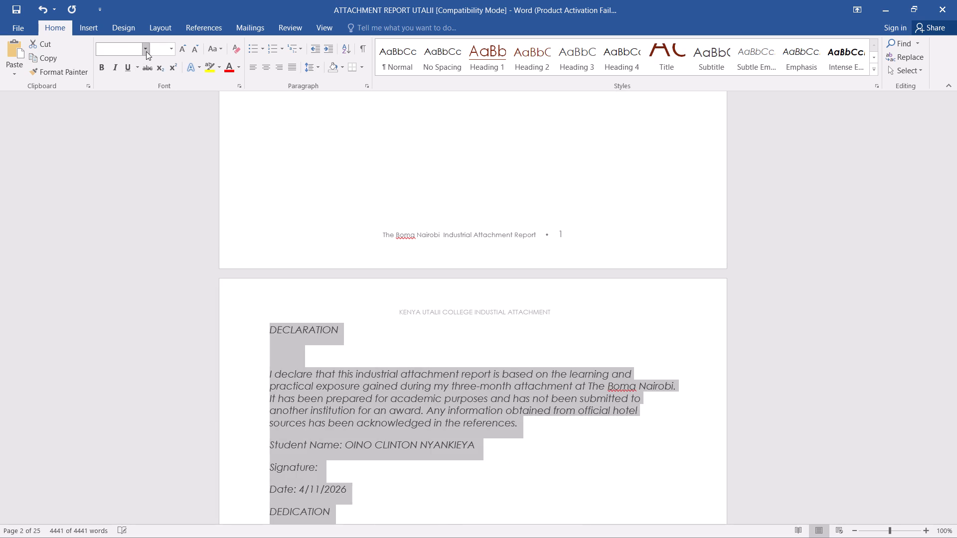
pyautogui.click(147, 49)
pyautogui.click(138, 121)
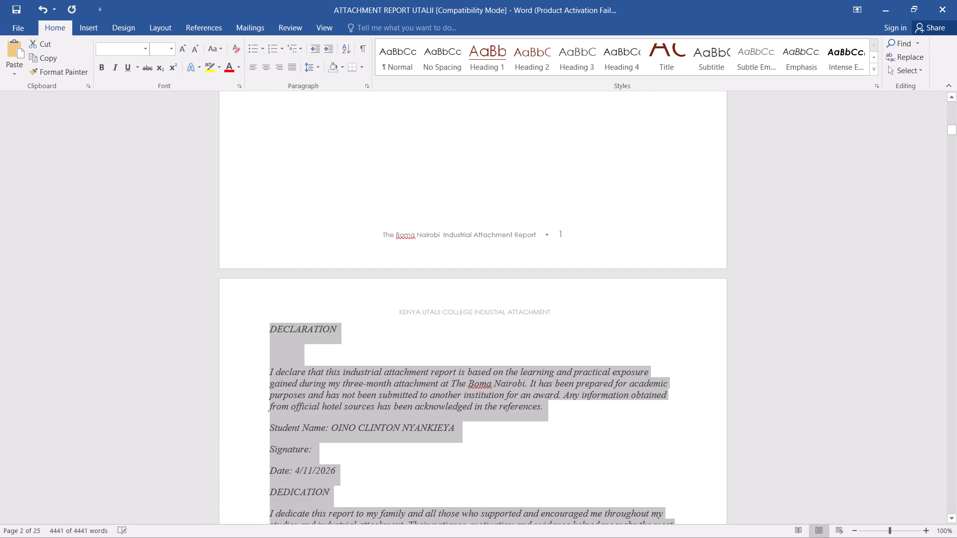
pyautogui.click(144, 47)
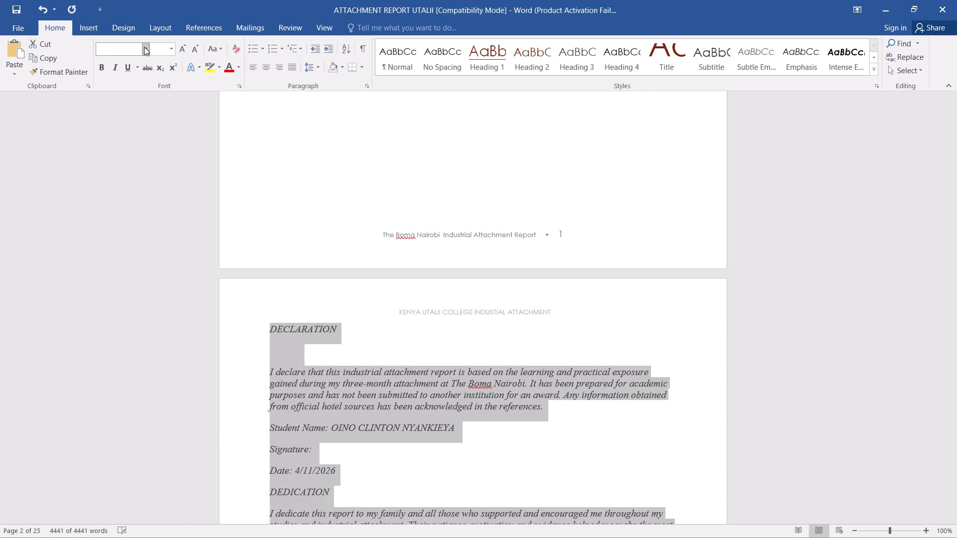
pyautogui.click(150, 120)
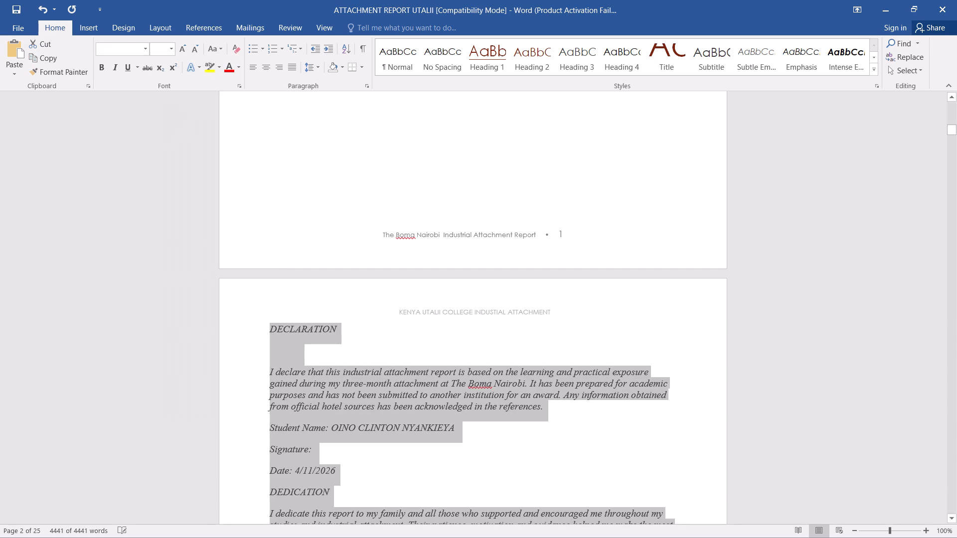
pyautogui.click(119, 70)
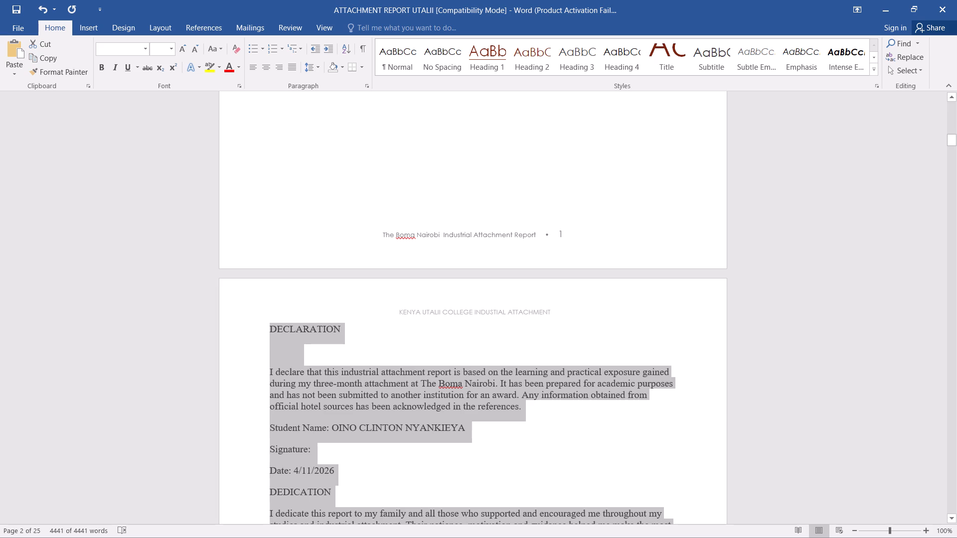
# Review the restyled text from the DECLARATION page back to the INDUSTRIAL ATTACHMENT REPORT title page, and clear the selection.
pyautogui.scroll(-2, 444, 223)
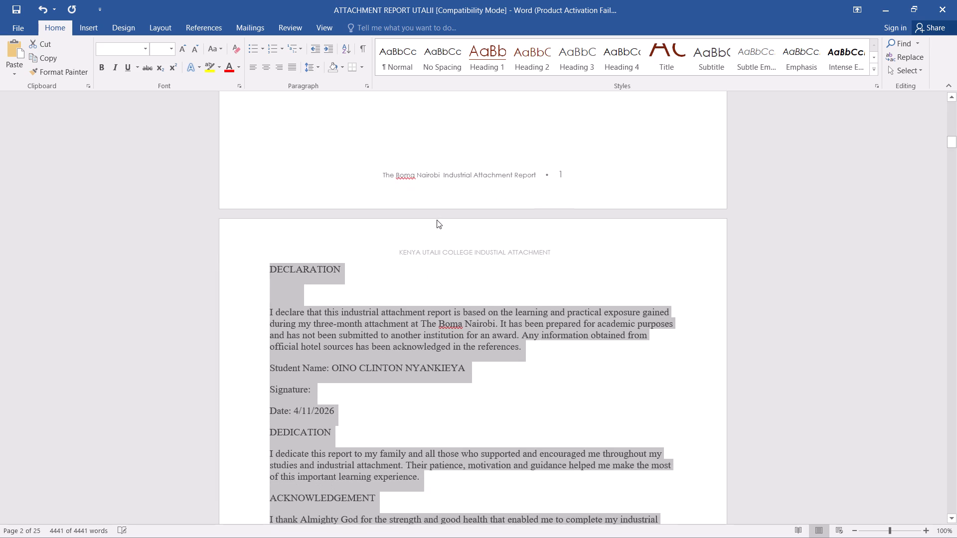
pyautogui.scroll(14, 426, 228)
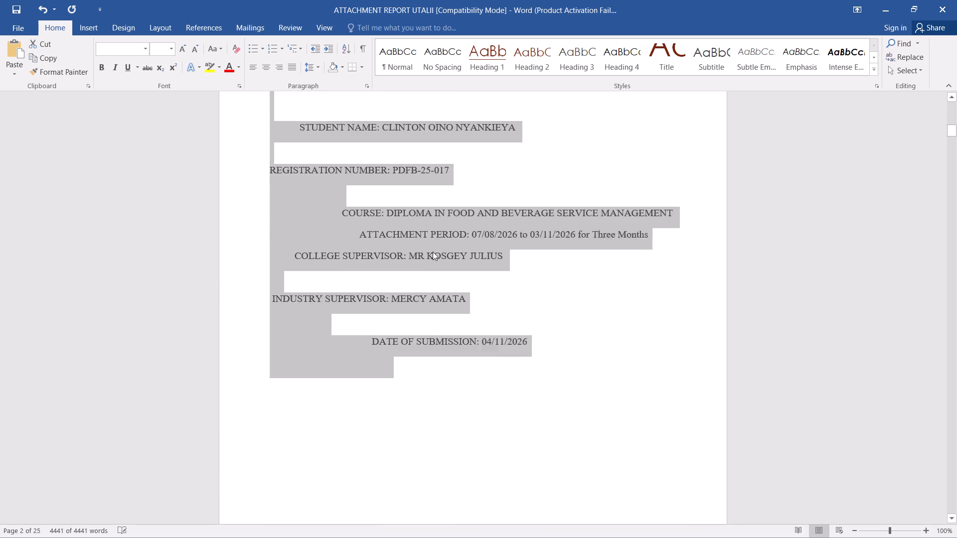
pyautogui.scroll(9, 434, 262)
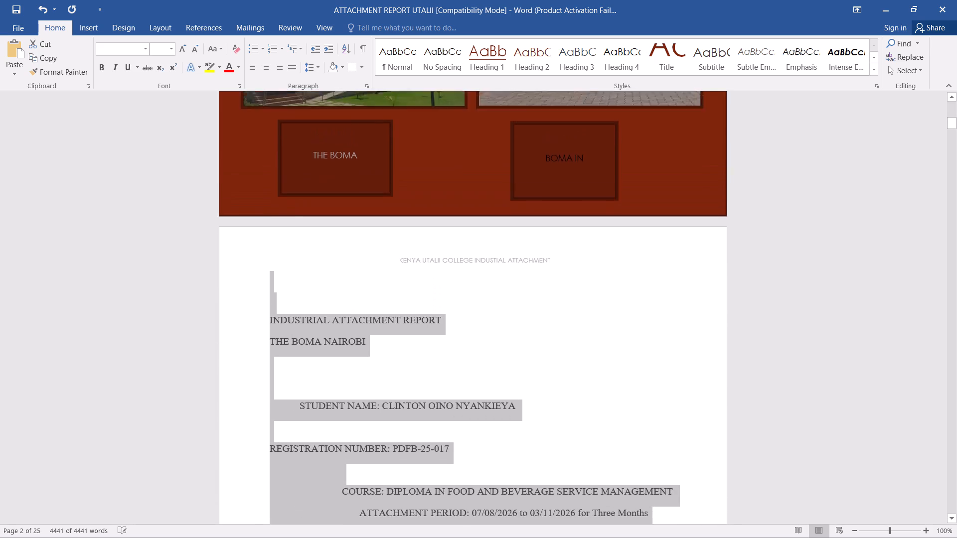
pyautogui.scroll(1, 434, 262)
pyautogui.click(499, 365)
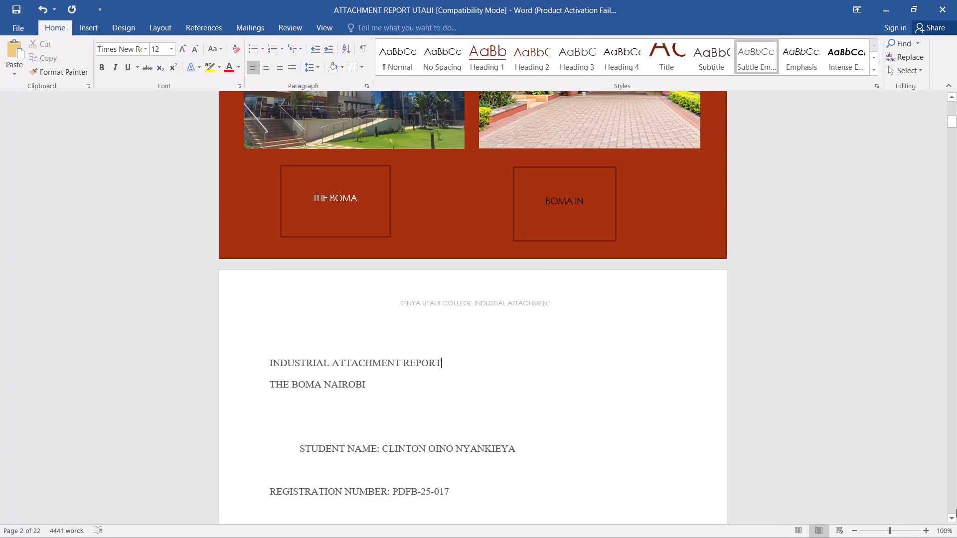
# Examine the cover page with THE BOMA HOTEL title, slogan and photos after the document-wide restyling.
pyautogui.scroll(4, 617, 433)
pyautogui.scroll(7, 612, 328)
pyautogui.scroll(3, 589, 0)
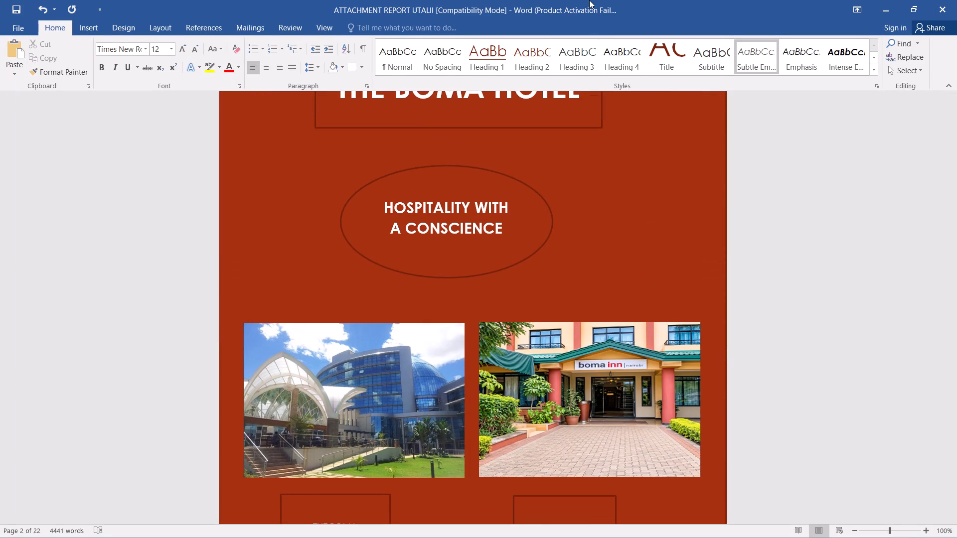
pyautogui.scroll(13, 589, 0)
pyautogui.scroll(6, 802, 313)
pyautogui.scroll(-4, 855, 251)
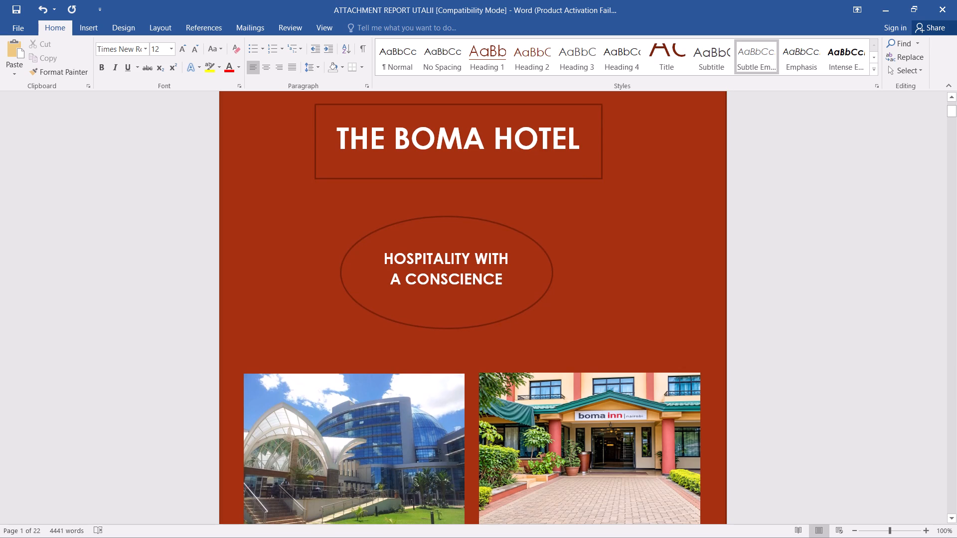
pyautogui.scroll(-1, 854, 237)
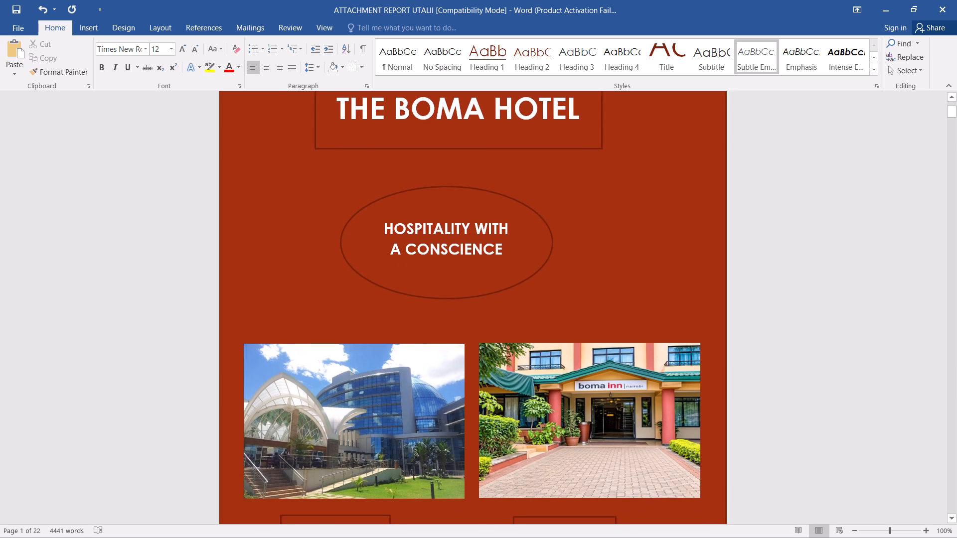